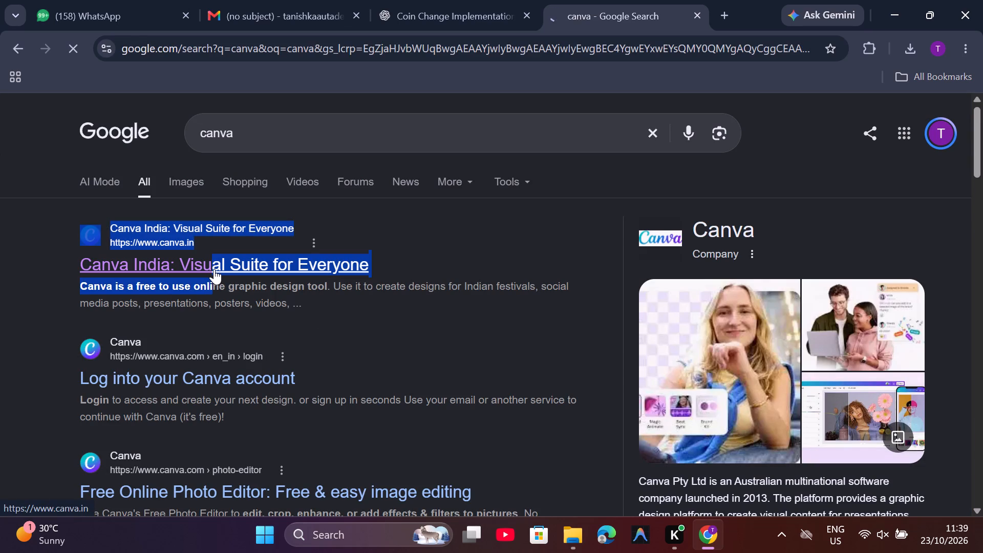
click(225, 265)
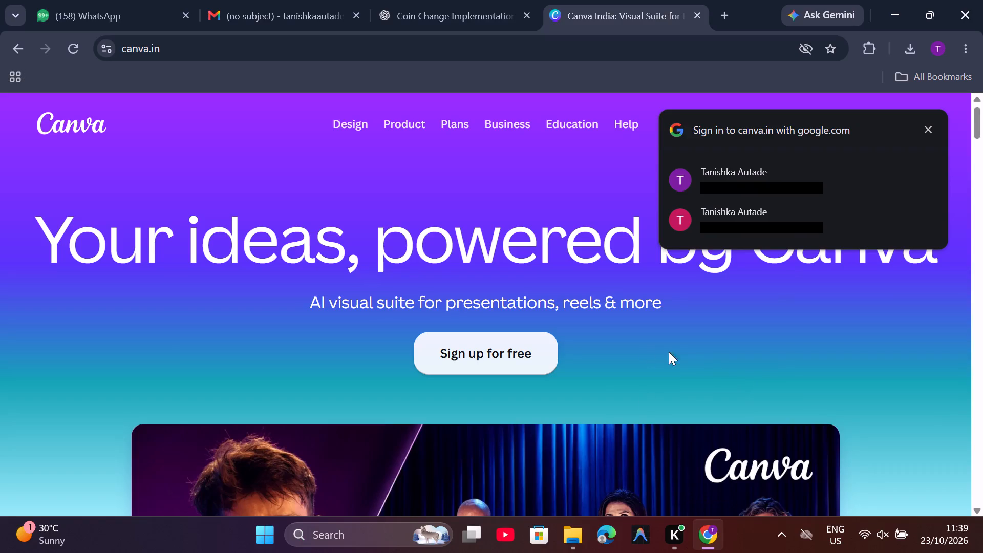
Sign in to Canva with the first suggested Google account.
click(732, 165)
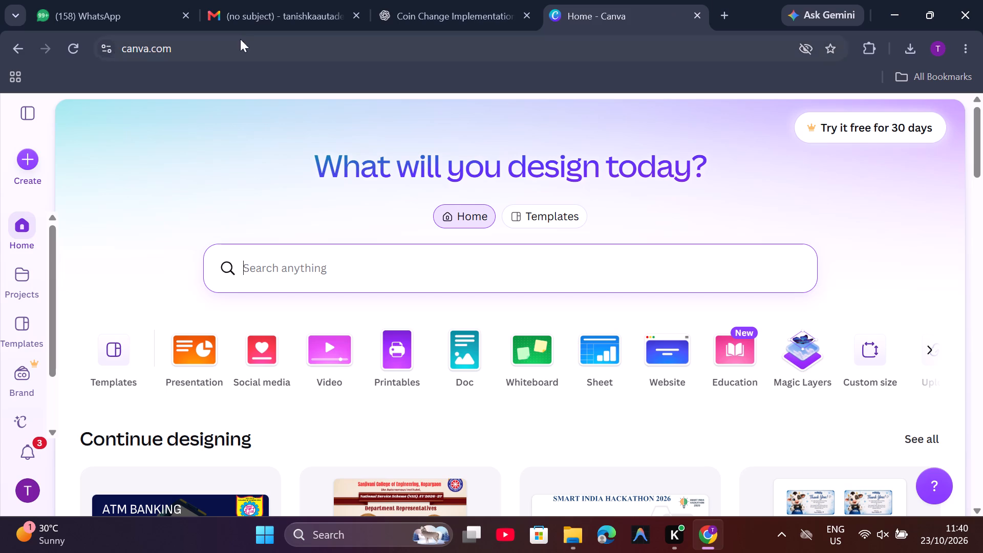
Open Canva's template browsing page.
scroll(646, 268, down, 1)
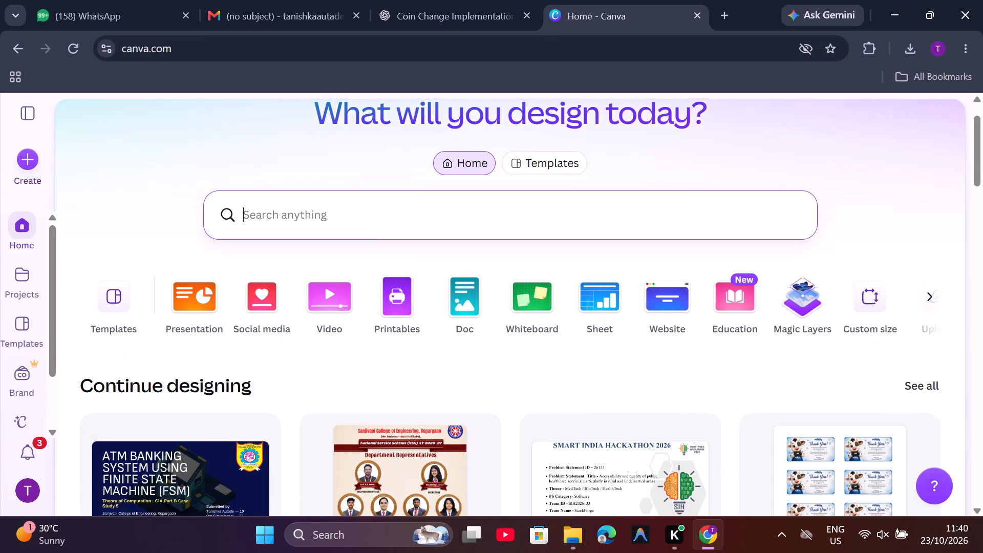
scroll(646, 268, down, 1)
click(92, 276)
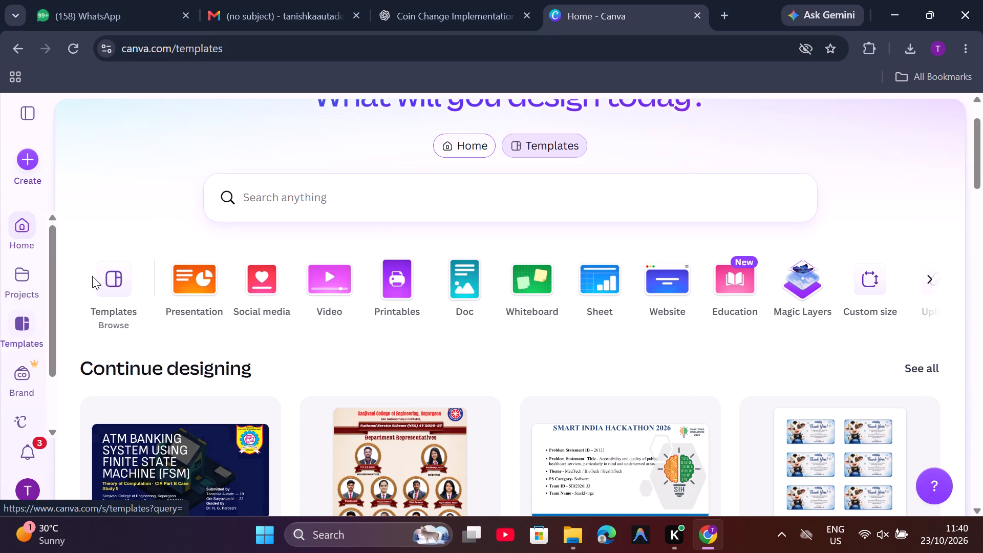
click(190, 233)
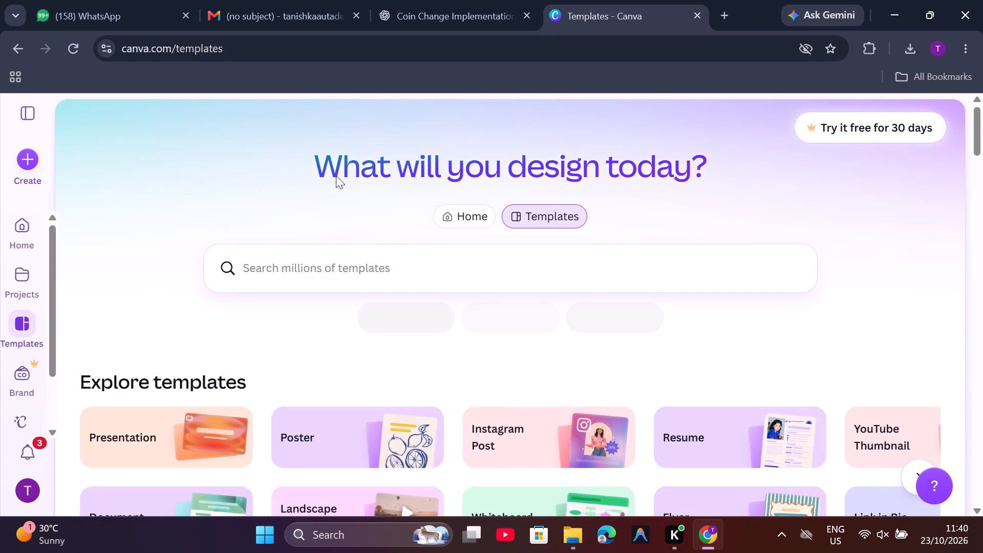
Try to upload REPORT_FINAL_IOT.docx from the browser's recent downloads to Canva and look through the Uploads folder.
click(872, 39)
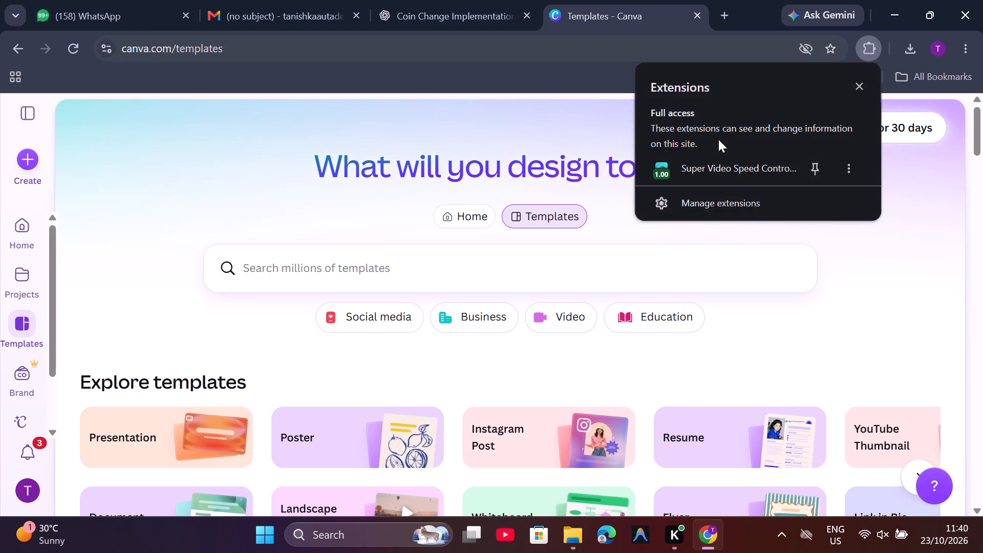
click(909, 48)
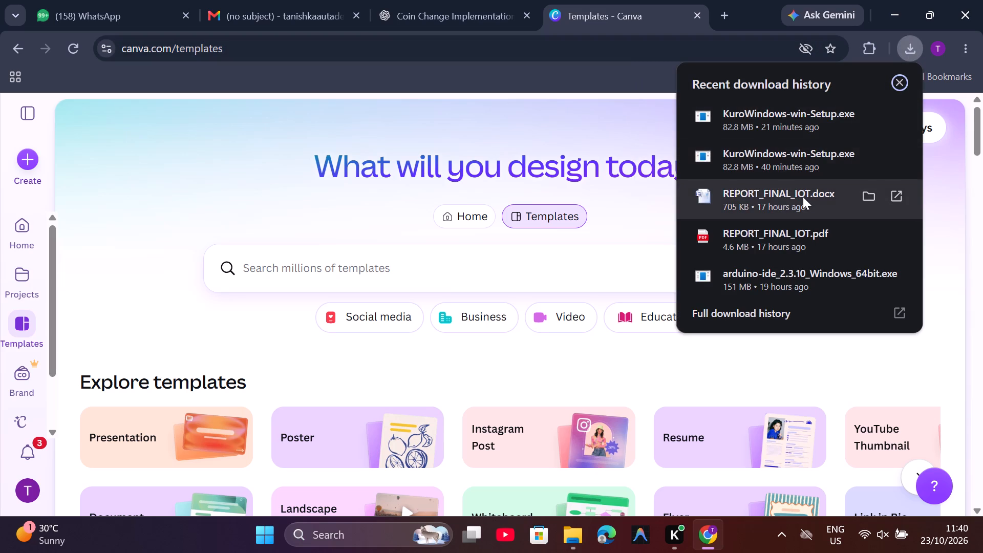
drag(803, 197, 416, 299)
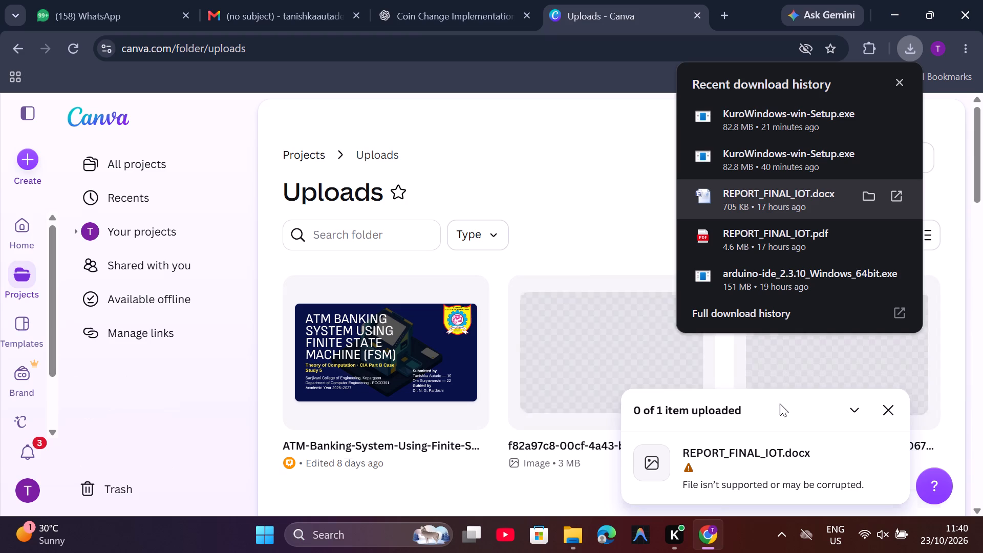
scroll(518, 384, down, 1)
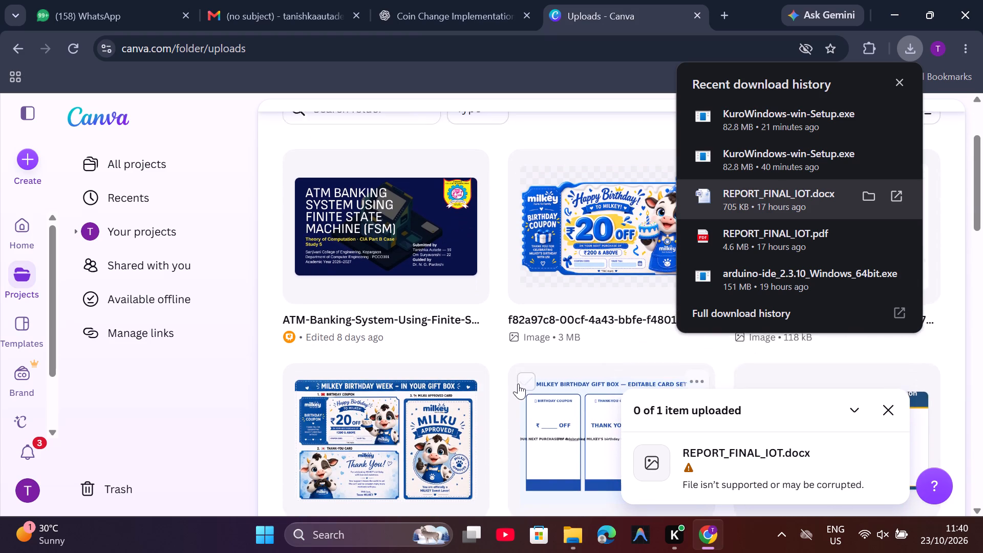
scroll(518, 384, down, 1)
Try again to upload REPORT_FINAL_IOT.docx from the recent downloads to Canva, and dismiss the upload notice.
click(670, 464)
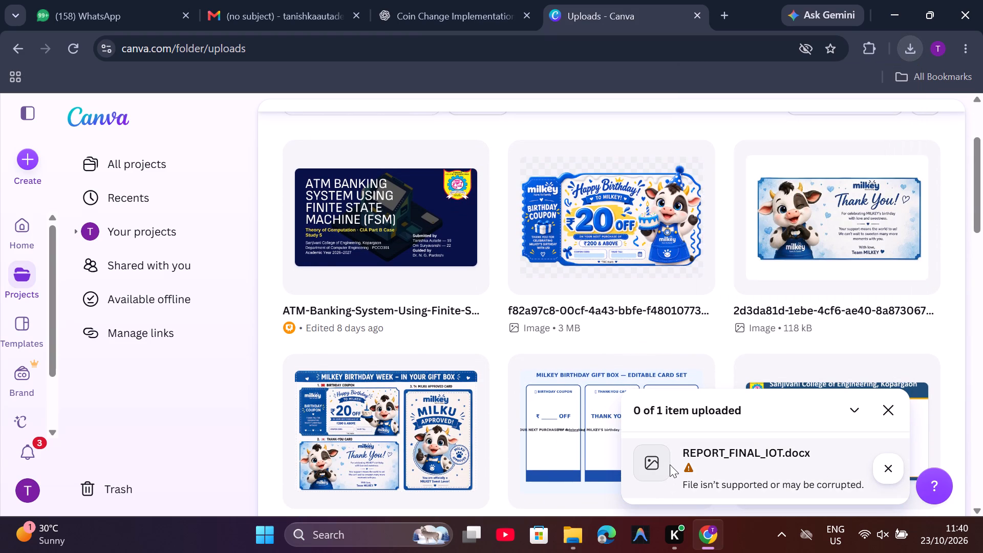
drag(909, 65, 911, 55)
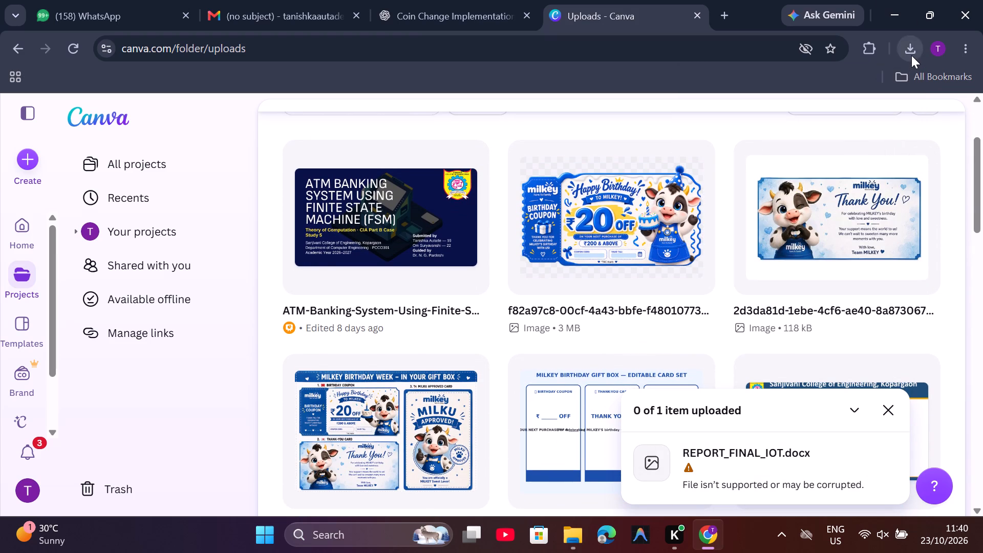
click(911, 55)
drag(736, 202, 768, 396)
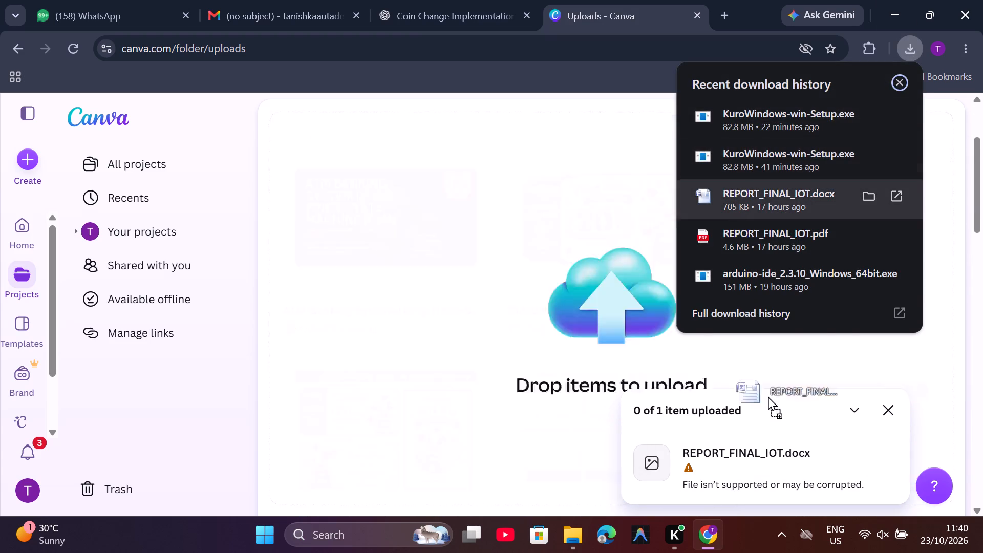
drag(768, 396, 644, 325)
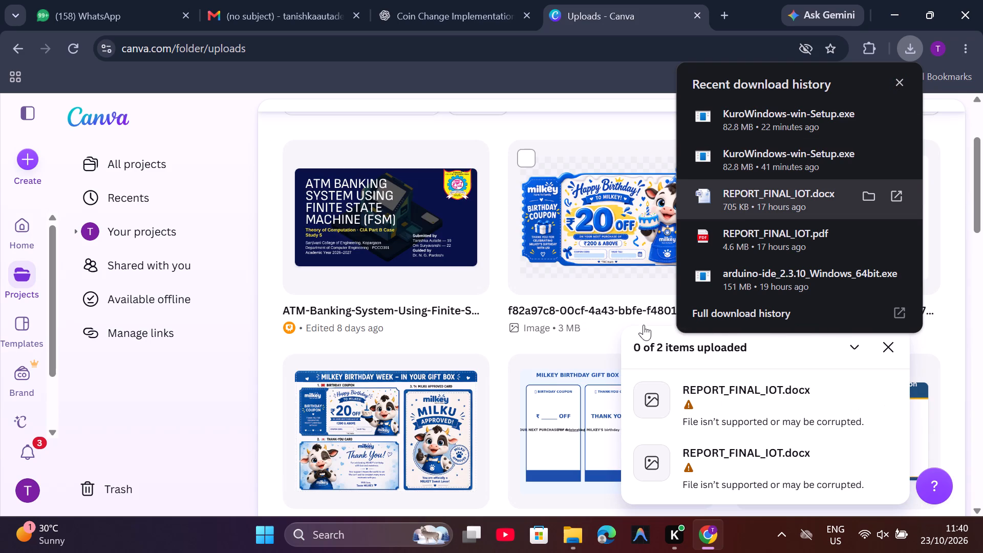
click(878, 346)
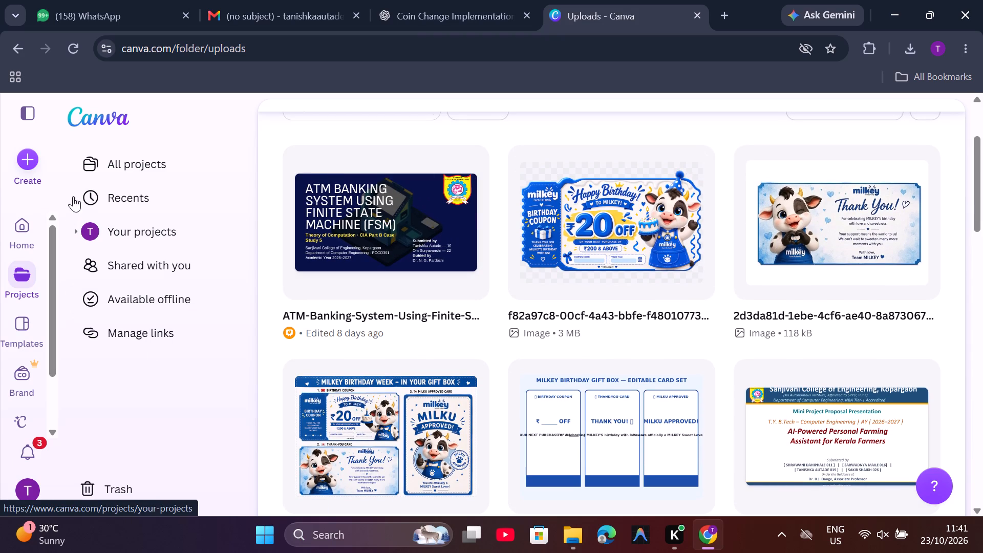
Show all Canva projects.
click(104, 159)
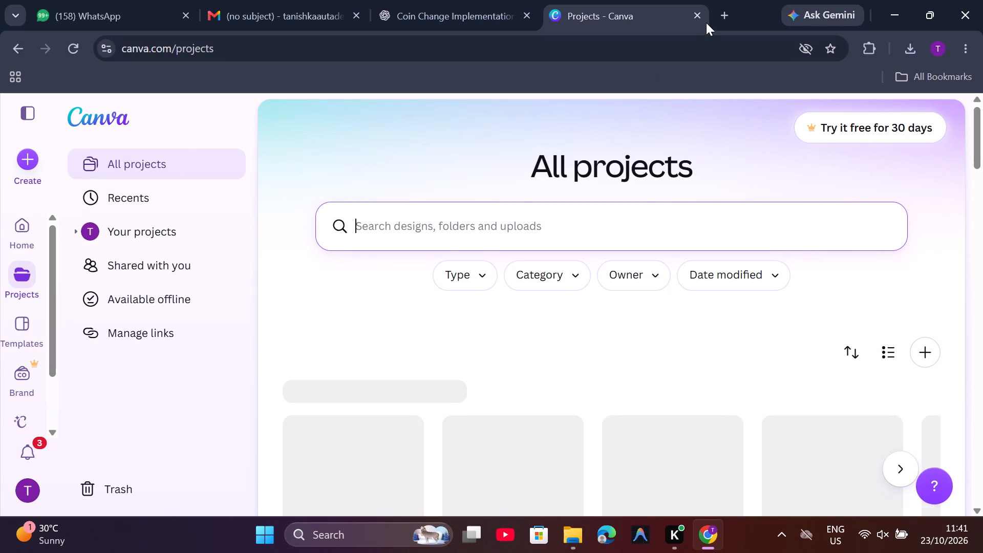
Open Google Docs in a new browser tab and open the recent document REPORT_FINAL_IOT.
click(723, 9)
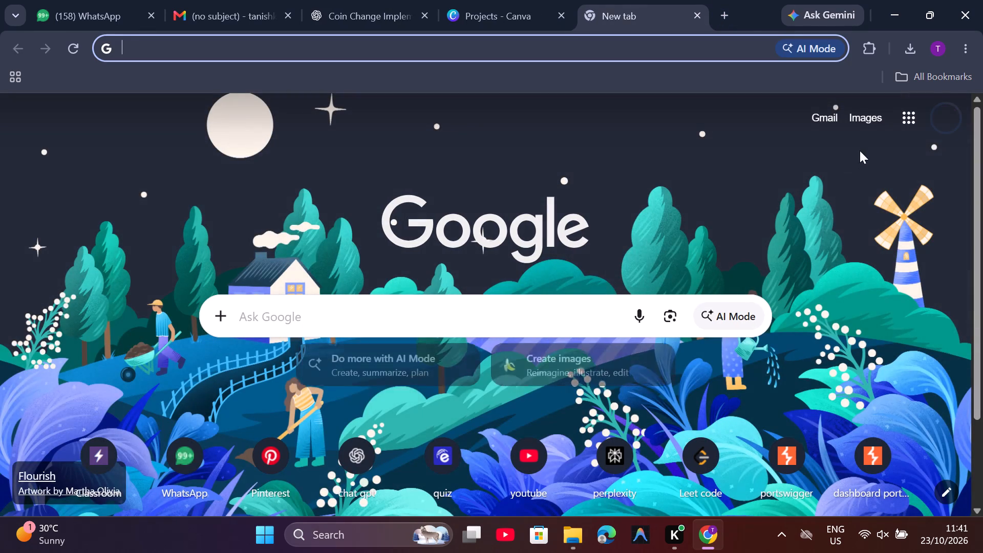
click(902, 118)
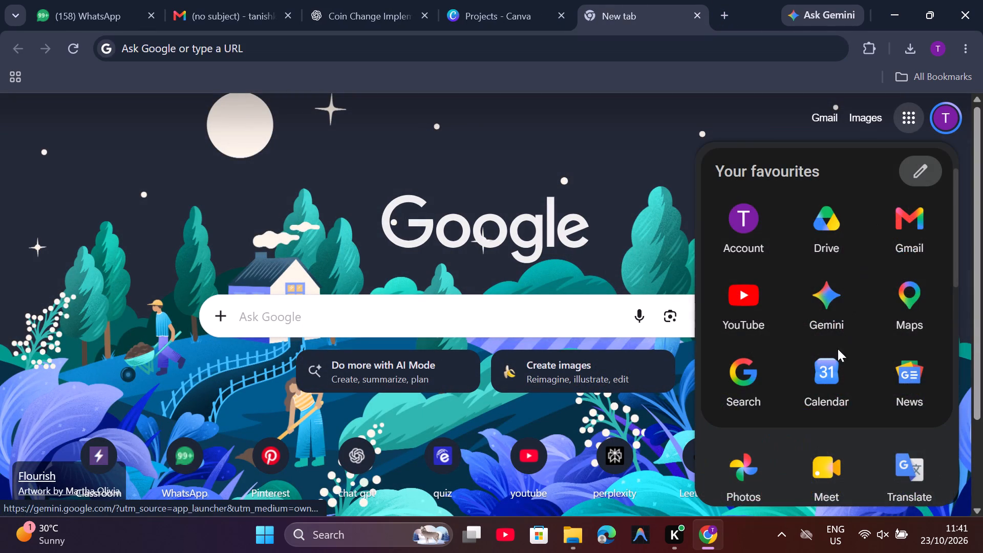
scroll(839, 378, down, 2)
click(911, 413)
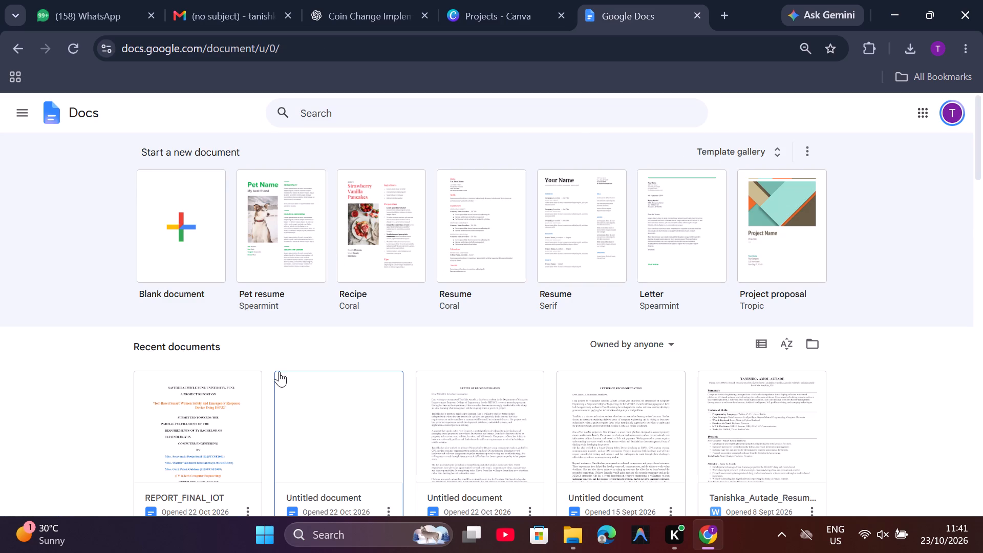
click(183, 426)
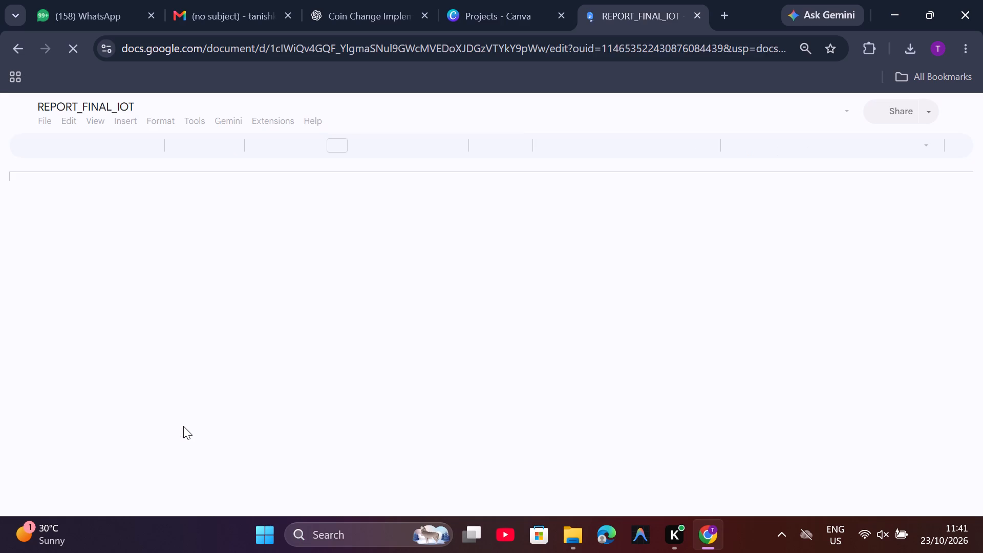
scroll(183, 426, down, 1)
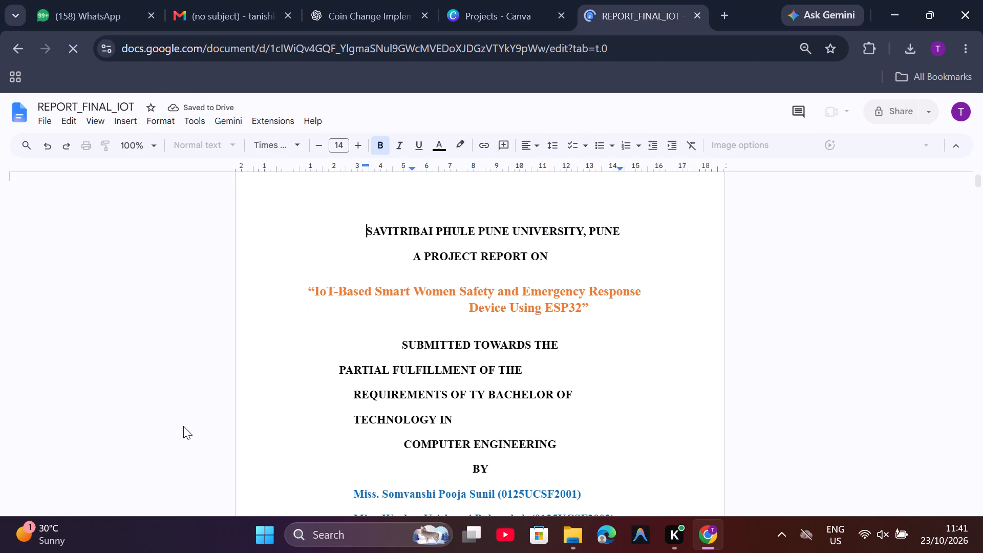
scroll(183, 426, down, 1)
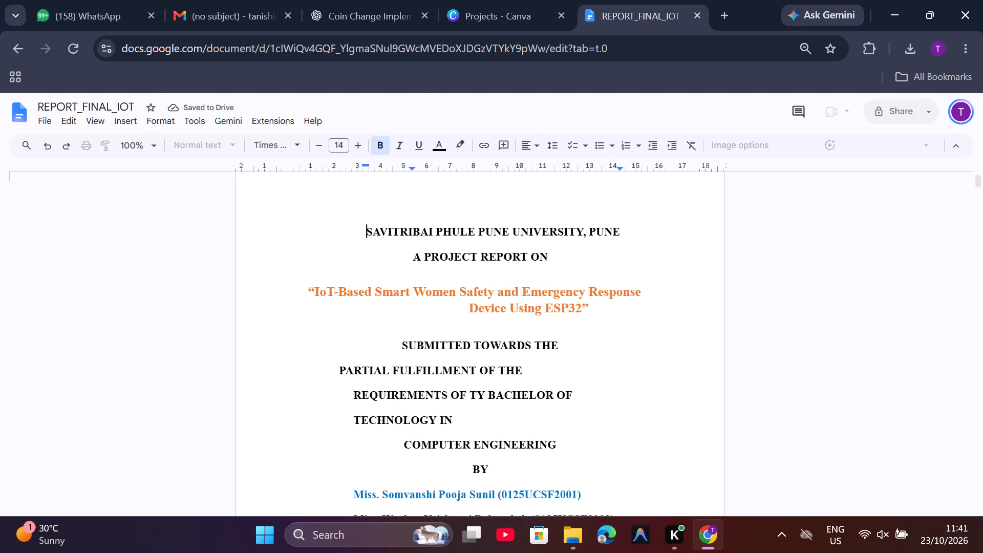
Return to Canva and create a new blank Doc from its home page.
click(481, 12)
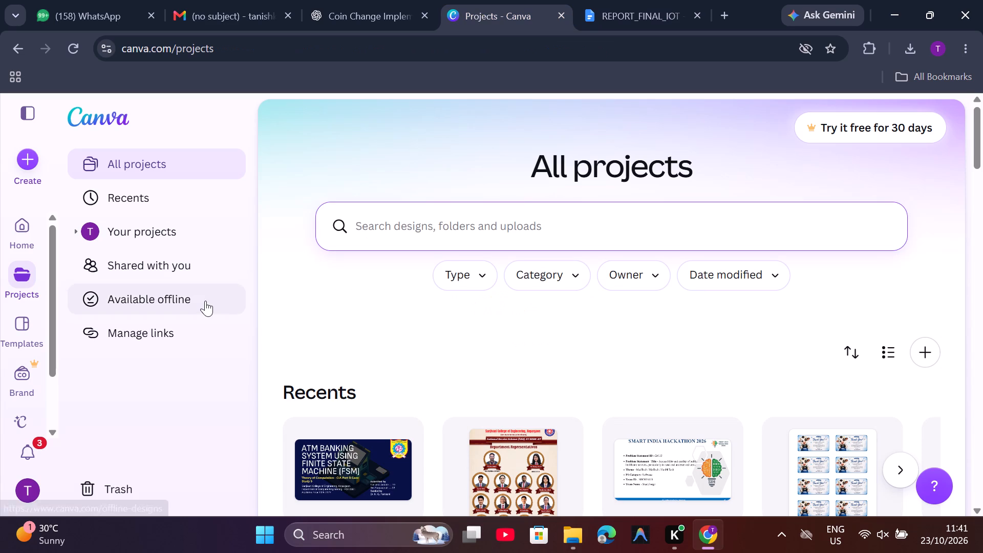
scroll(276, 334, down, 1)
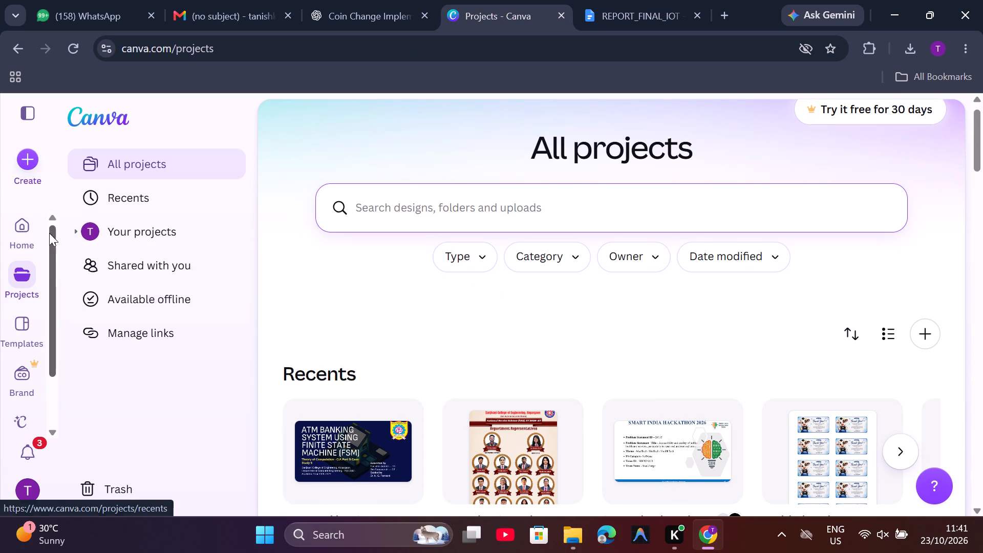
scroll(293, 326, down, 4)
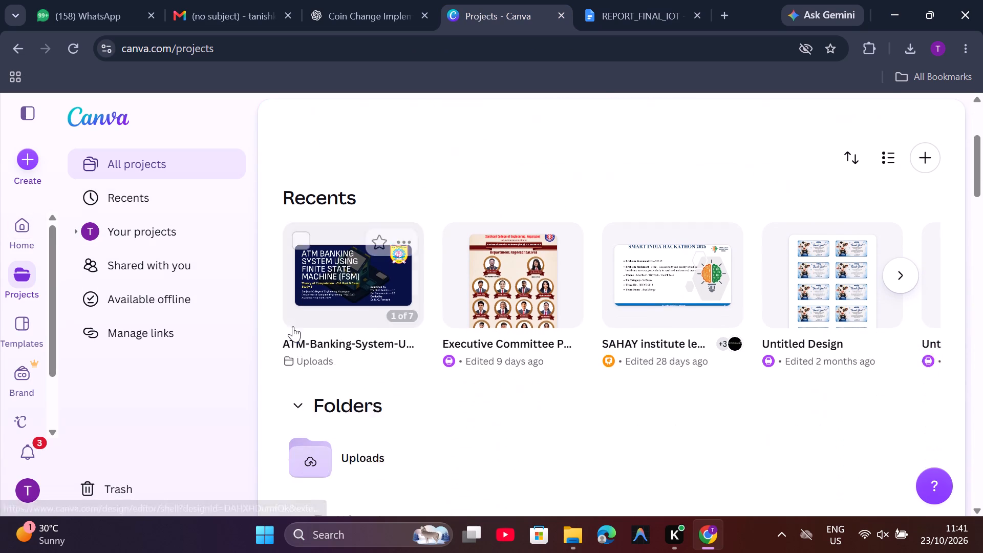
scroll(293, 326, up, 3)
click(18, 235)
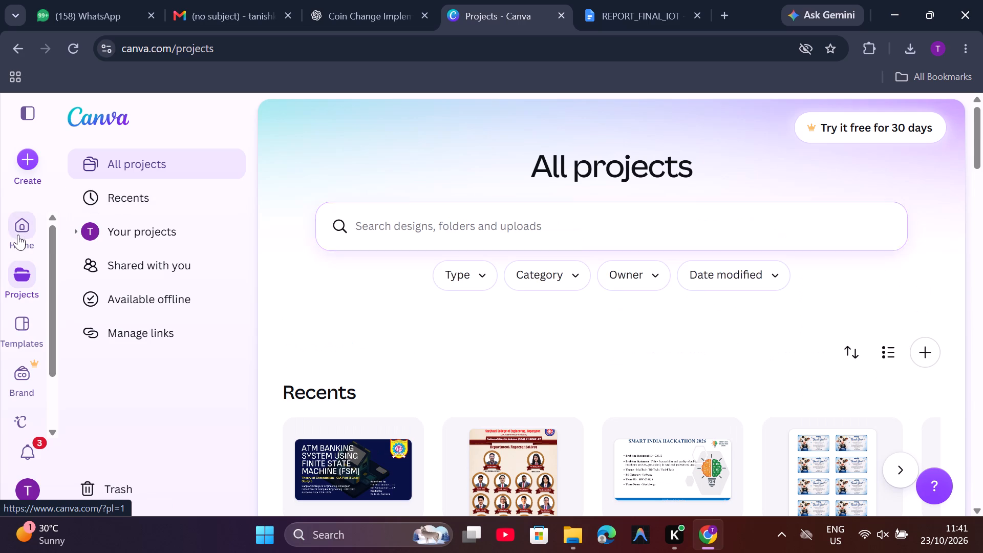
scroll(265, 382, down, 2)
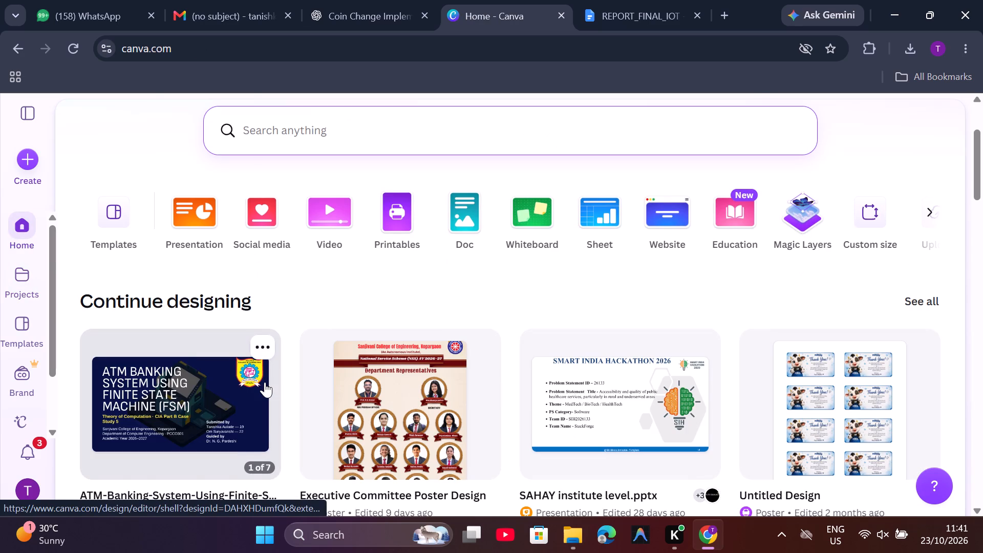
scroll(265, 382, down, 1)
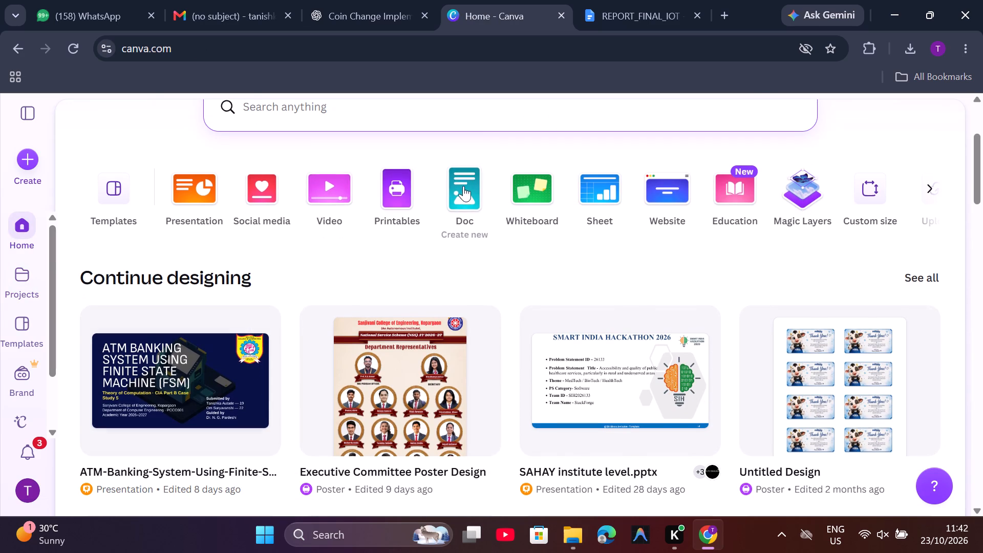
click(465, 184)
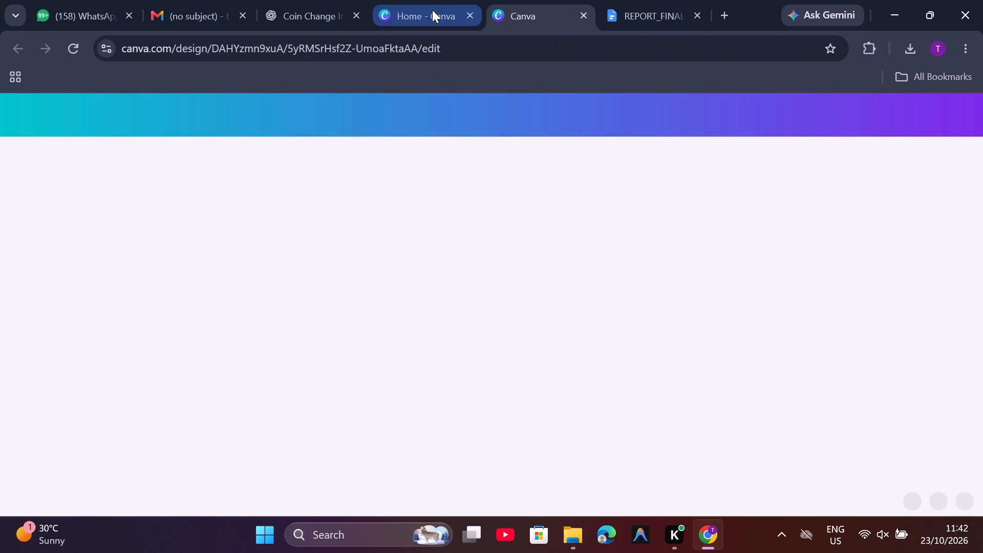
Copy the two opening lines, from SAVITRIBAI PHULE PUNE UNIVERSITY to A PROJECT REPORT ON, from Google Docs into the blank Canva Doc.
click(631, 1)
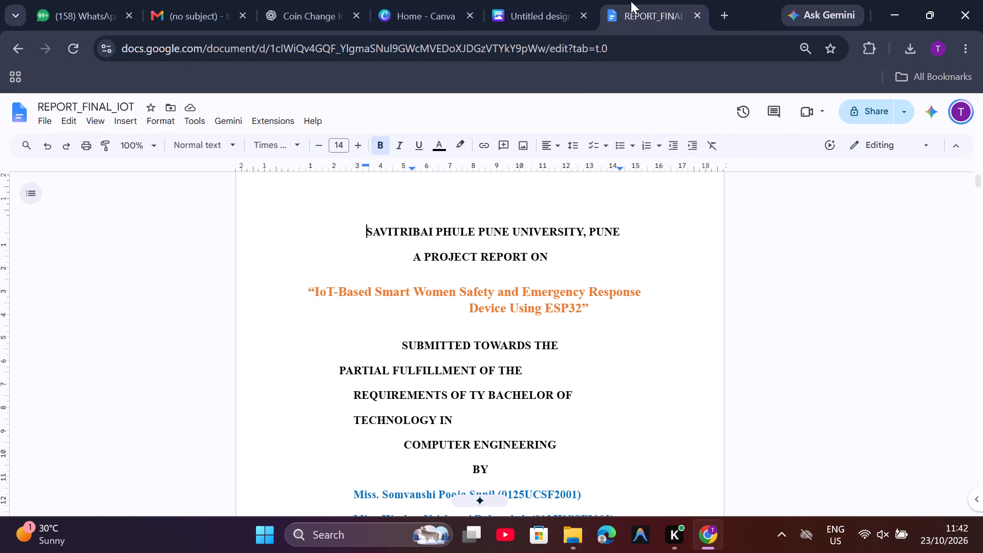
scroll(364, 230, up, 1)
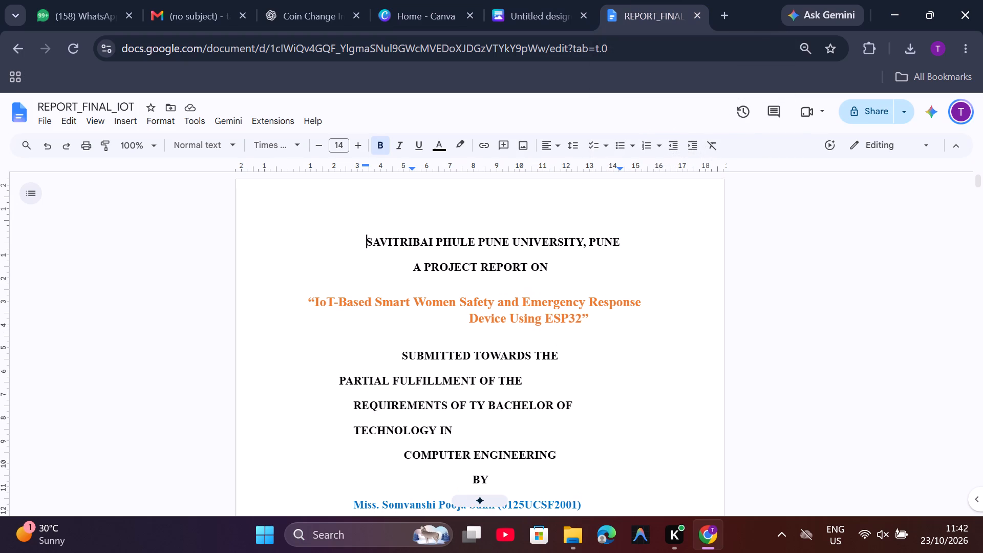
drag(364, 230, 571, 272)
key(ctrl+c)
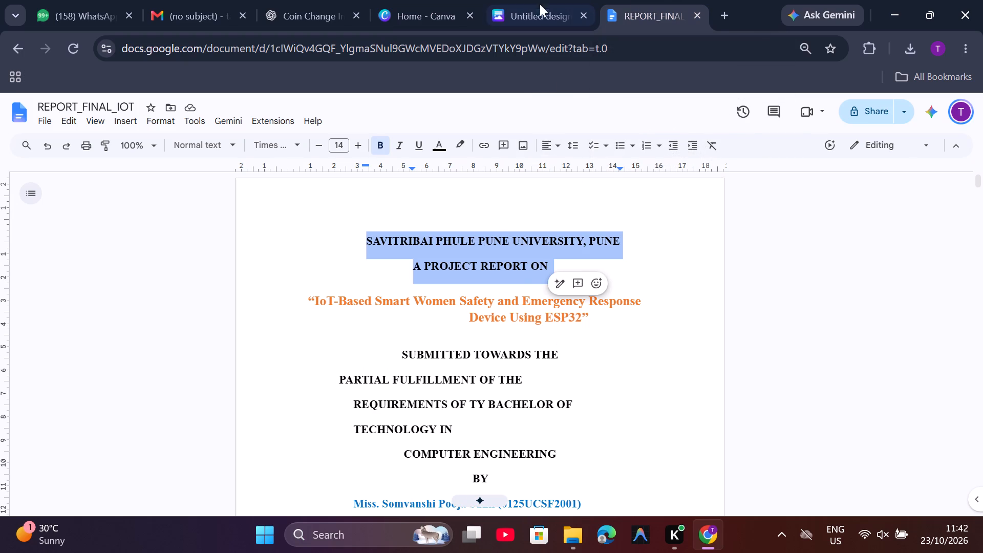
click(540, 0)
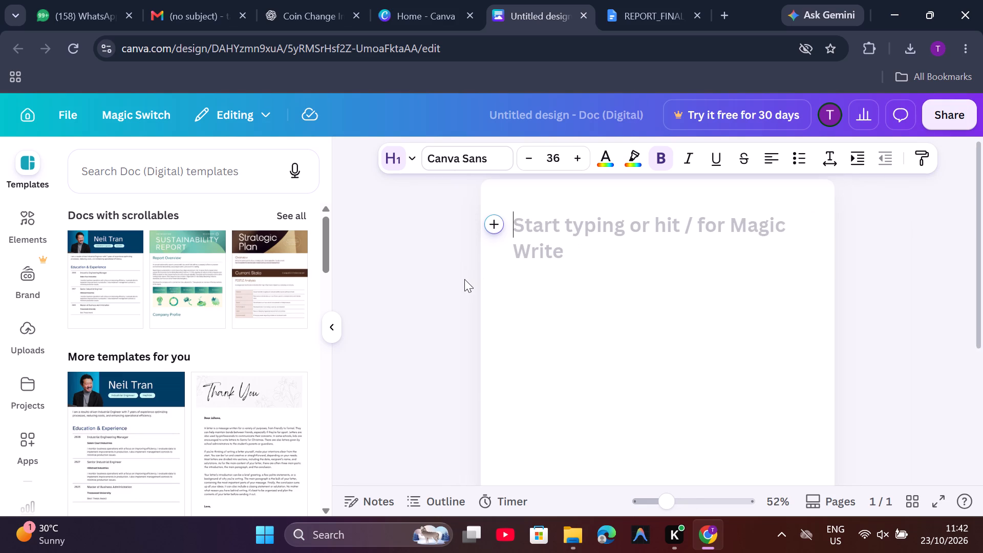
click(538, 256)
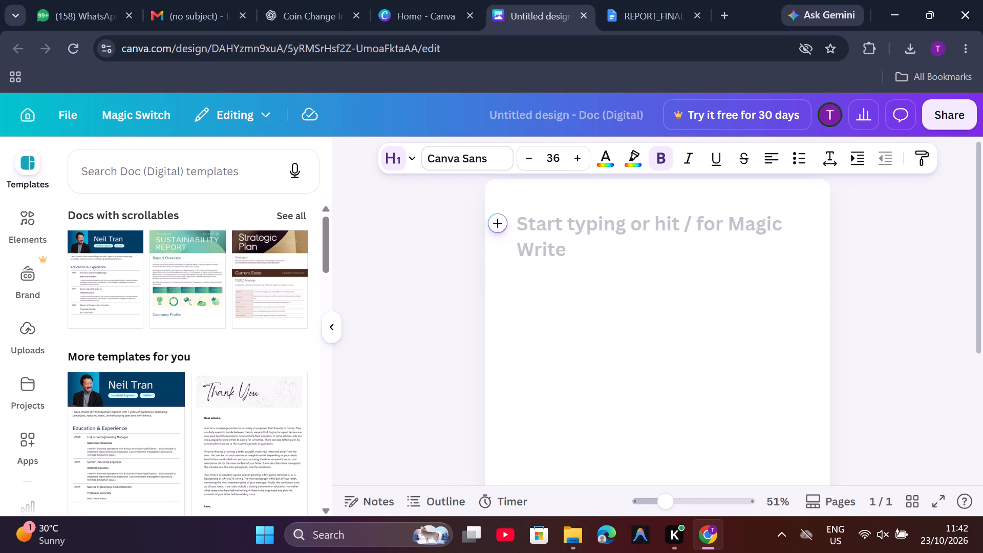
key(ctrl+v)
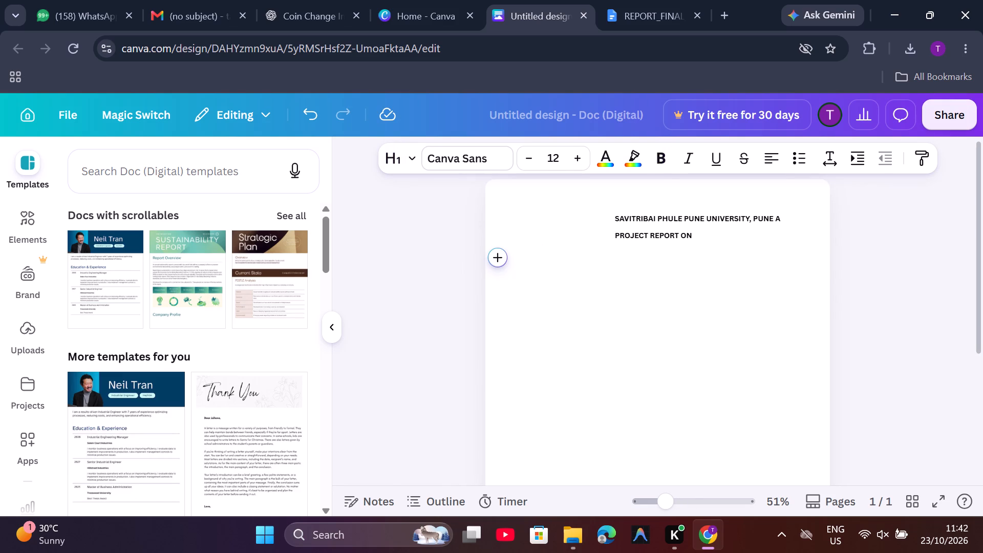
Centre-align the pasted university heading in the Canva Doc and remove all of its indentation.
drag(702, 241, 615, 220)
click(771, 160)
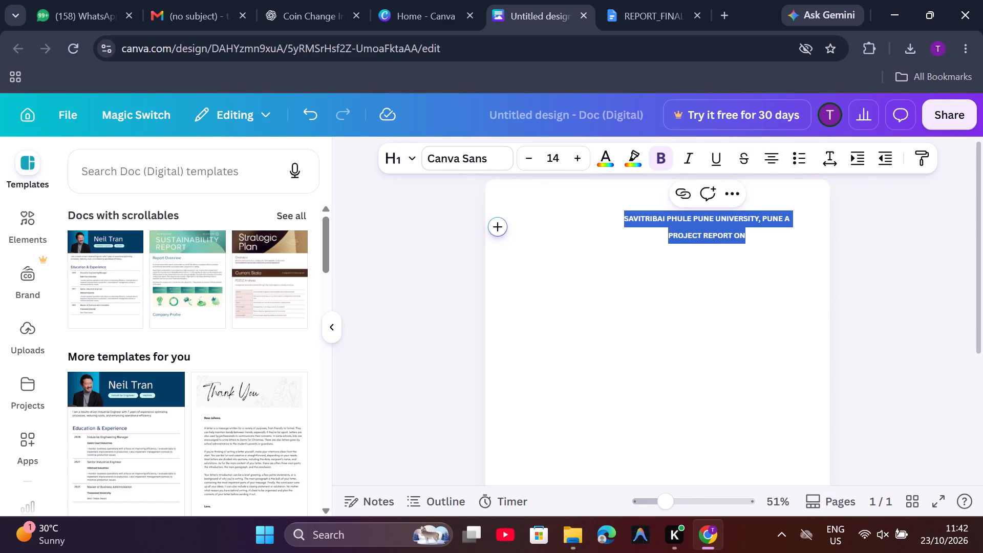
click(617, 219)
key(BackSpace)
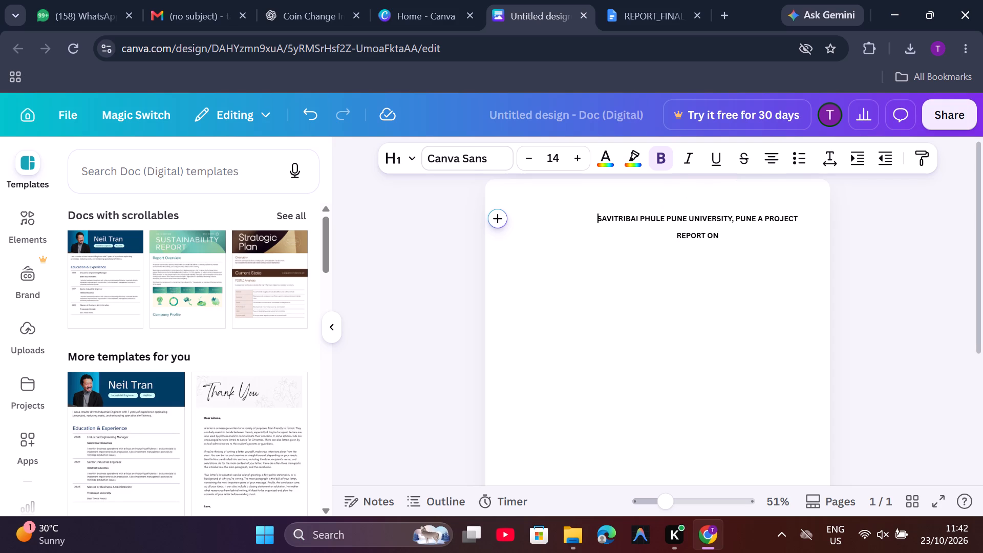
key(BackSpace)
key(BackSpace)
key(BackSpace)
key(BackSpace)
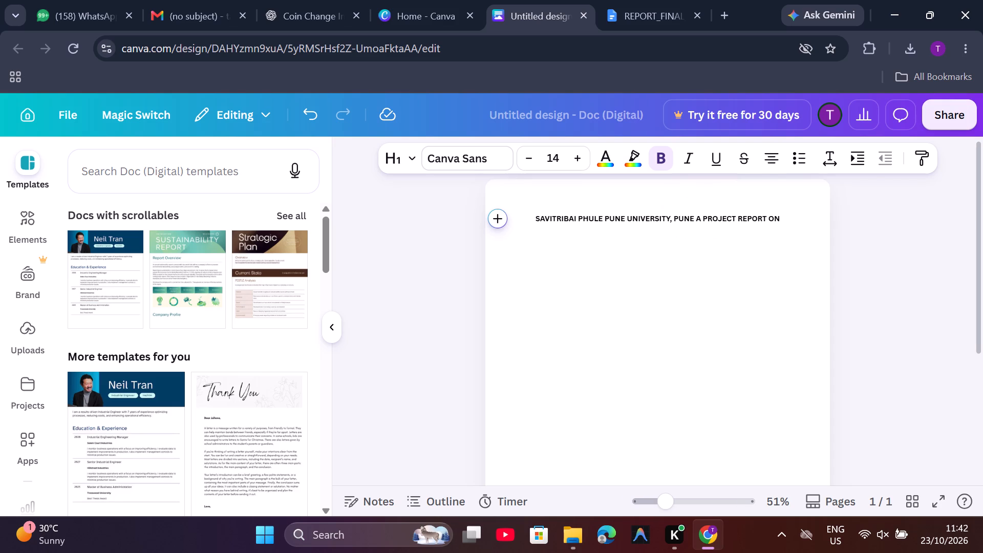
Set the font size of the whole university heading to 19.
drag(532, 217, 763, 224)
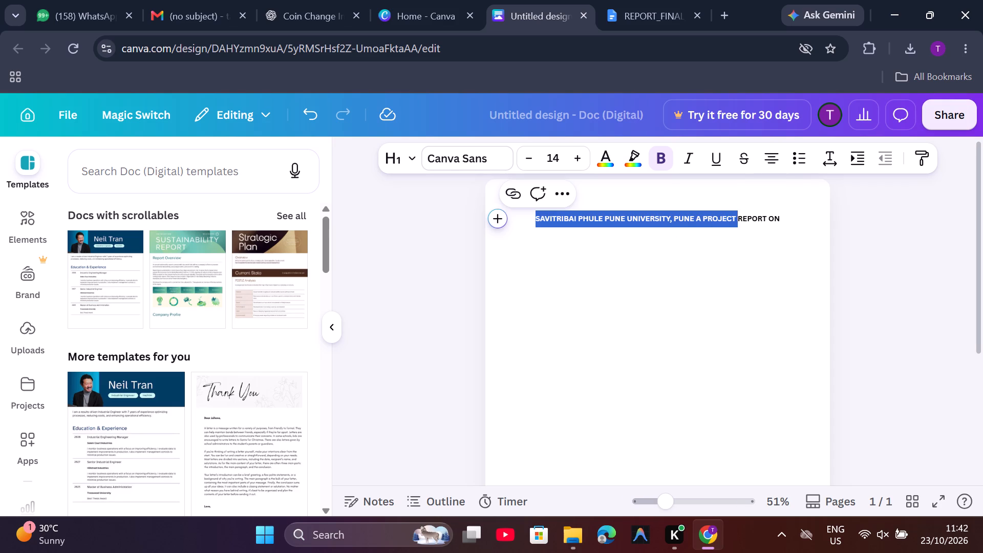
drag(763, 224, 786, 223)
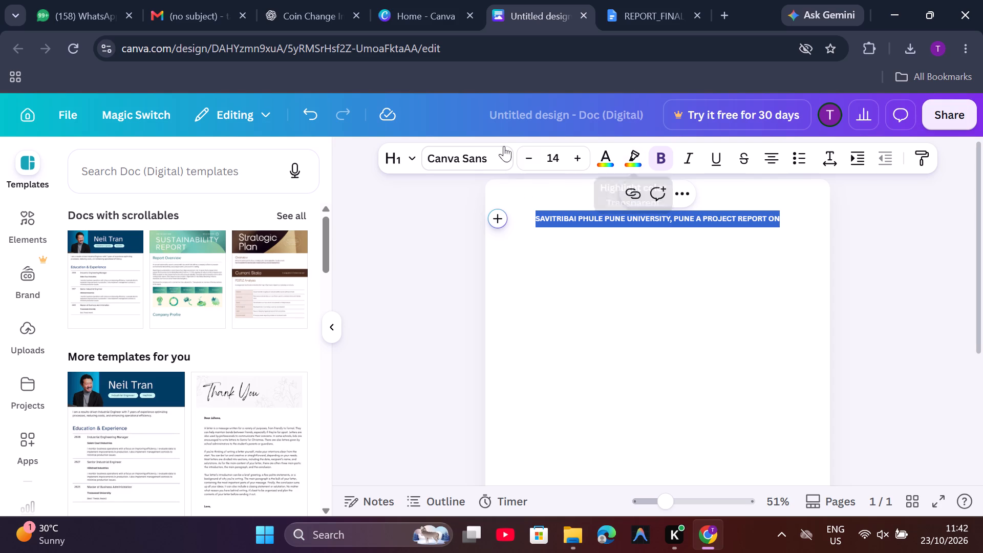
double_click(579, 159)
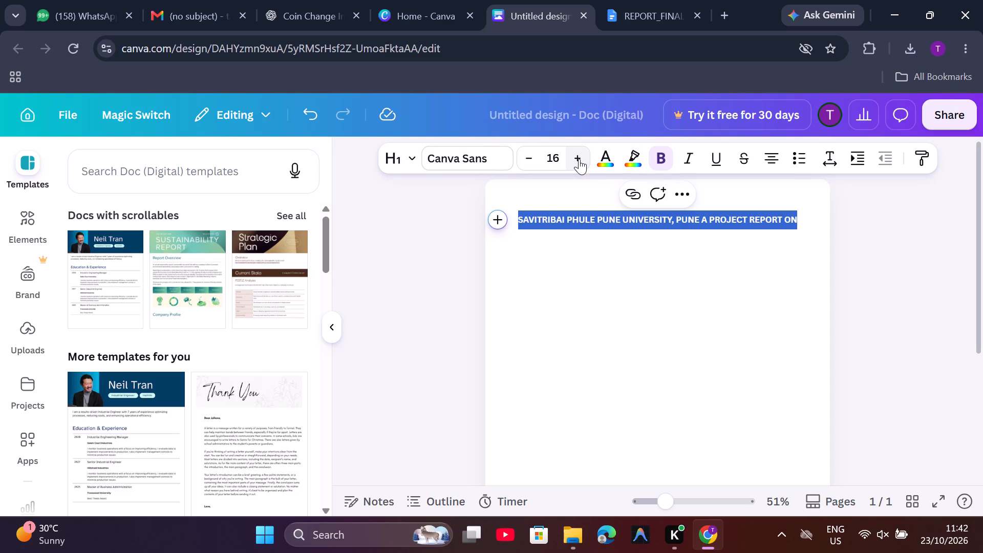
click(579, 159)
click(579, 159)
click(579, 159)
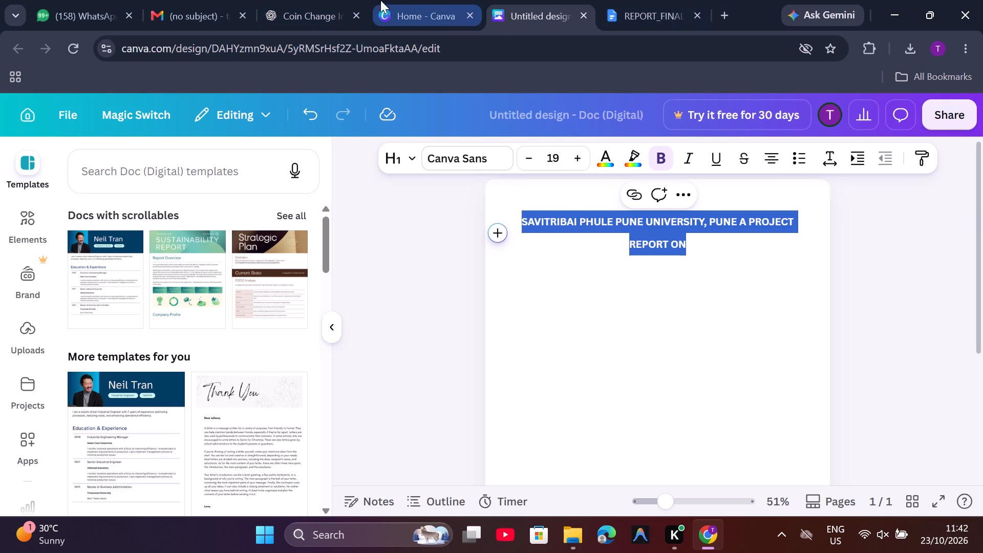
Copy the orange project title “IoT-Based Smart Women Safety and Emergency Response Device Using ESP32” from the report in Google Docs.
click(619, 0)
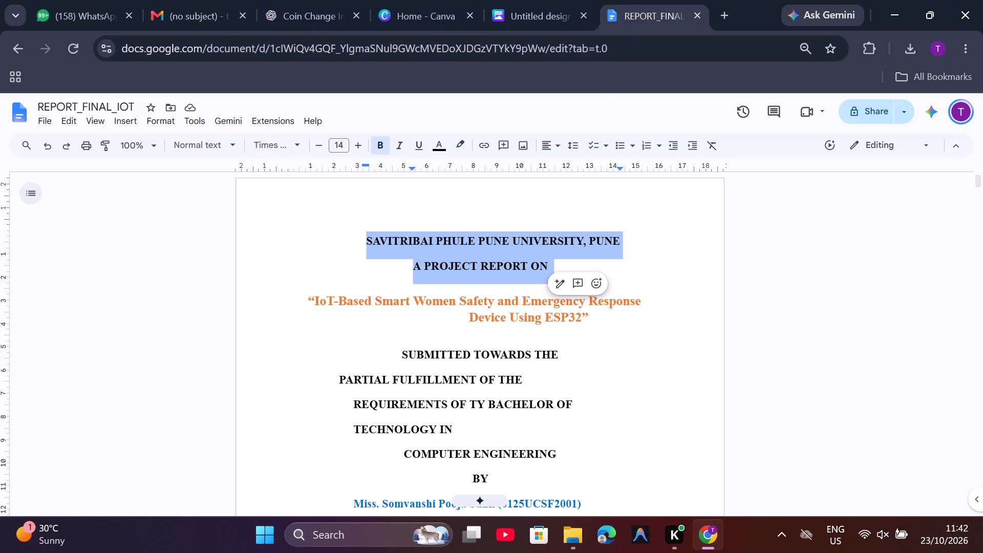
click(356, 268)
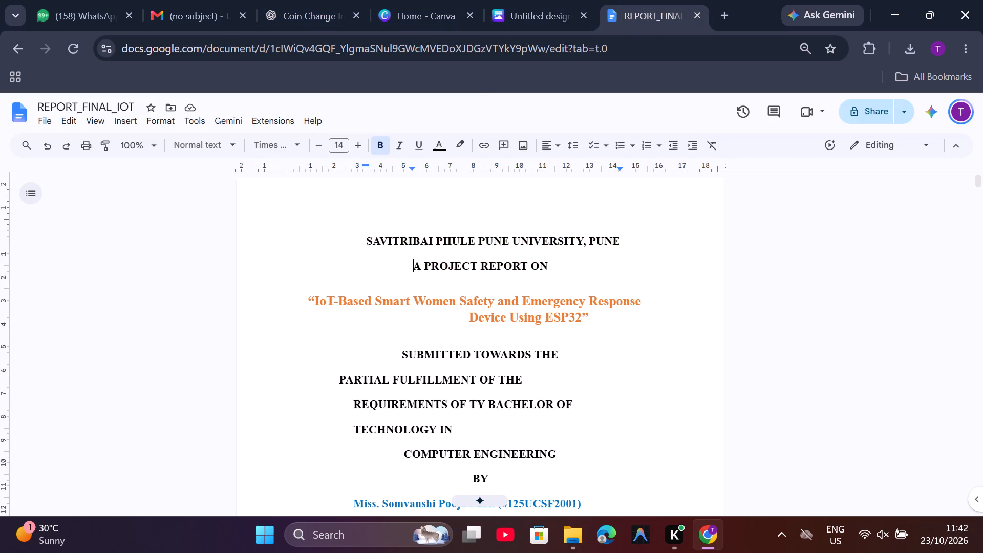
drag(309, 299, 638, 317)
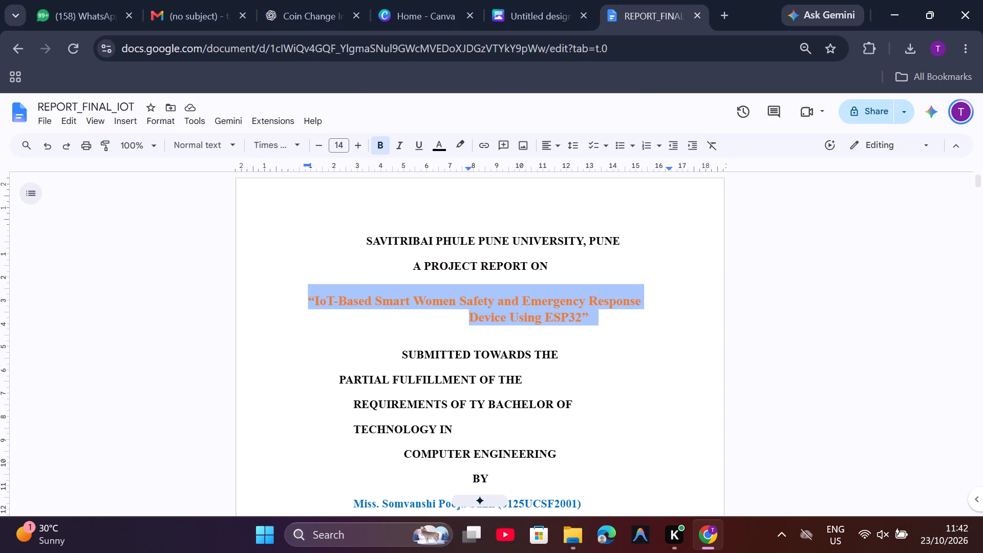
drag(638, 317, 642, 315)
key(ctrl+c)
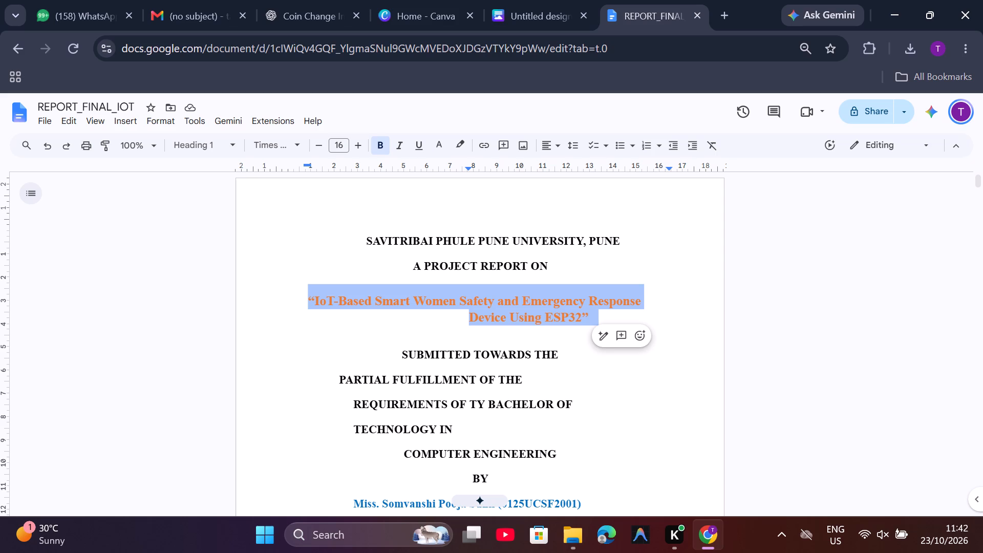
Check which font the university heading uses in the Google Docs report.
click(459, 257)
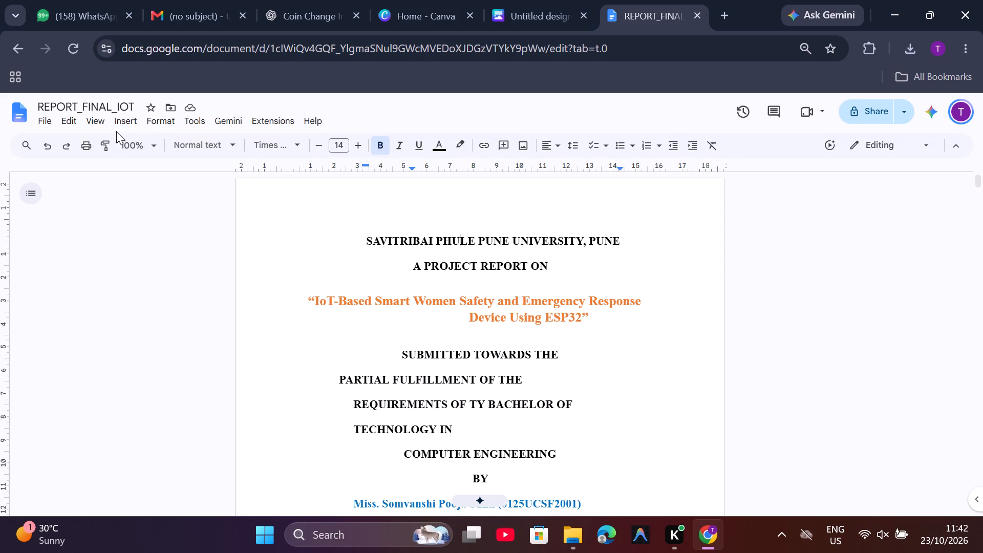
click(47, 117)
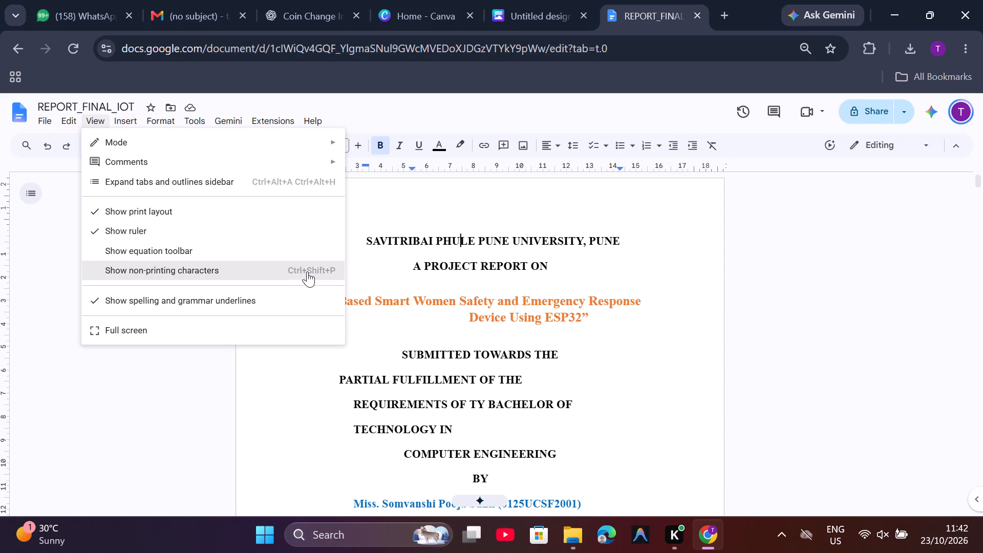
click(373, 231)
drag(357, 240, 473, 242)
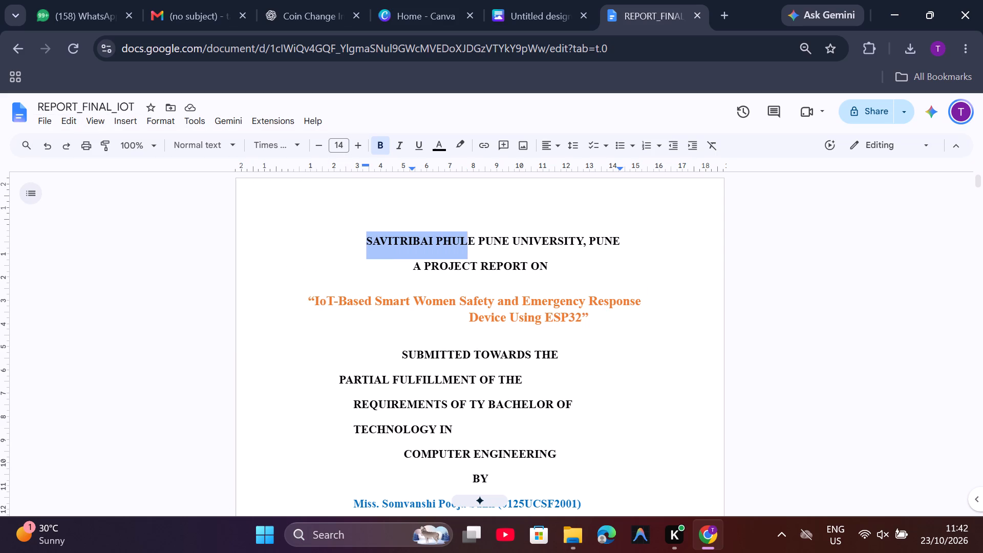
click(296, 146)
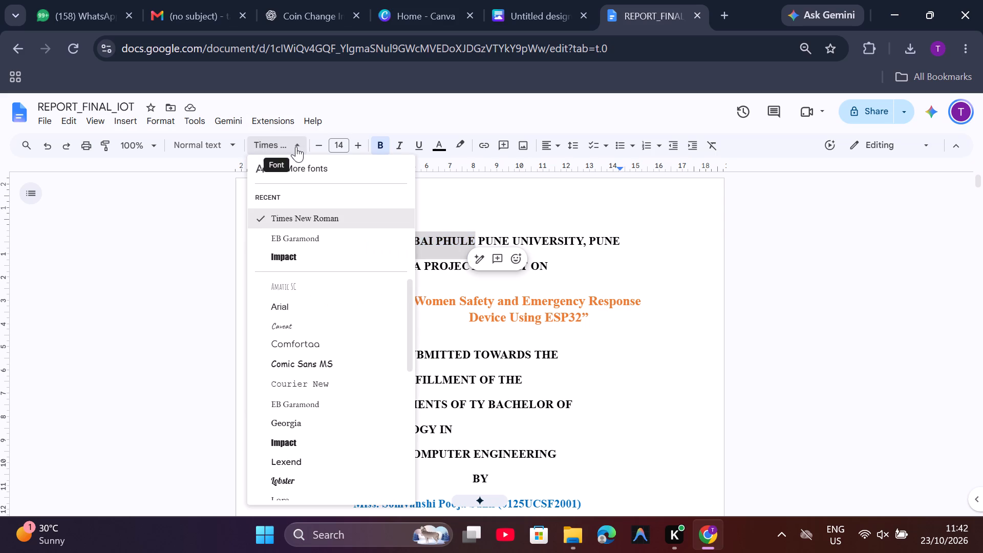
click(124, 240)
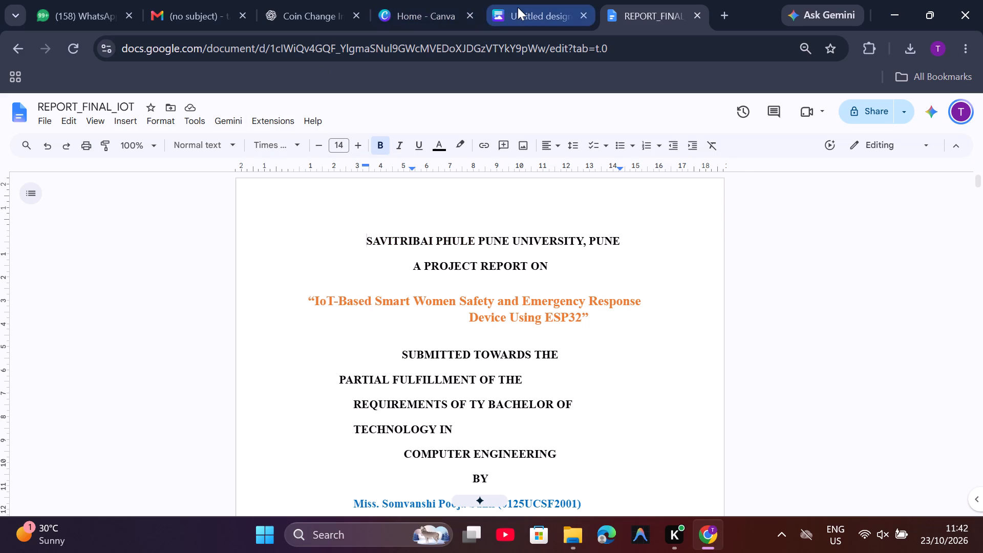
Return to the Canva Doc and set the selected university heading's font to Times New Roman MT.
click(518, 7)
click(481, 166)
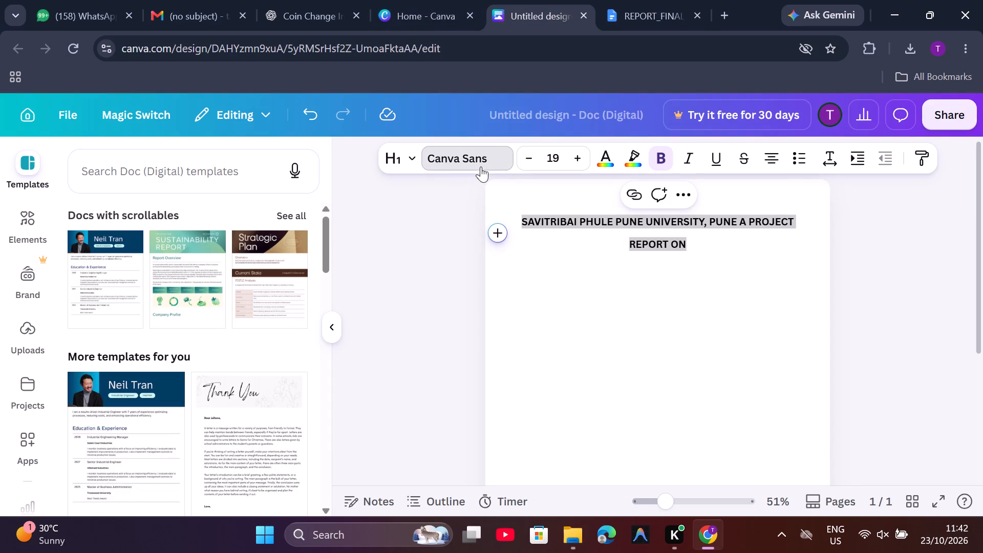
scroll(200, 344, down, 1)
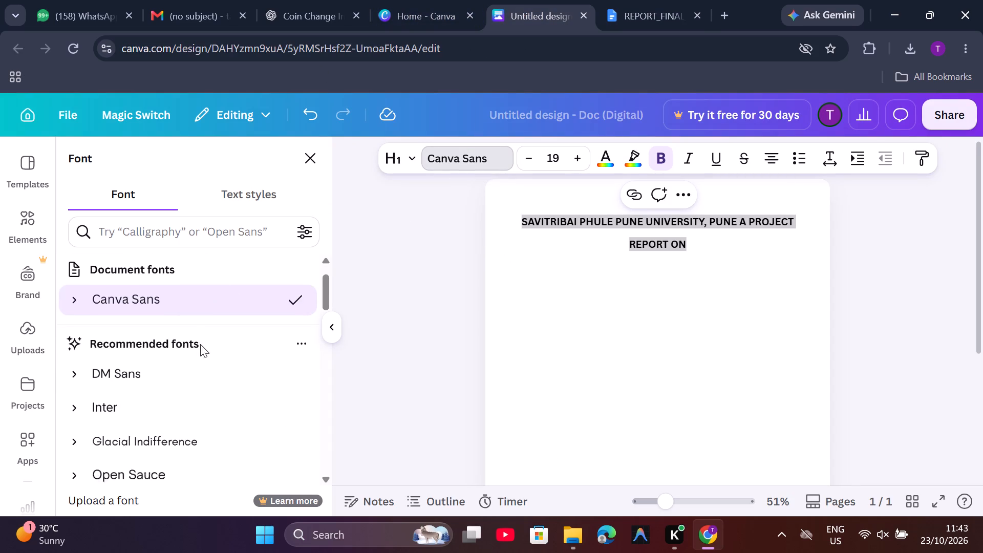
scroll(200, 344, down, 6)
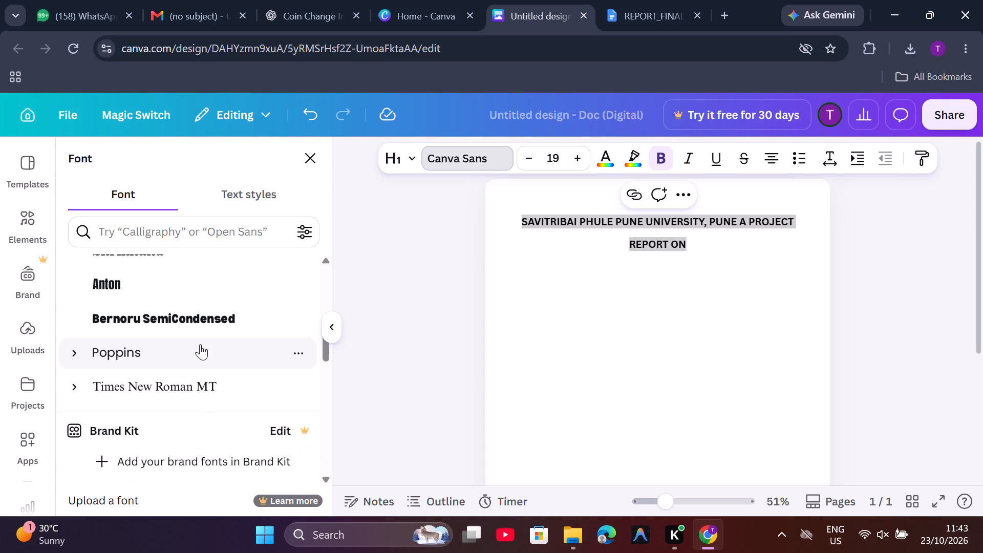
click(189, 385)
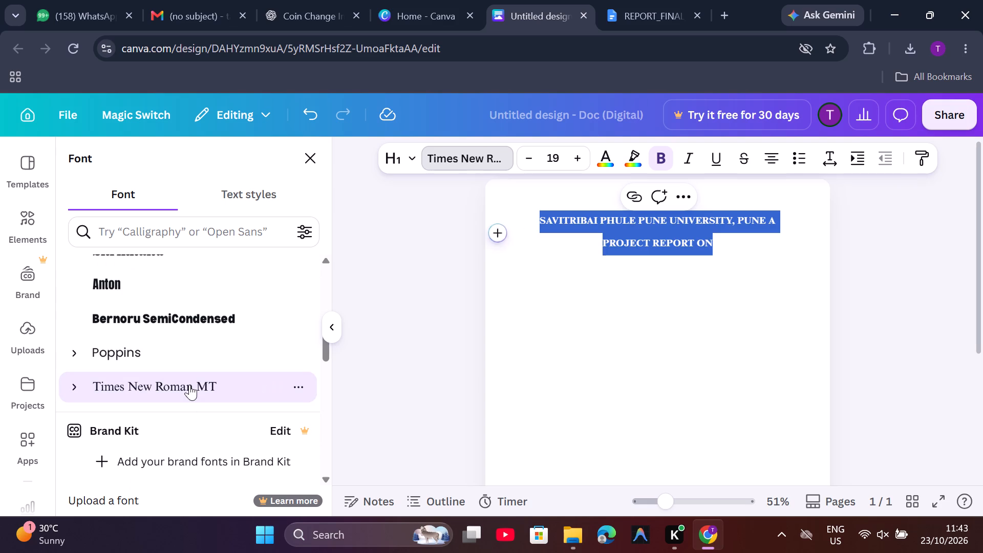
Start a new bold line below PROJECT REPORT ON and paste the copied project title there.
click(545, 294)
click(737, 248)
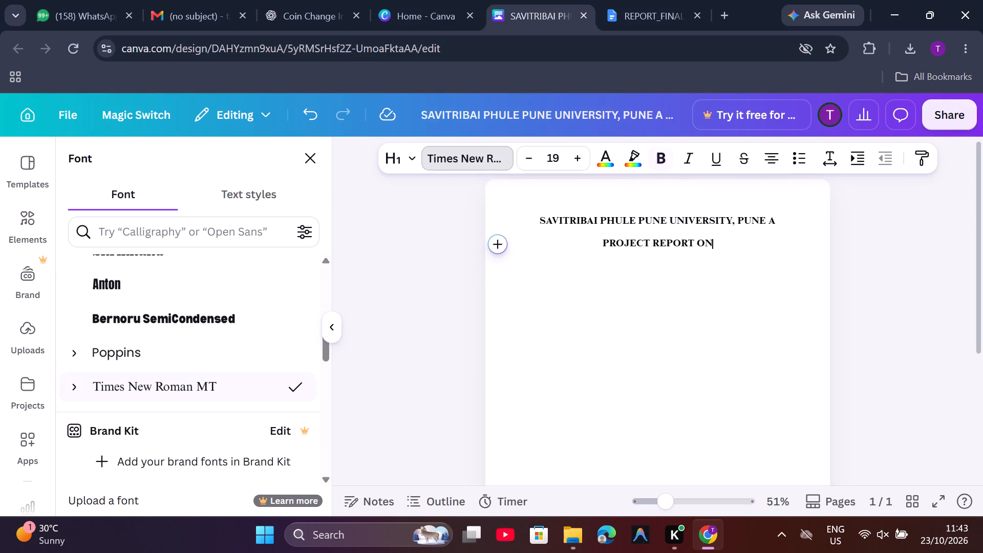
key(Return)
key(ctrl+b)
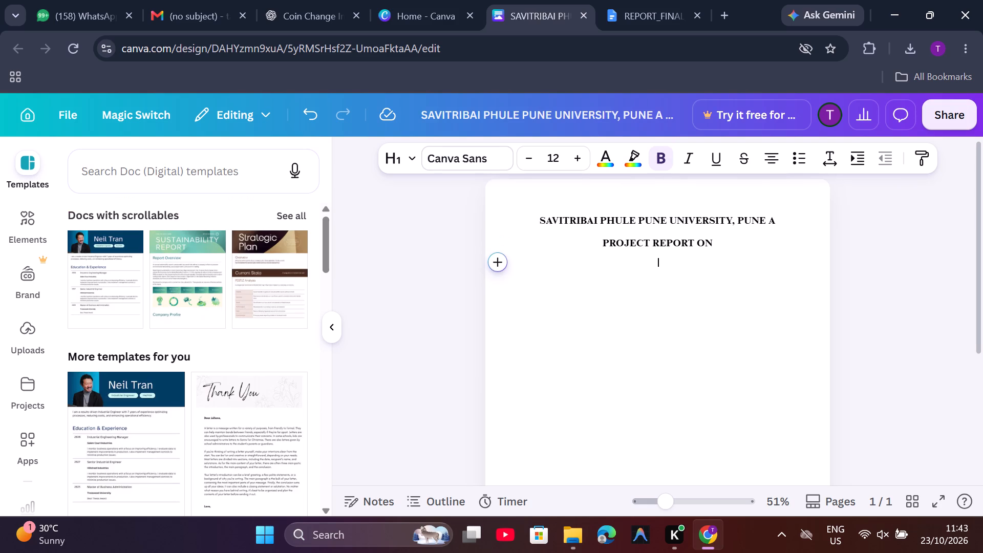
key(ctrl+v)
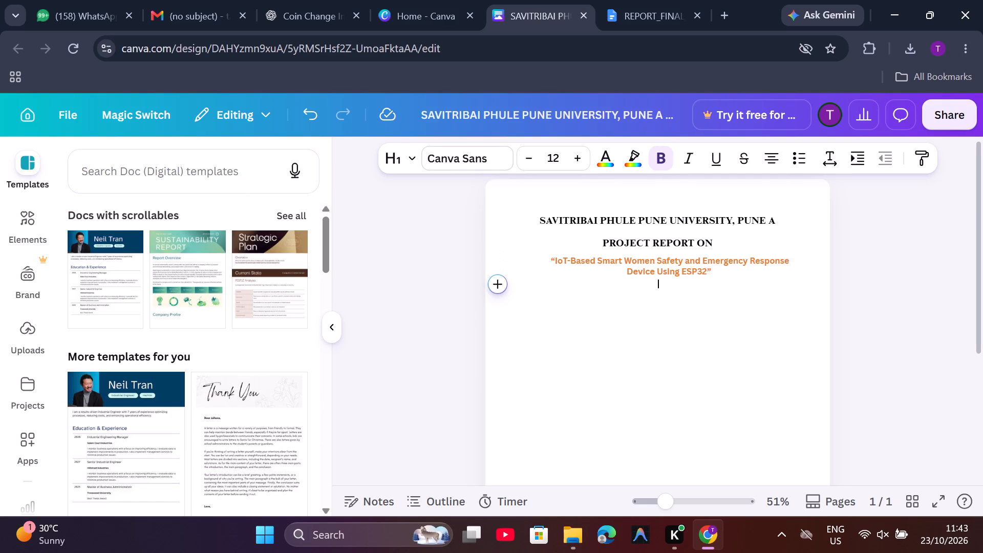
Select both lines of the pasted orange project title in the Canva Doc.
drag(718, 272, 529, 258)
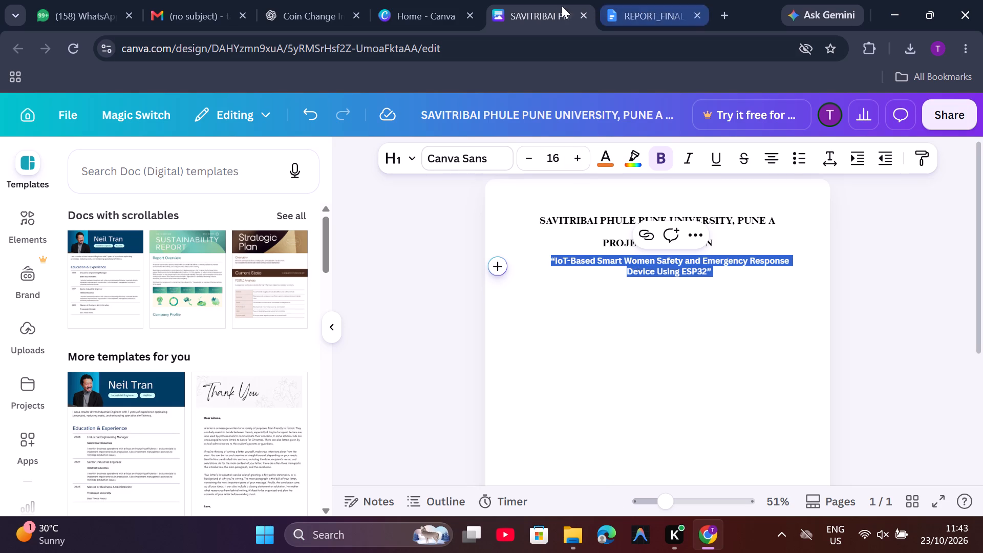
Check the font sizes of the university heading, orange project title and submission lines in the Google Docs report.
click(636, 16)
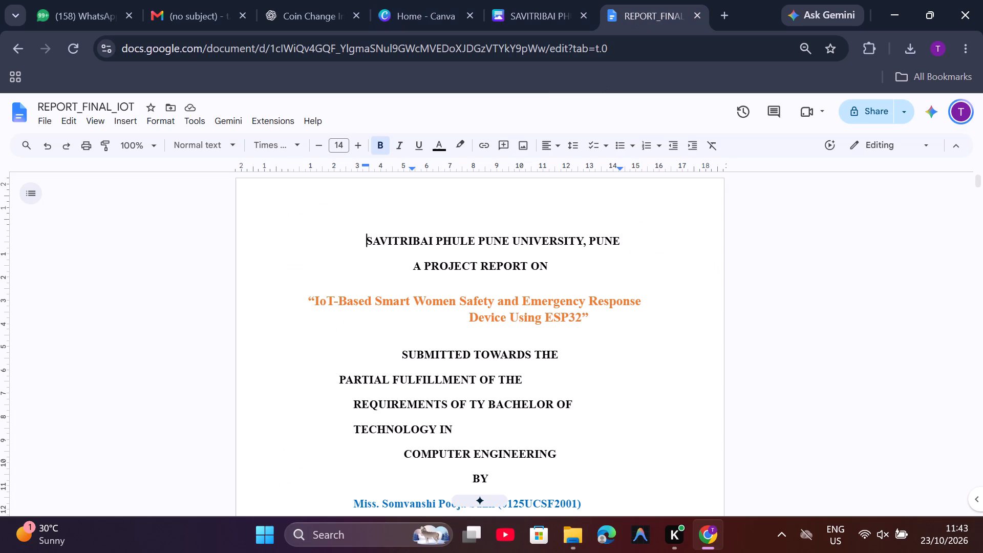
click(511, 247)
click(497, 315)
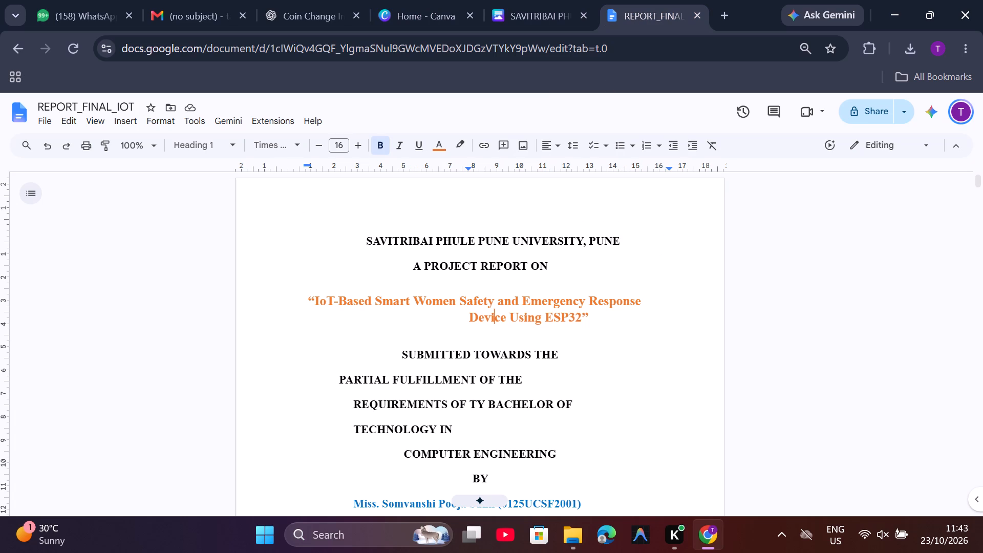
click(465, 362)
Return to the Canva Doc and set the font size of the whole university and PROJECT REPORT ON heading to 16.
click(527, 1)
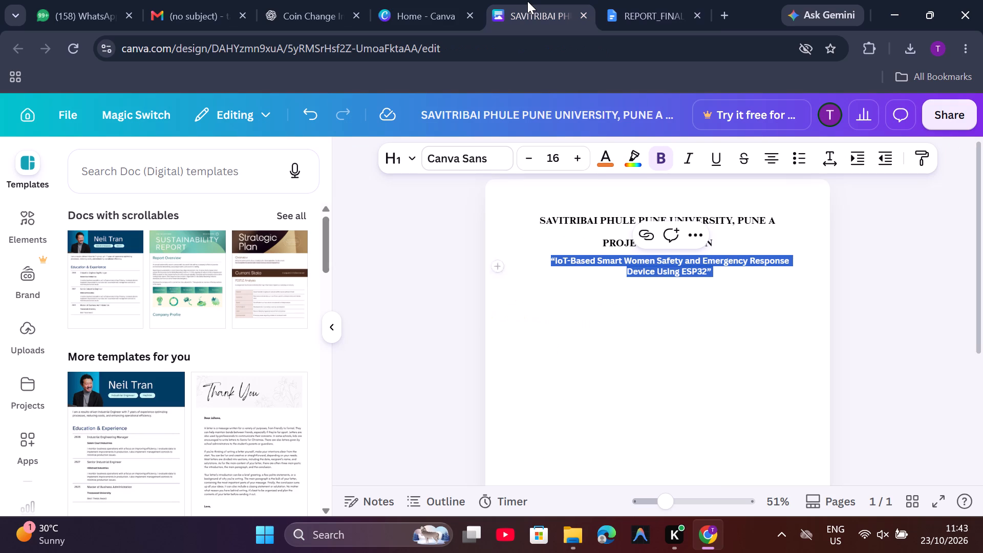
drag(538, 217, 567, 223)
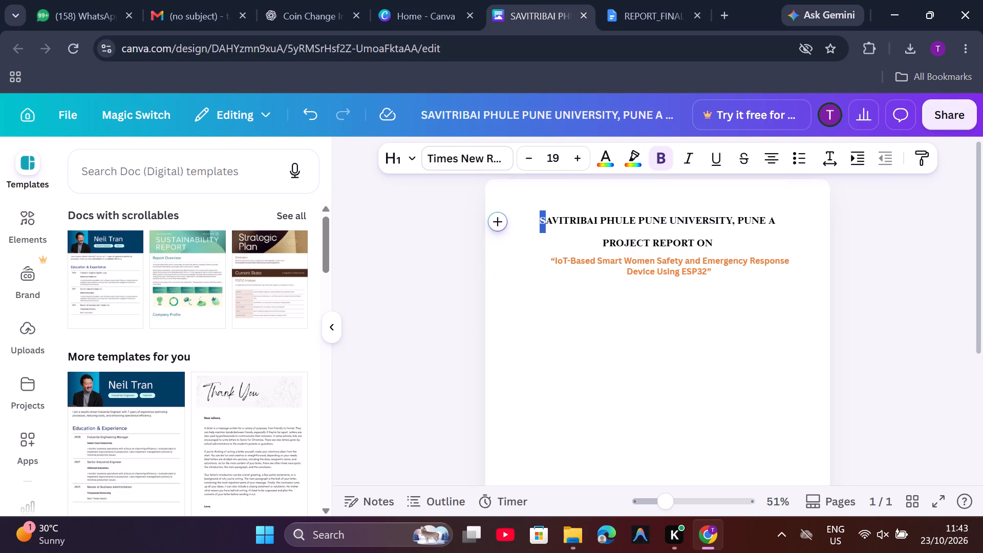
drag(567, 223, 721, 241)
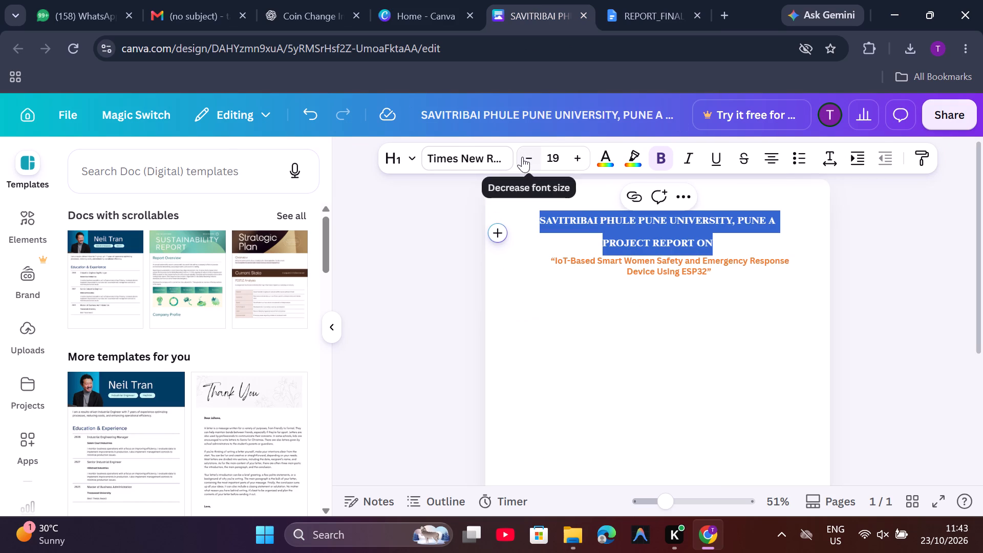
click(522, 157)
click(522, 157)
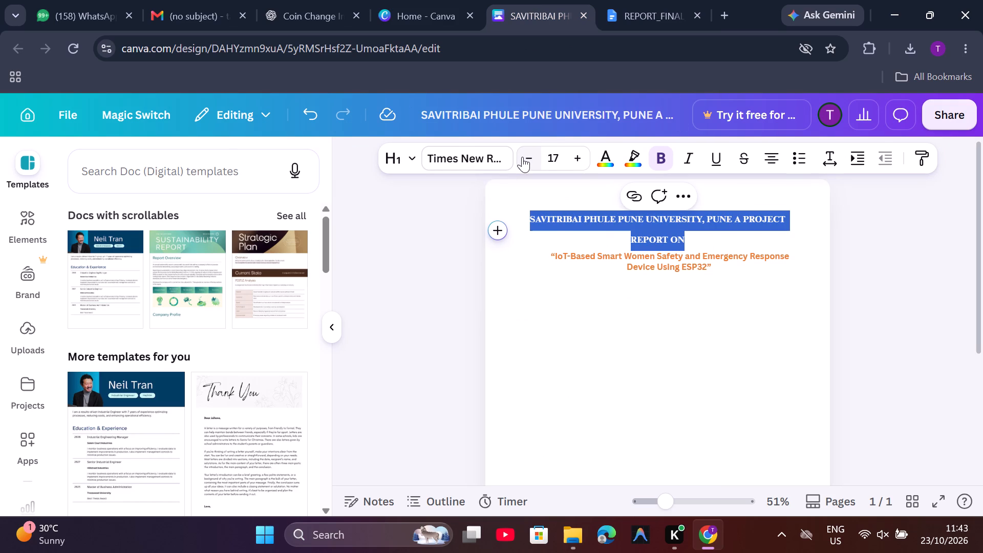
click(522, 157)
click(522, 157)
click(522, 157)
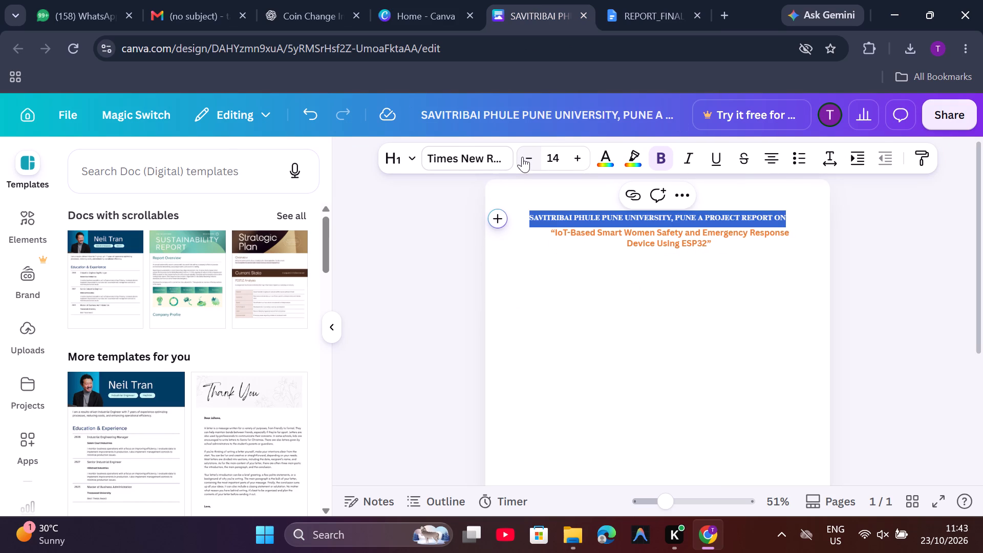
click(574, 156)
click(574, 156)
click(574, 156)
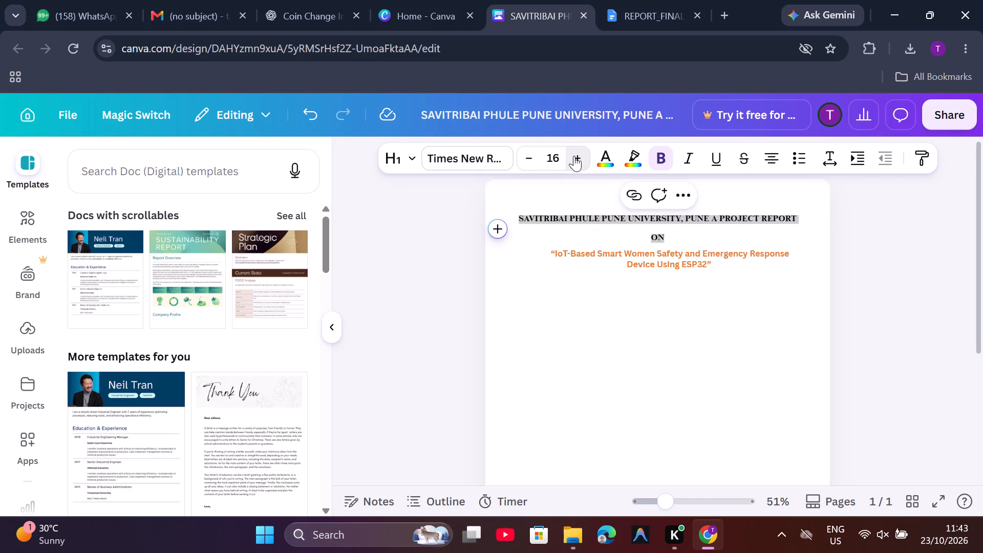
Switch back to the REPORT_FINAL_IOT report in Google Docs to consult the original title page.
click(635, 0)
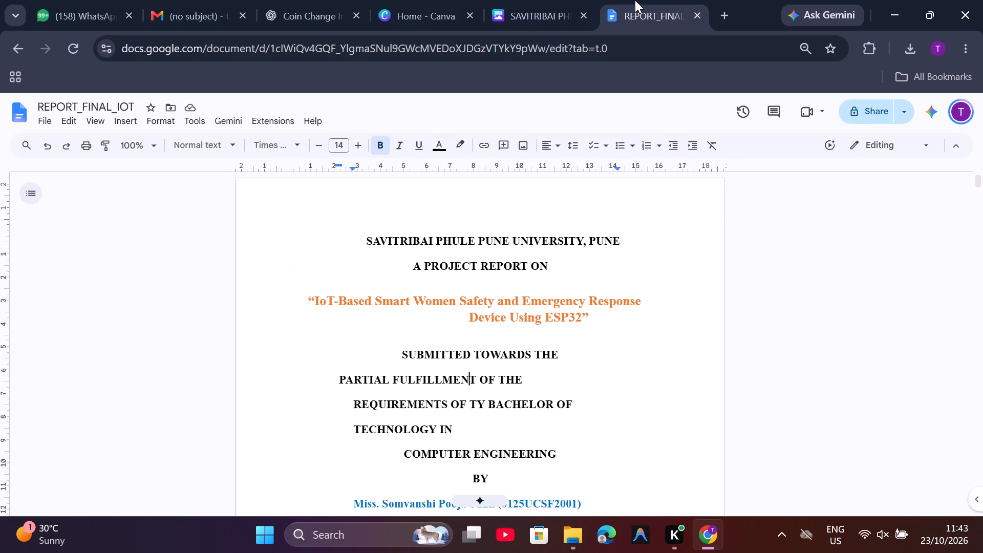
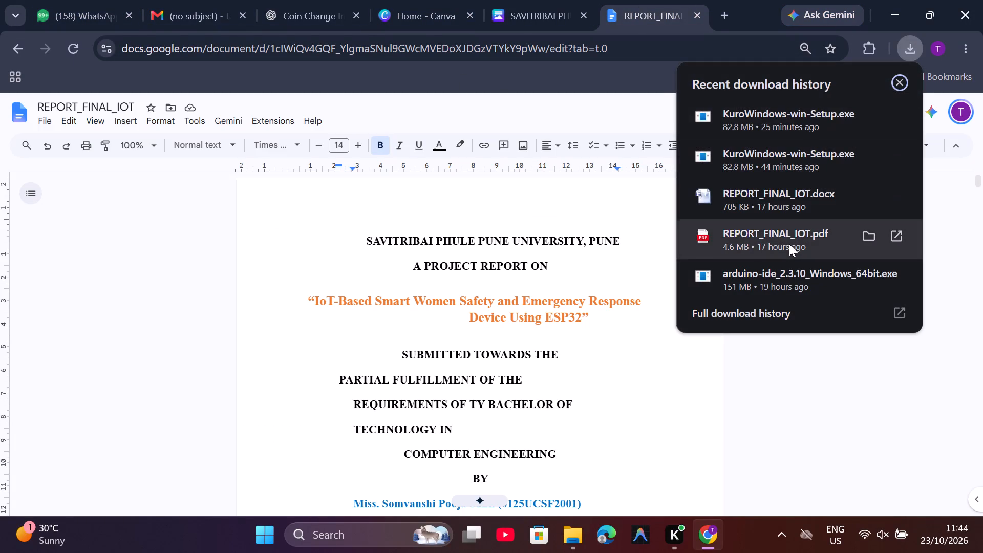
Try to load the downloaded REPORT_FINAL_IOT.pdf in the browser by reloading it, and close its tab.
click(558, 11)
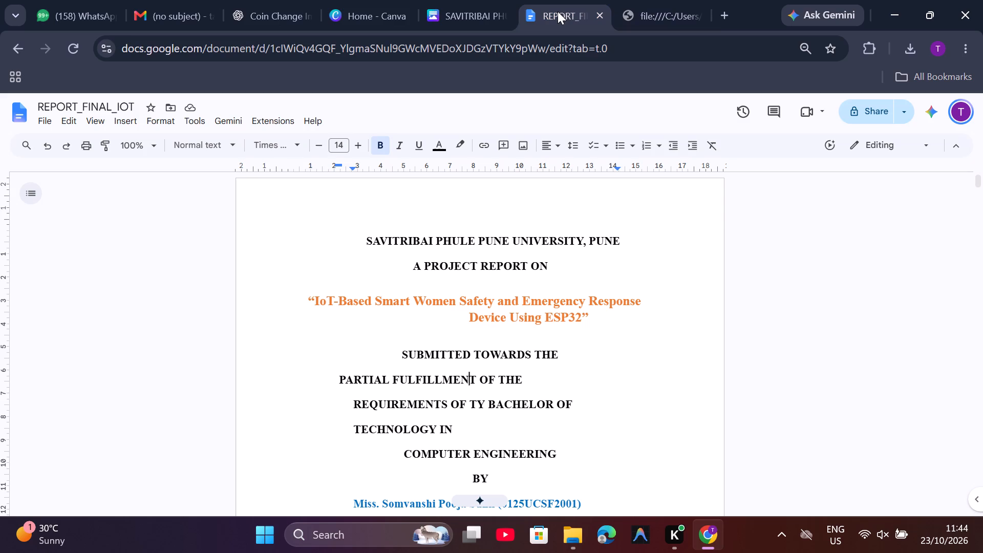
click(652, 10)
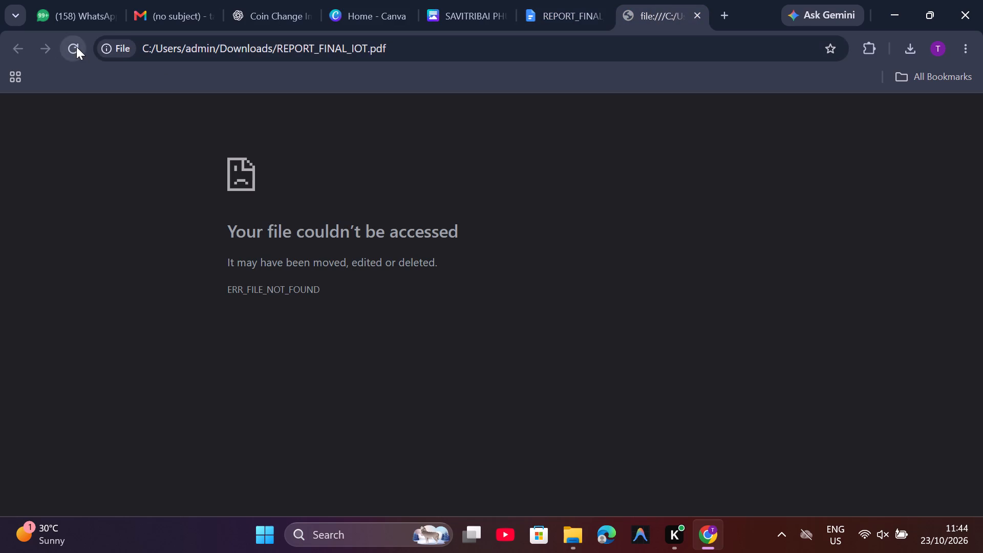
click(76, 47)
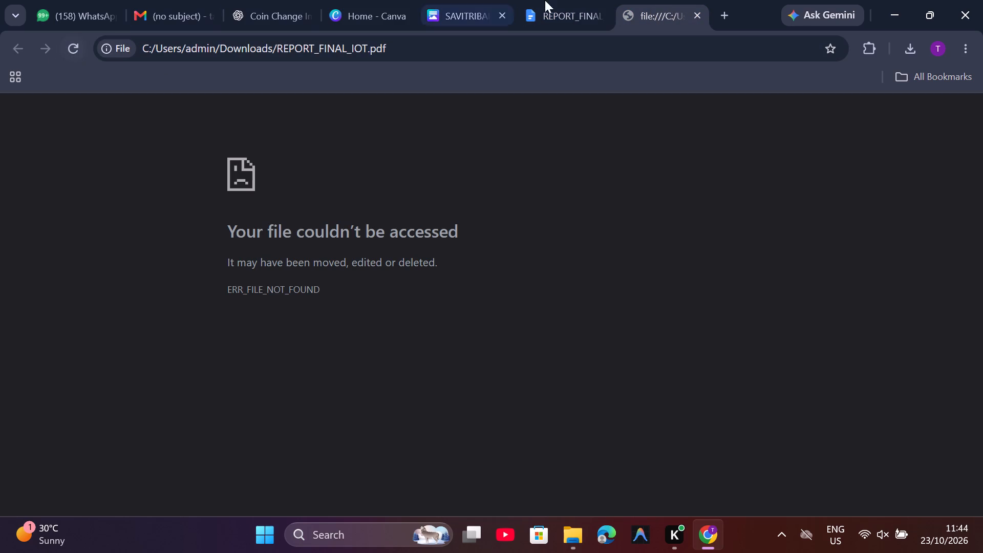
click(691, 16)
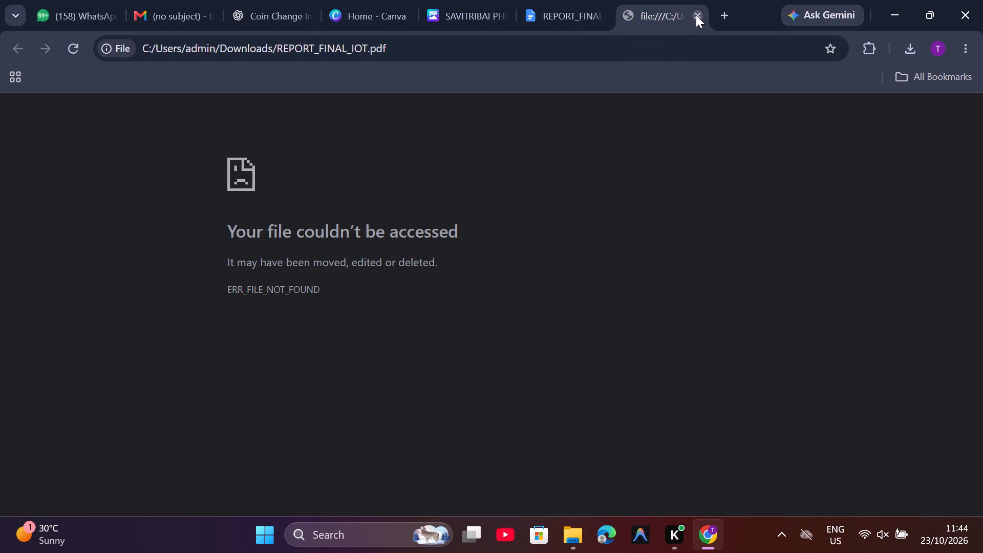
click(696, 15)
Copy the full orange project title from the Google Docs report and paste it over the existing title in the Canva Doc.
scroll(478, 267, down, 1)
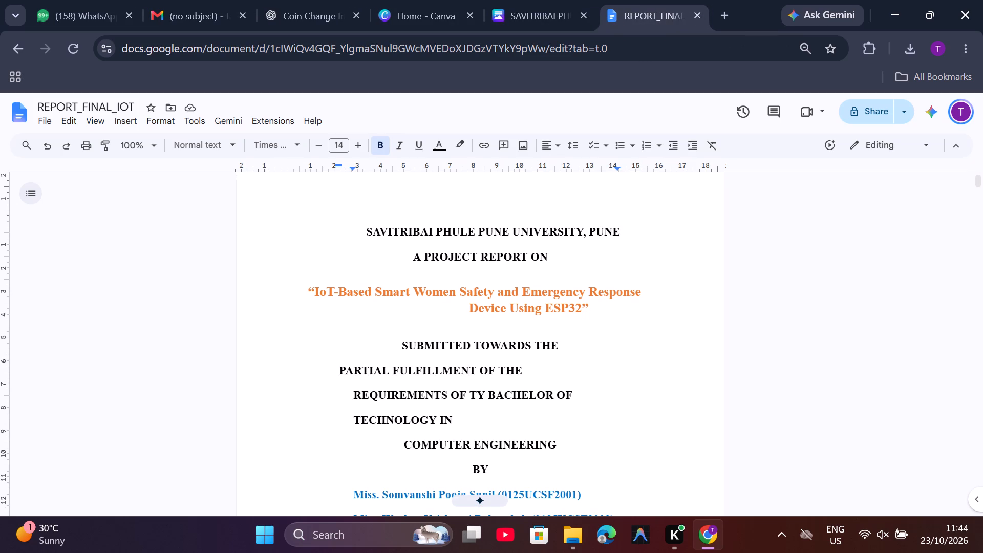
drag(594, 308, 311, 287)
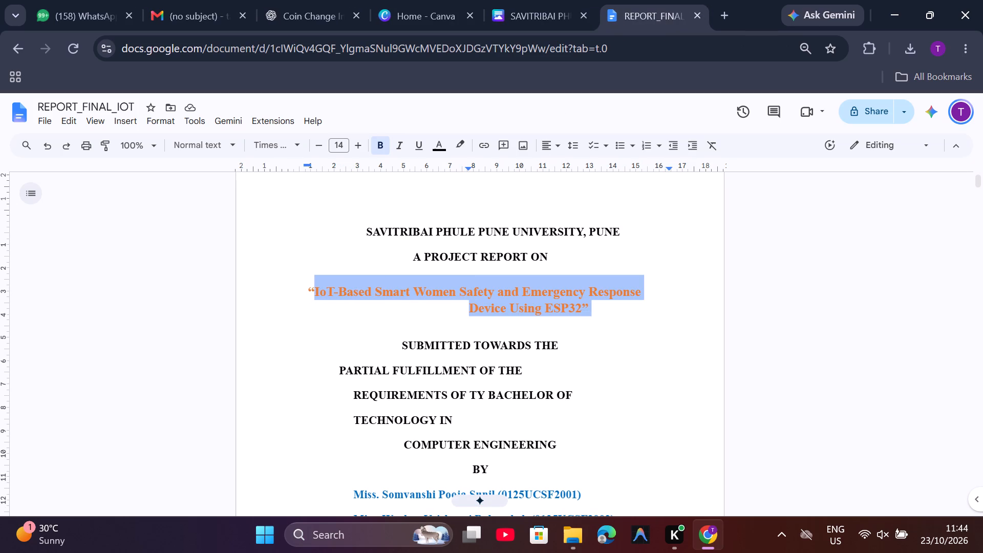
drag(311, 287, 309, 286)
key(ctrl+c)
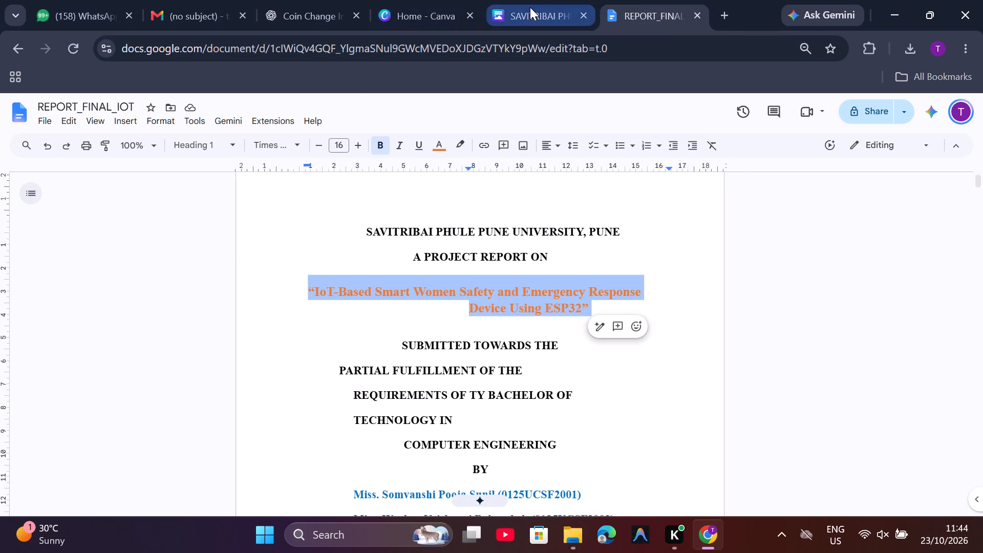
click(530, 7)
drag(713, 269, 536, 259)
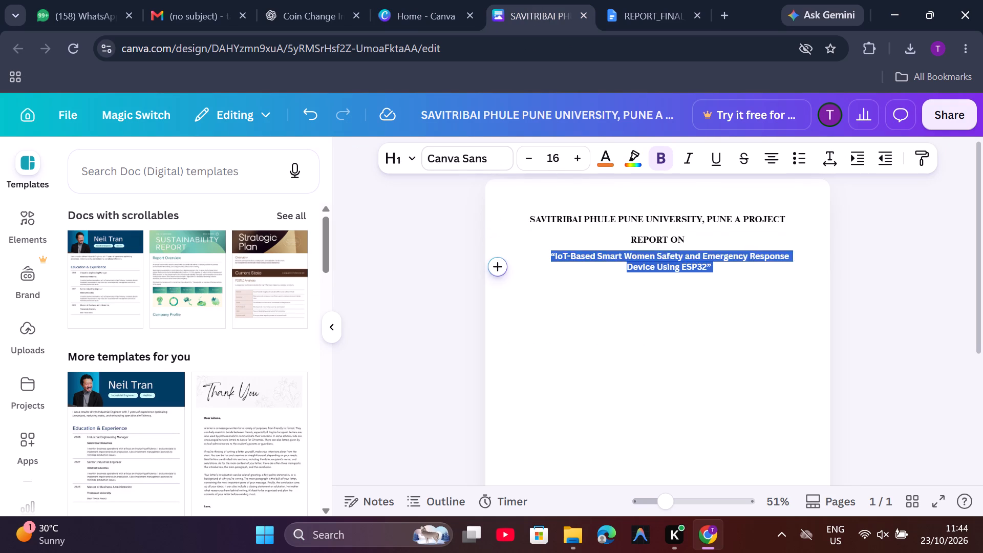
drag(536, 259, 526, 257)
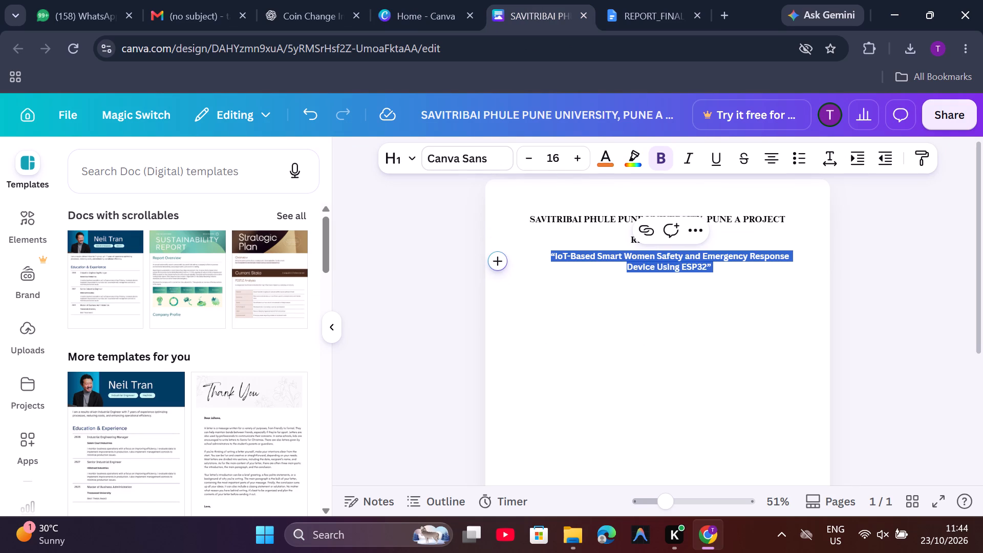
key(ctrl+v)
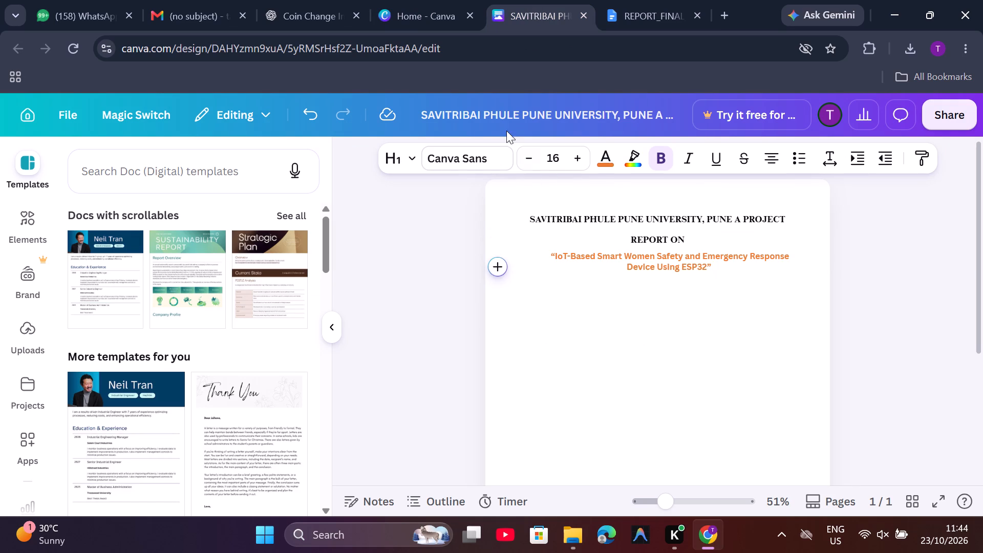
Set the font of both lines of the orange project title to Times New Roman MT.
click(471, 160)
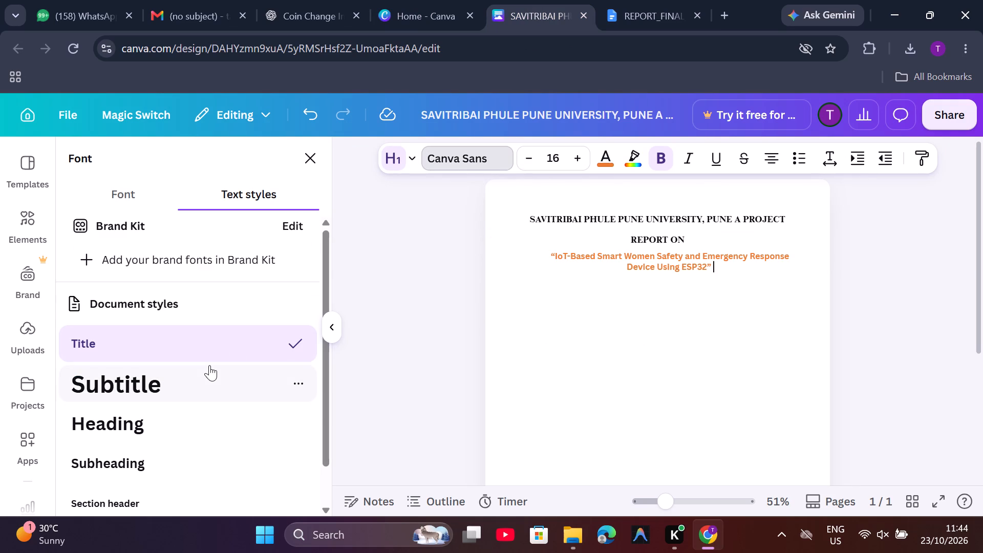
scroll(209, 365, down, 5)
scroll(209, 365, up, 3)
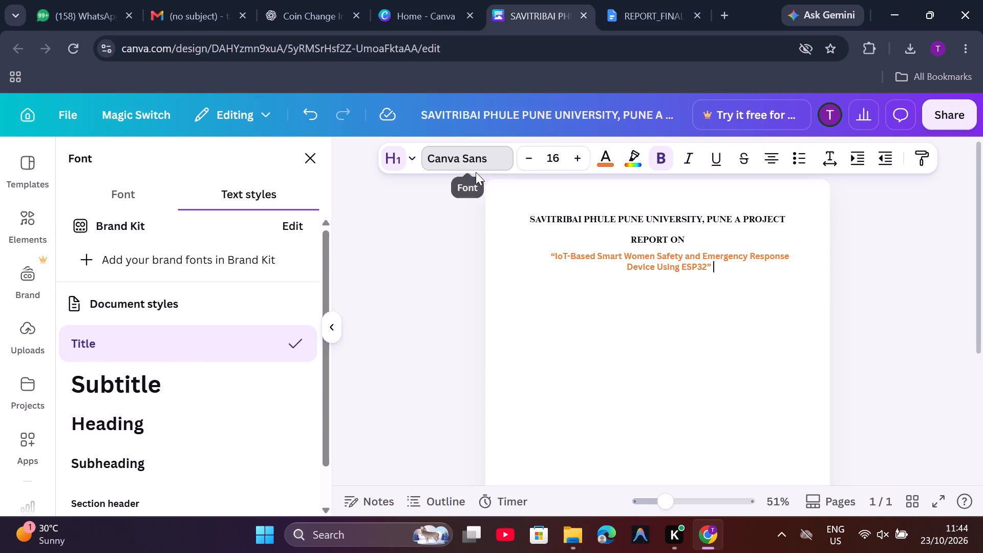
click(475, 158)
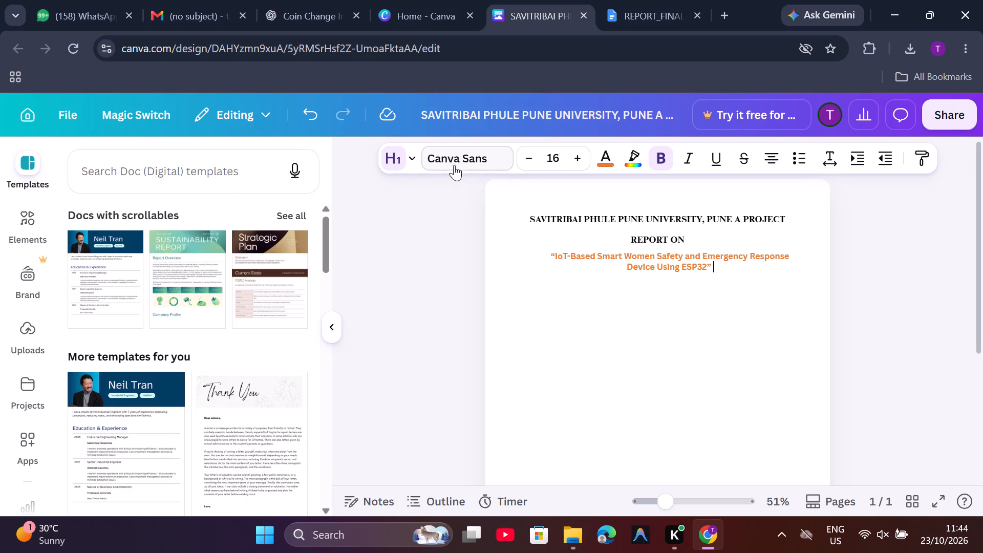
click(460, 162)
click(114, 194)
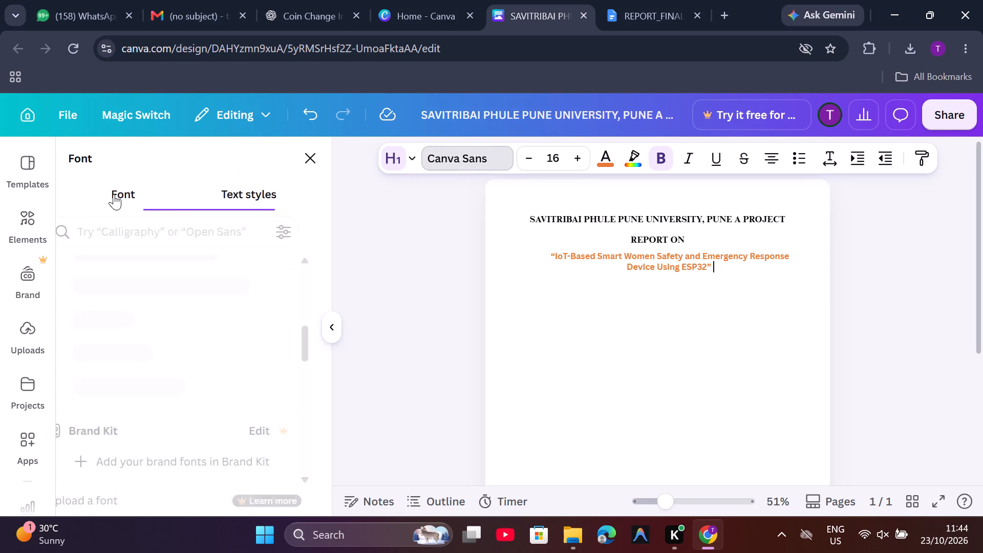
scroll(124, 259, up, 6)
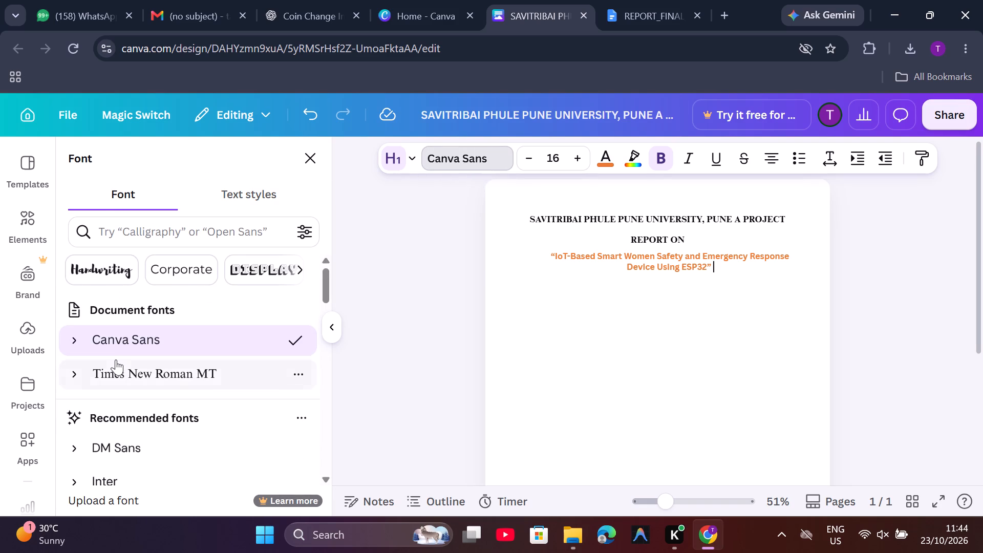
click(116, 359)
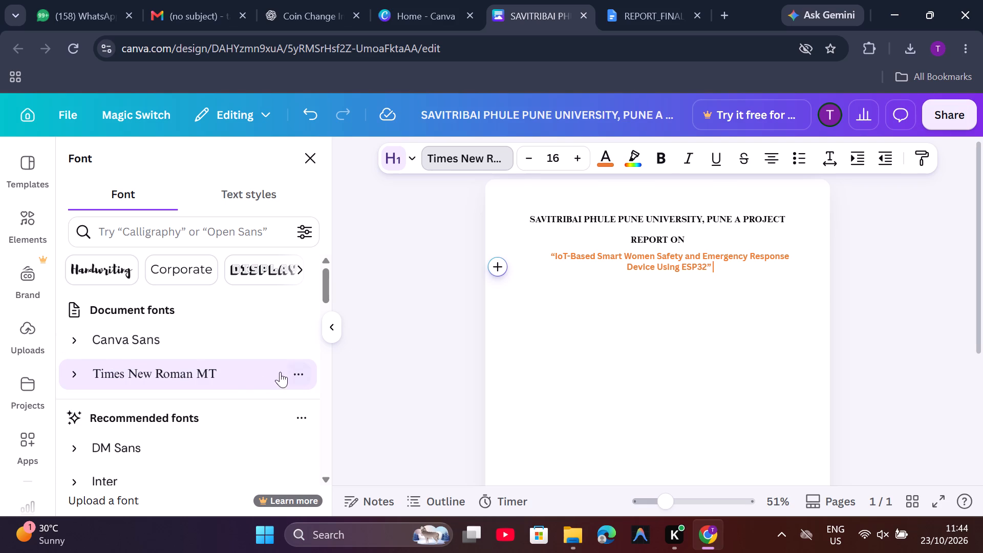
drag(710, 268, 536, 256)
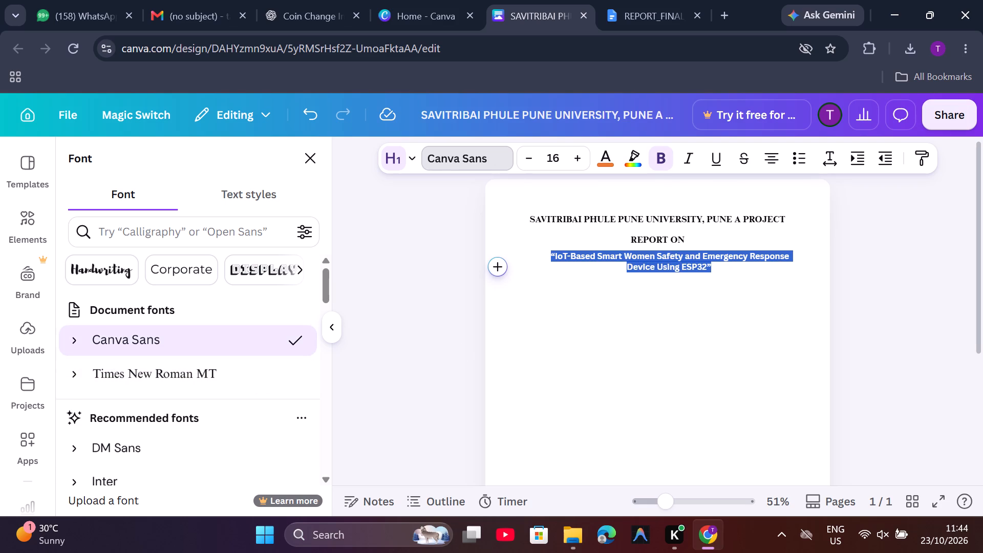
drag(536, 256, 537, 255)
click(167, 376)
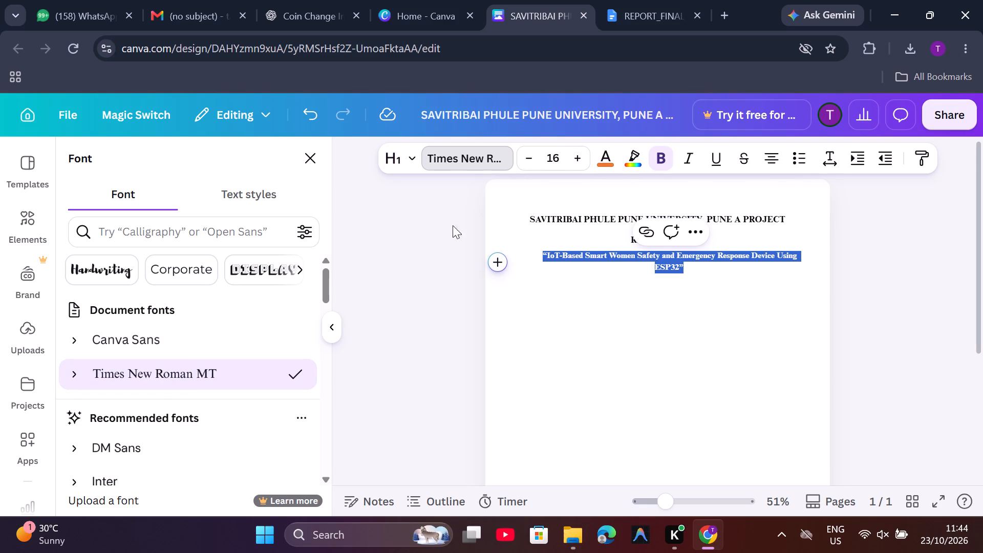
click(447, 209)
Increase the font size of the black university and project report heading to 23.
drag(526, 218, 529, 218)
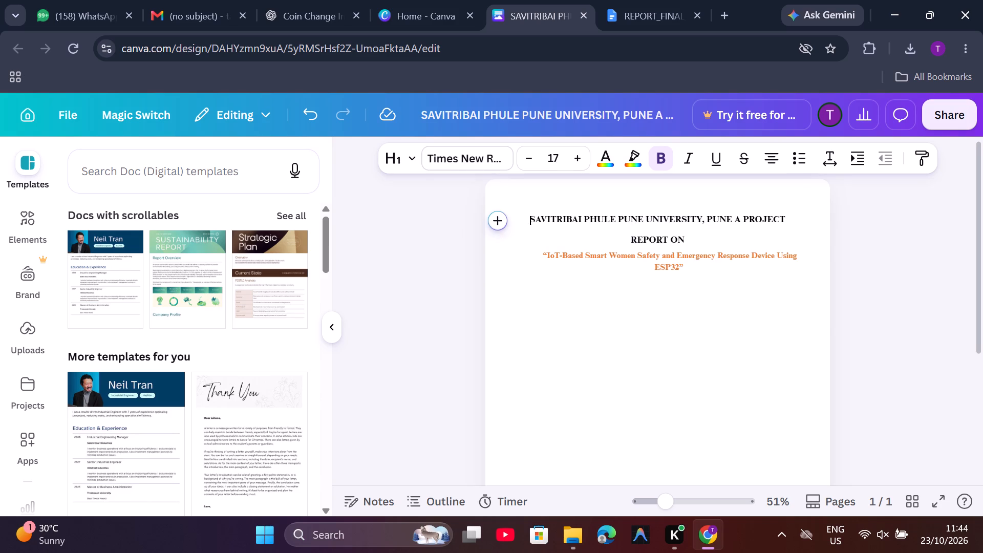
drag(529, 218, 696, 236)
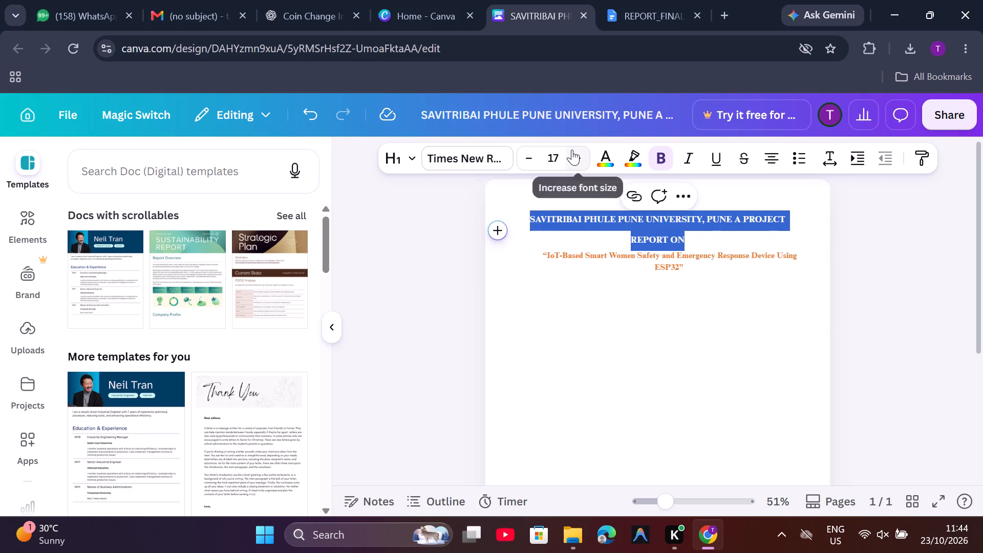
click(572, 150)
click(572, 150)
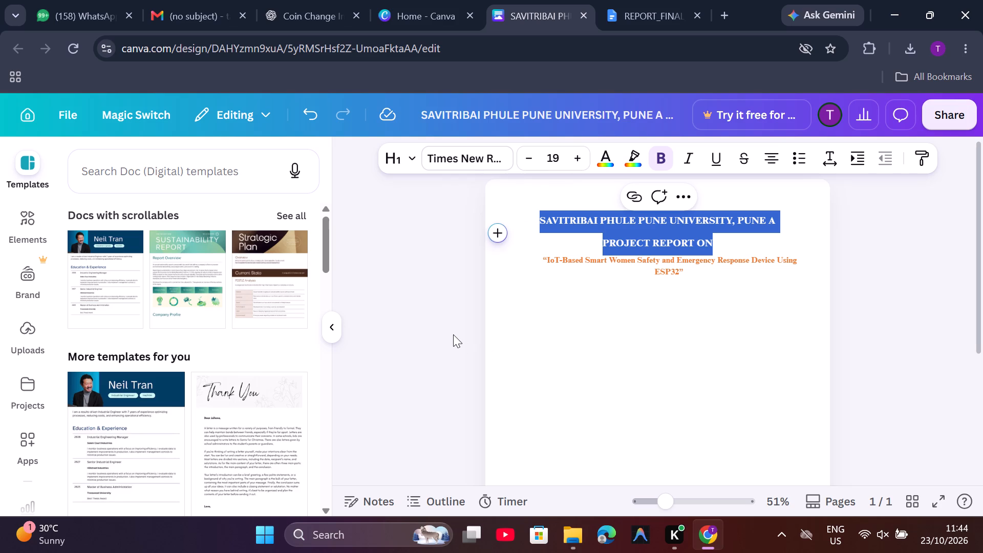
click(583, 157)
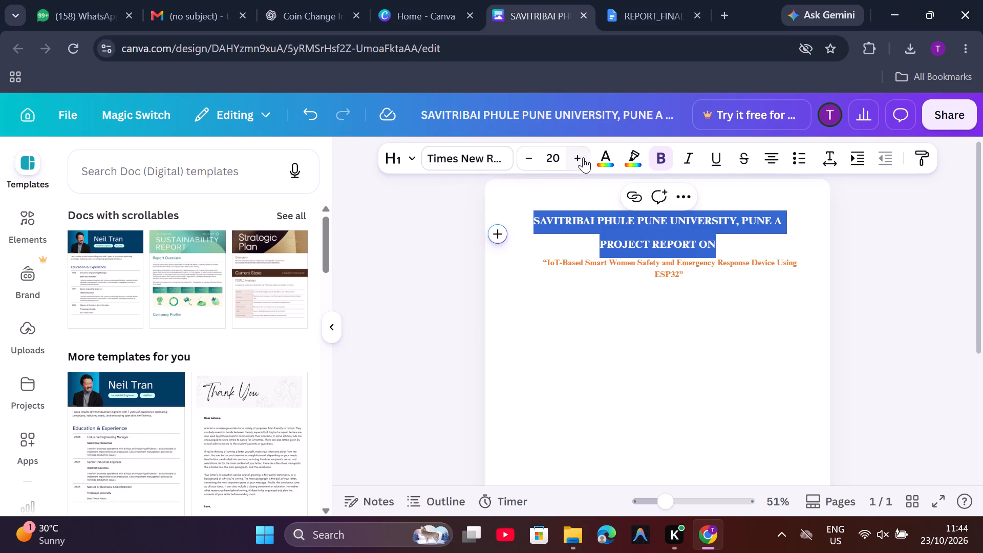
click(583, 157)
click(583, 157)
double_click(583, 157)
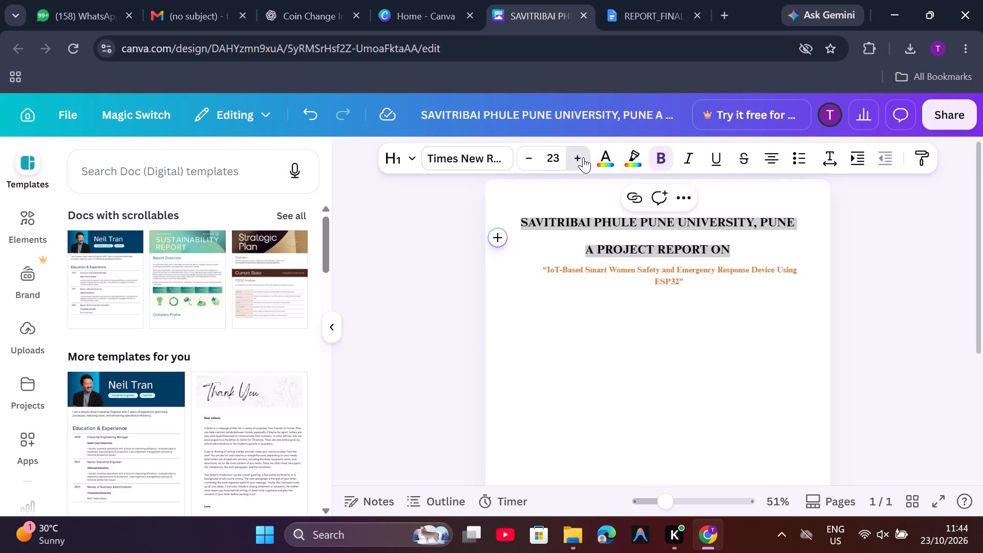
click(526, 154)
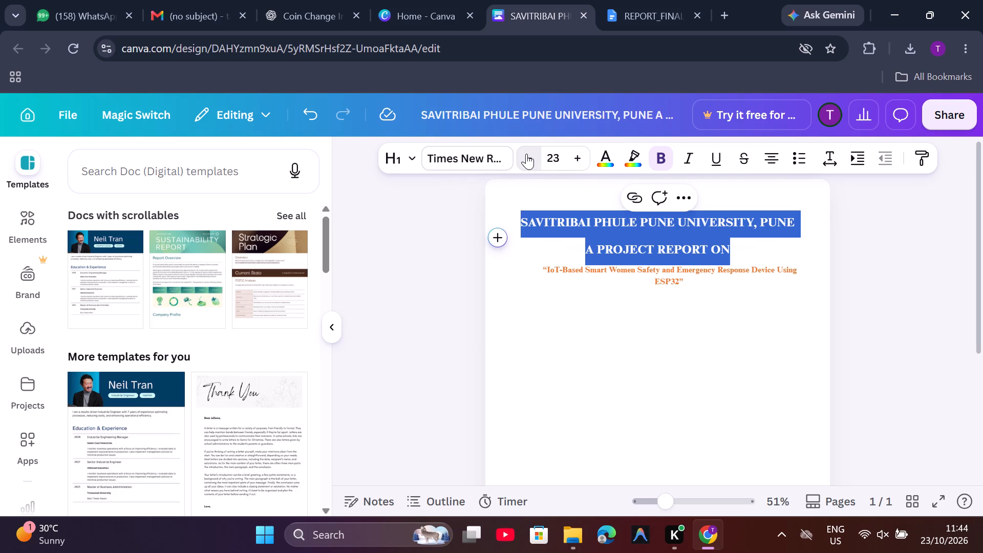
click(854, 248)
Increase the font size of the whole orange project title to 22.
scroll(854, 248, down, 2)
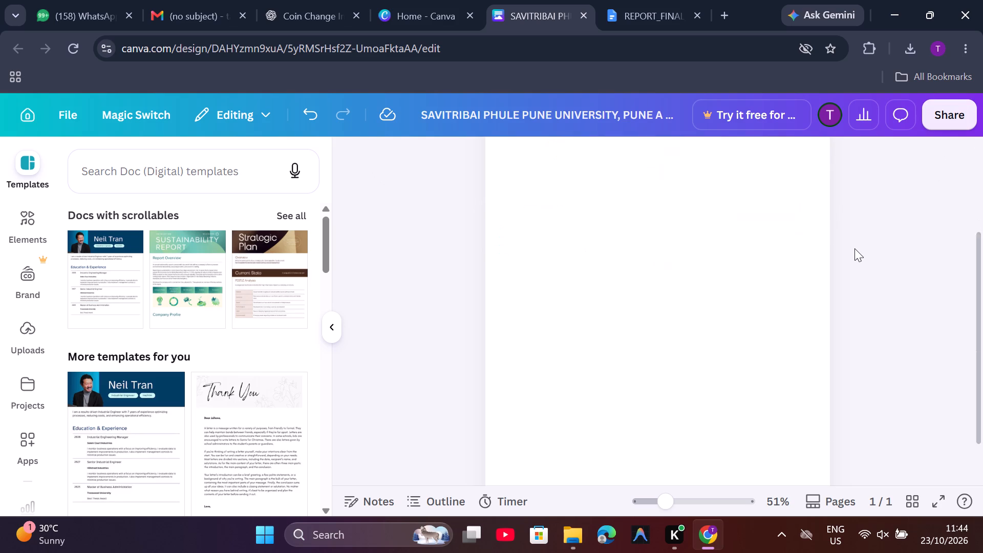
scroll(854, 248, down, 2)
scroll(854, 248, up, 3)
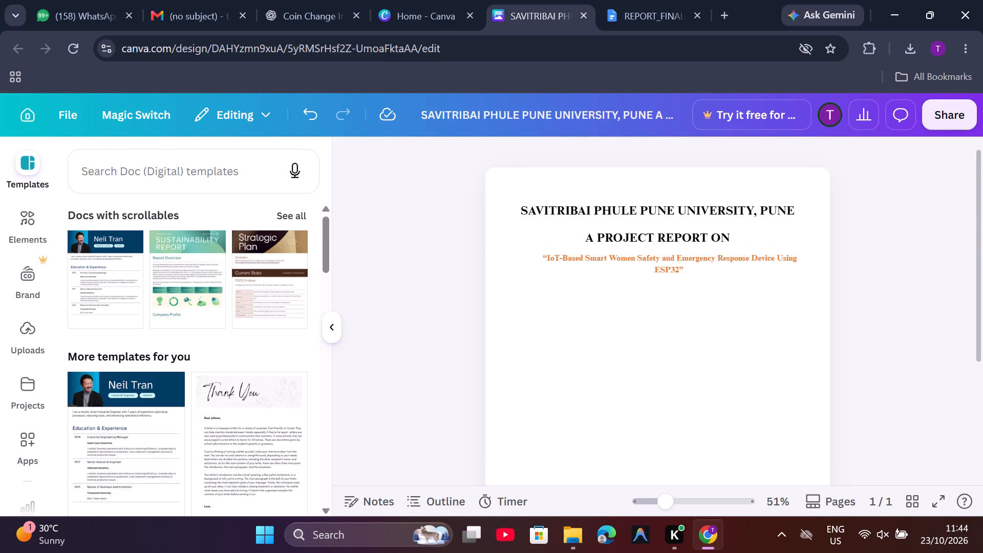
drag(691, 269, 542, 257)
click(599, 228)
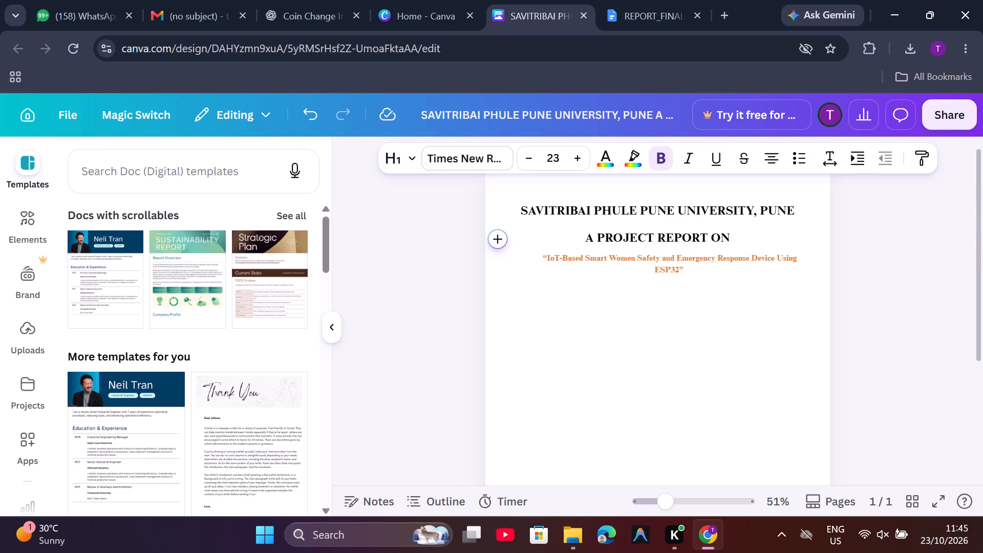
drag(539, 256, 679, 279)
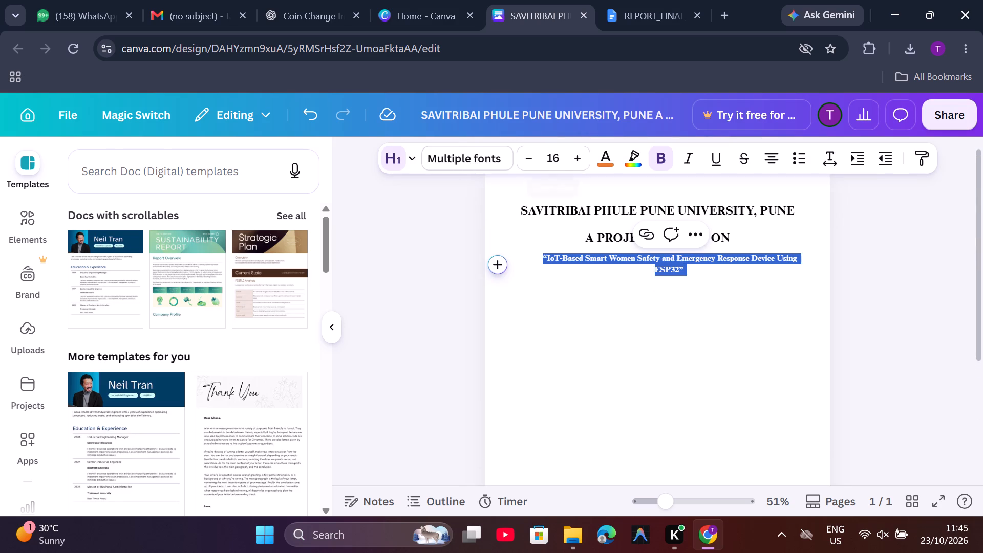
triple_click(570, 162)
triple_click(570, 162)
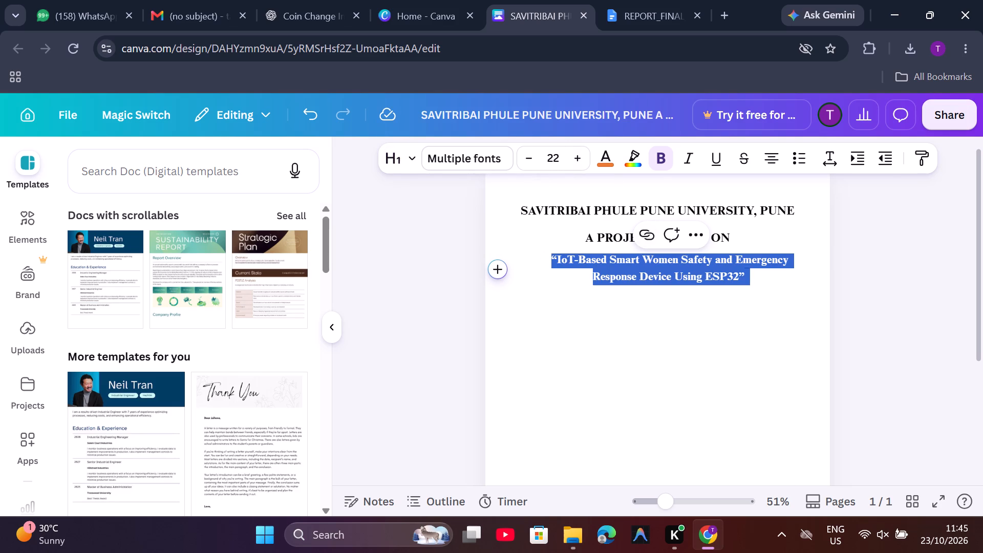
click(856, 268)
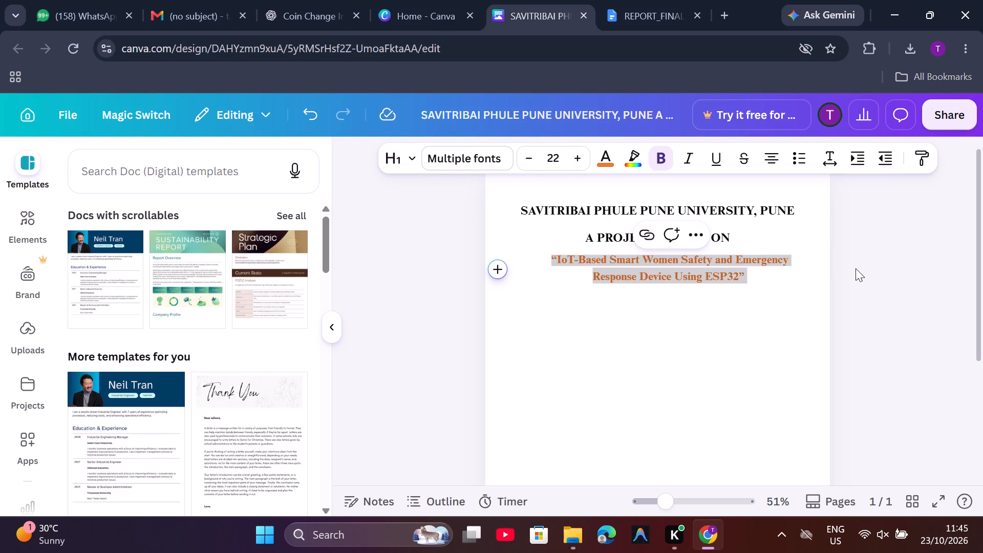
Remove the indent and centre alignment from the orange project title so it starts at the left margin.
drag(750, 281, 548, 246)
click(547, 259)
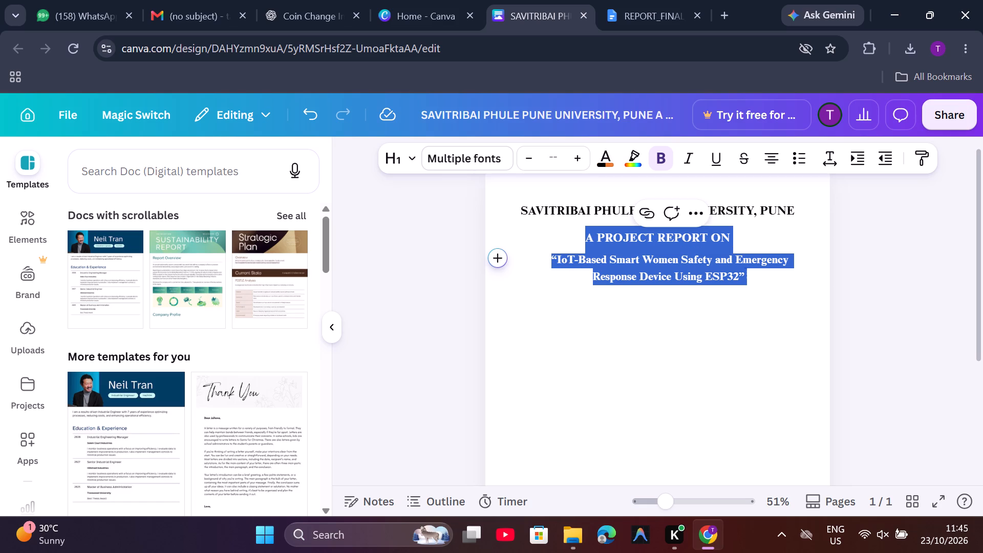
drag(547, 259, 753, 276)
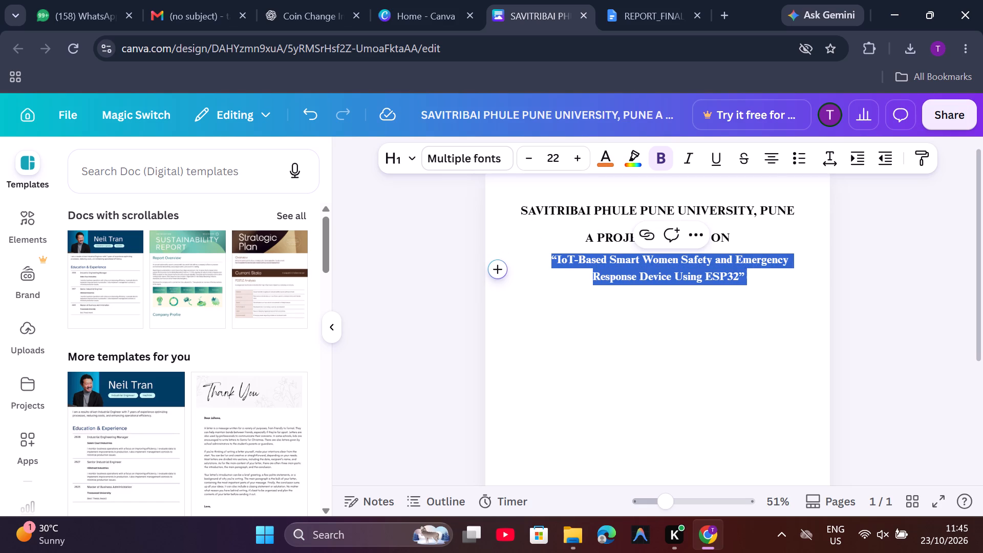
click(546, 260)
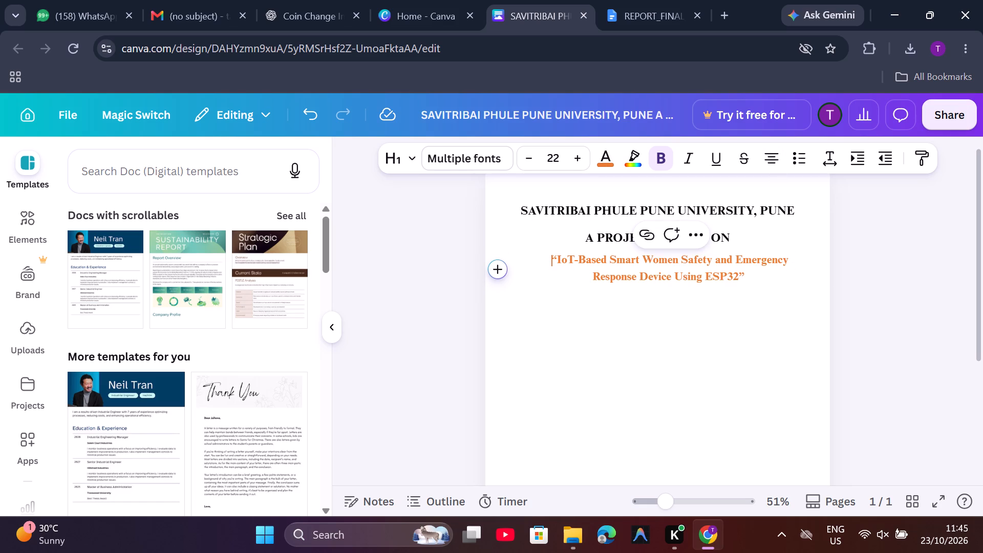
key(BackSpace)
key(BackSpace)
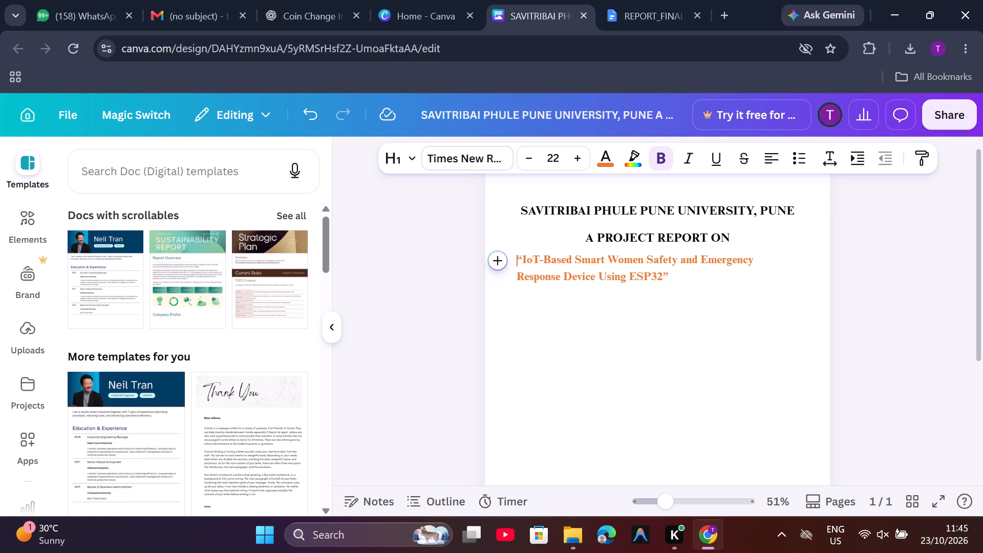
Centre-align both lines of the orange project title.
drag(675, 275, 510, 260)
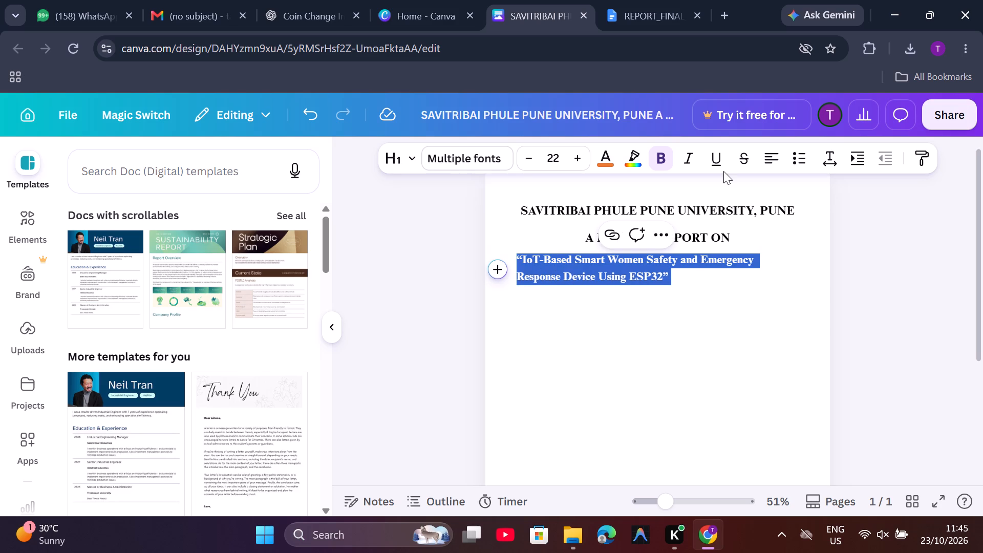
click(763, 153)
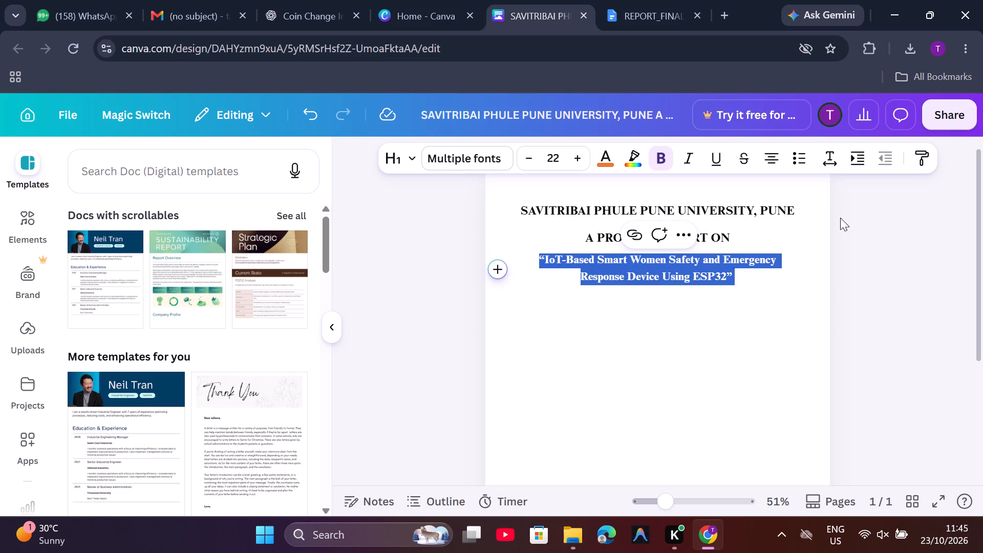
click(853, 248)
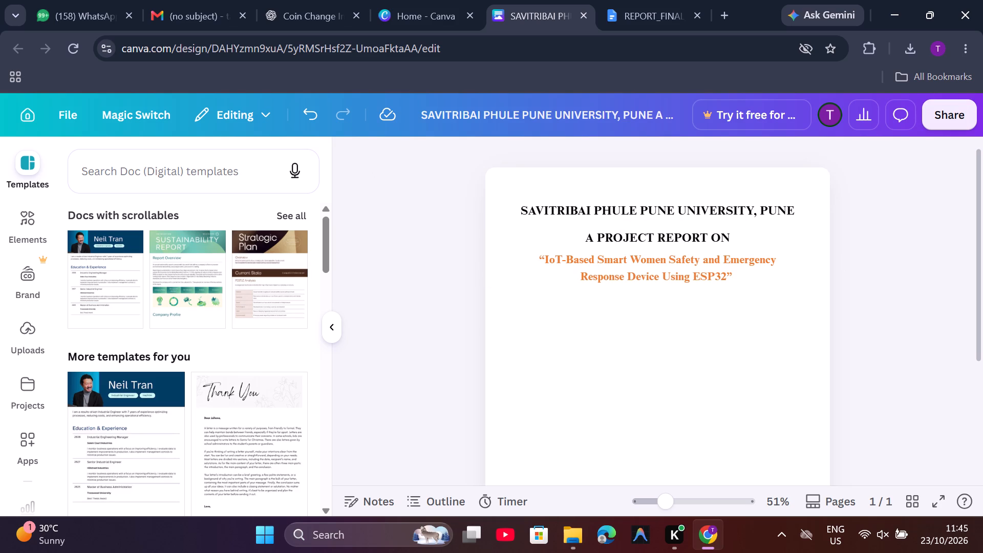
Copy the block from "SUBMITTED TOWARDS THE" to "BY" in the REPORT_FINAL_IOT Google Doc and paste it under the orange title in Canva.
click(619, 10)
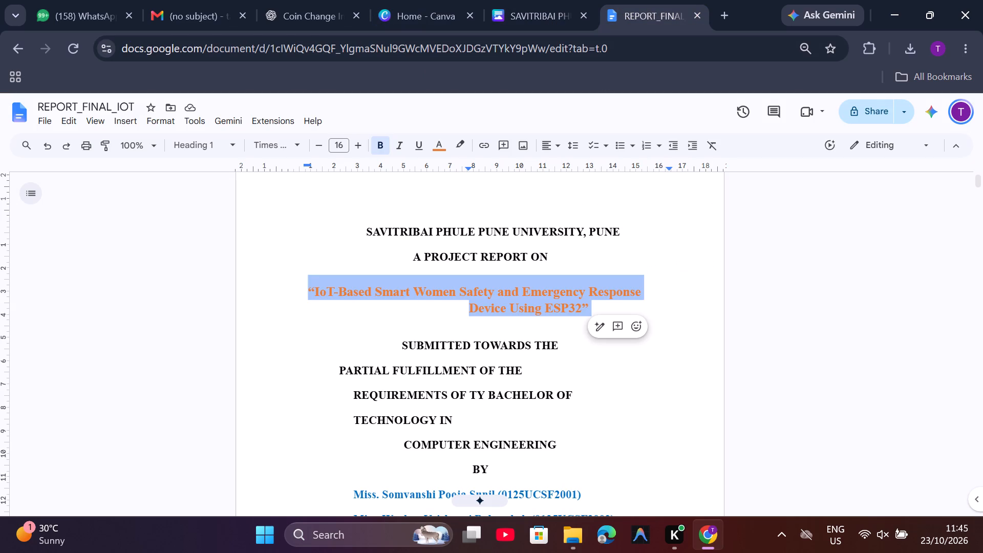
drag(401, 342, 461, 375)
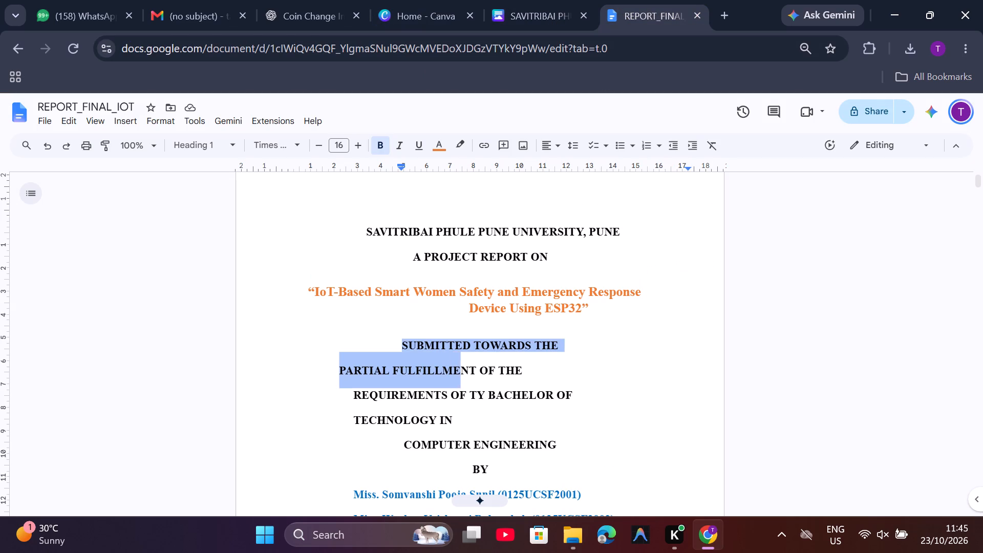
drag(461, 375, 539, 476)
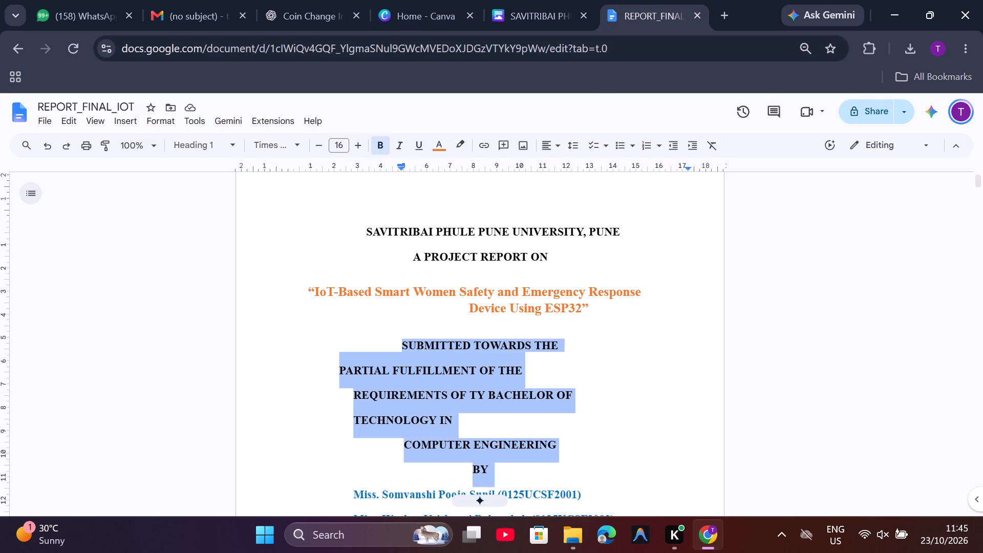
drag(539, 476, 515, 406)
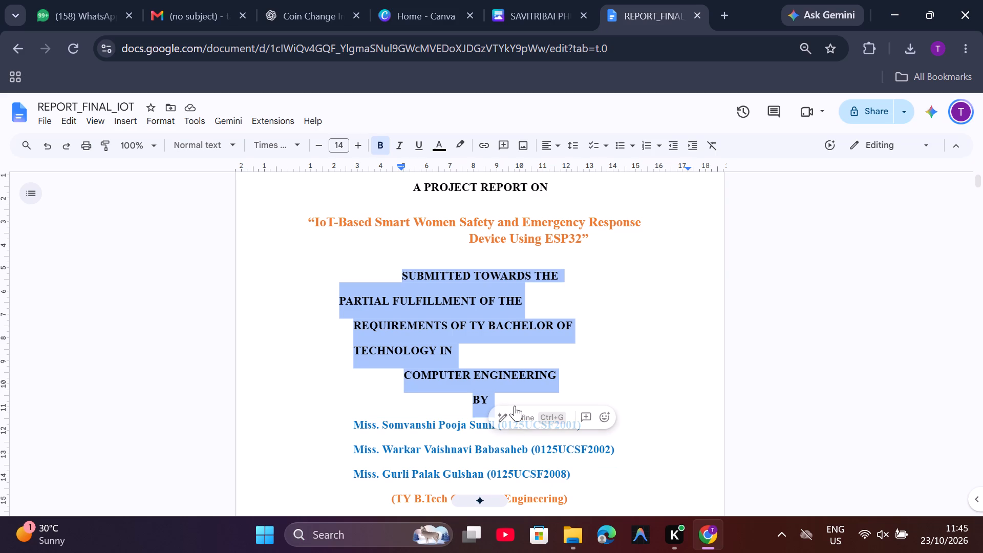
key(ctrl+c)
click(544, 0)
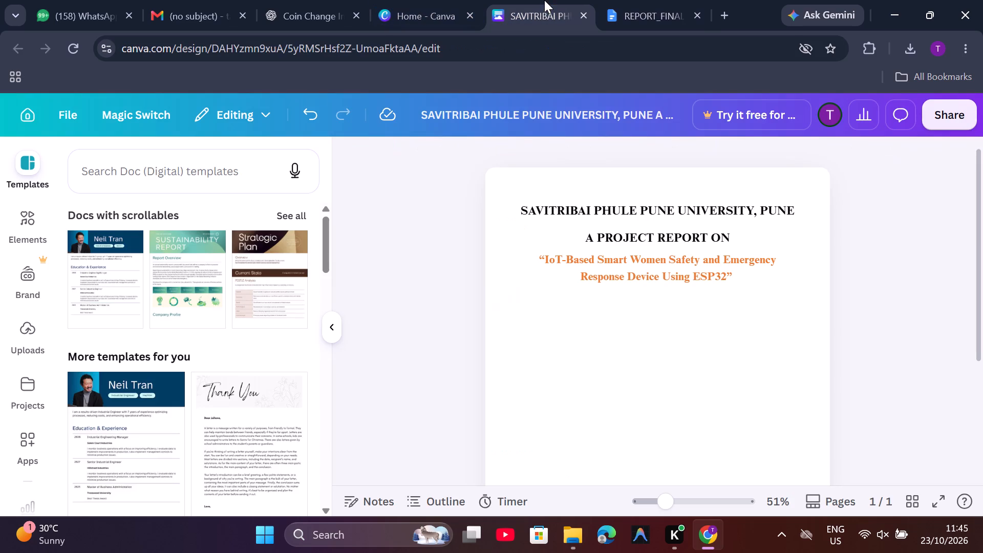
click(638, 361)
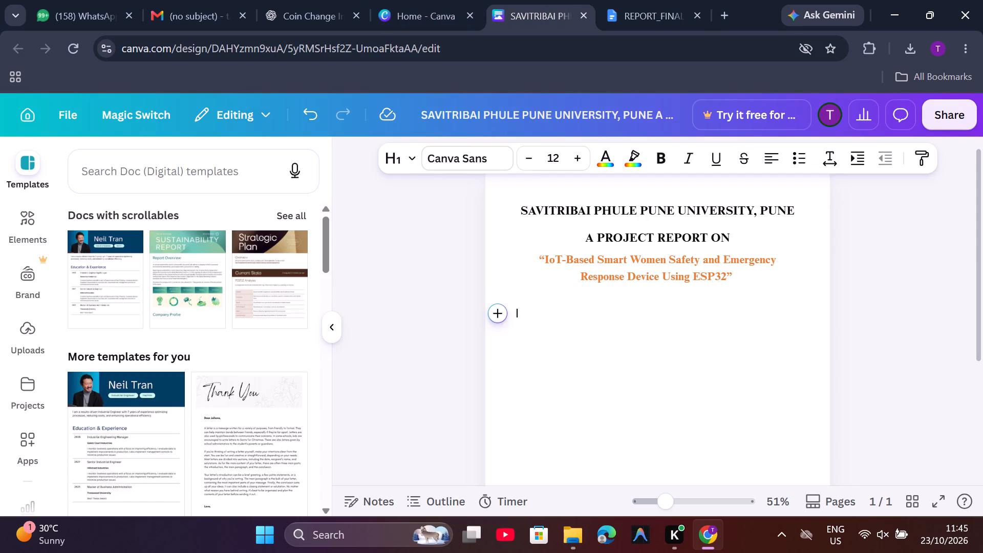
click(746, 278)
key(Return)
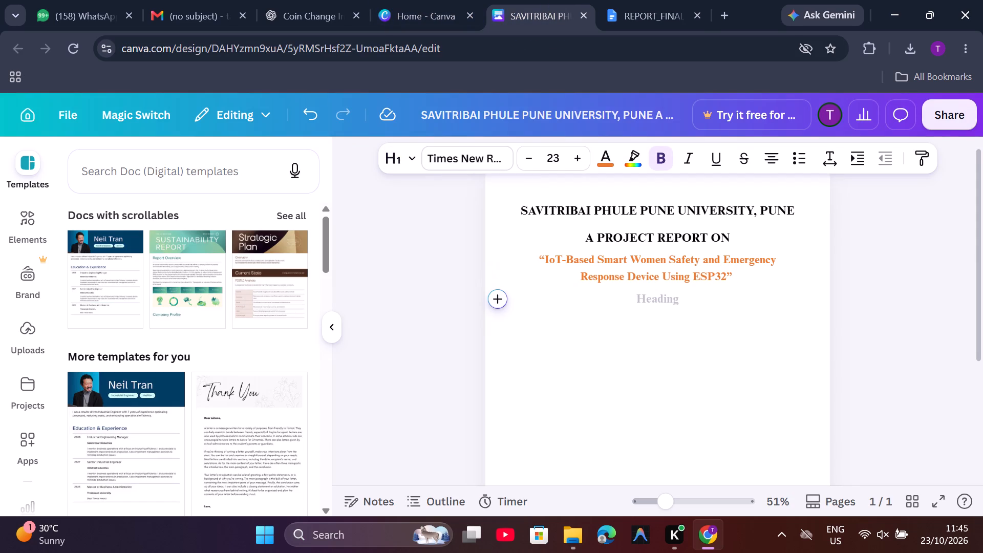
key(ctrl+v)
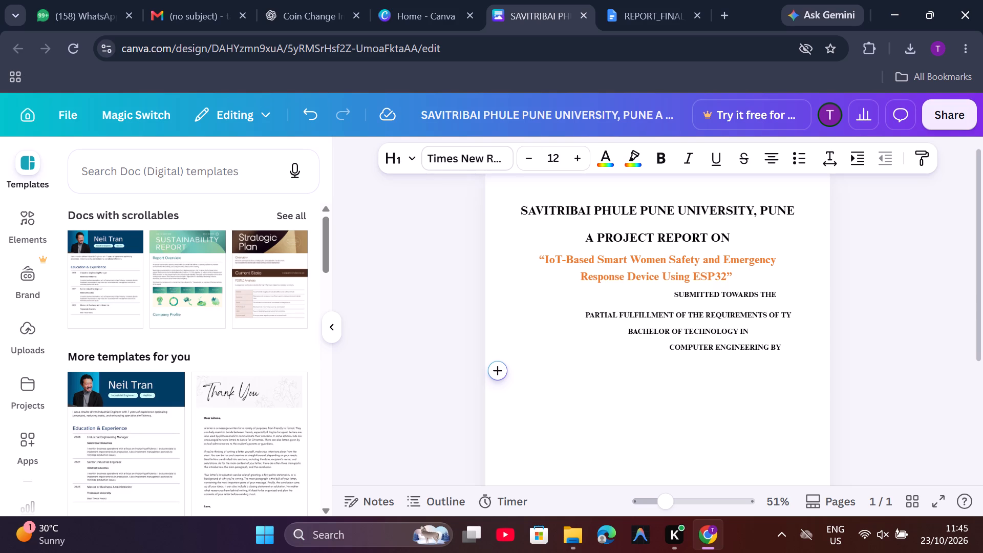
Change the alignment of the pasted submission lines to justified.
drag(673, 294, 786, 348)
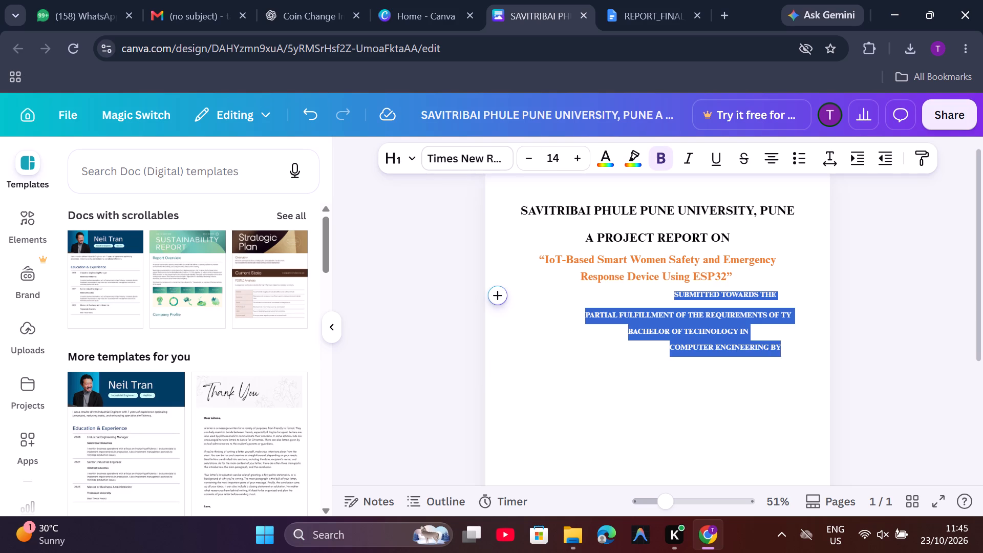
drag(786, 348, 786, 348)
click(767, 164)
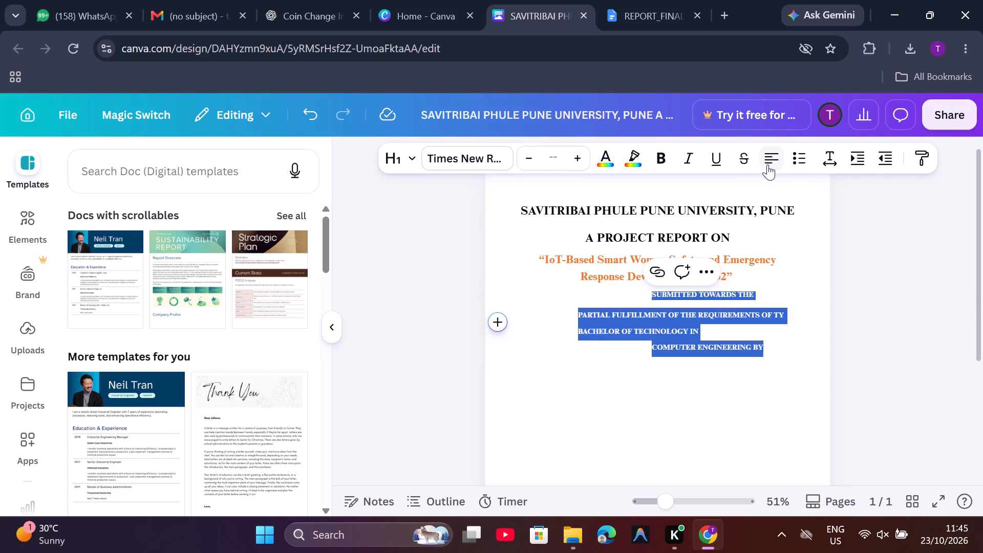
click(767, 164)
Remove the indent and alignment from the "SUBMITTED TOWARDS THE" line so it starts at the left margin on its own line below the orange title.
click(579, 296)
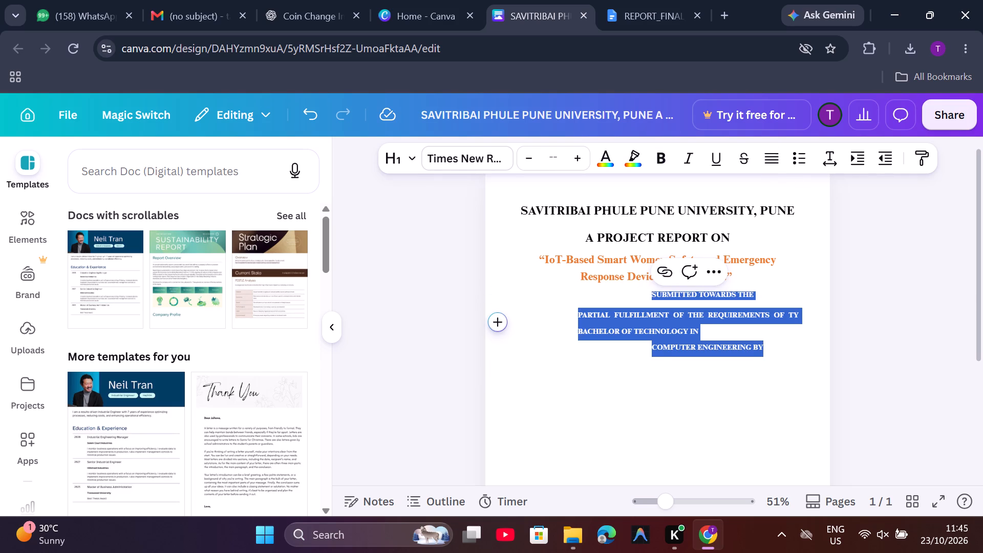
key(BackSpace)
key(BackSpace)
key(BackSpace)
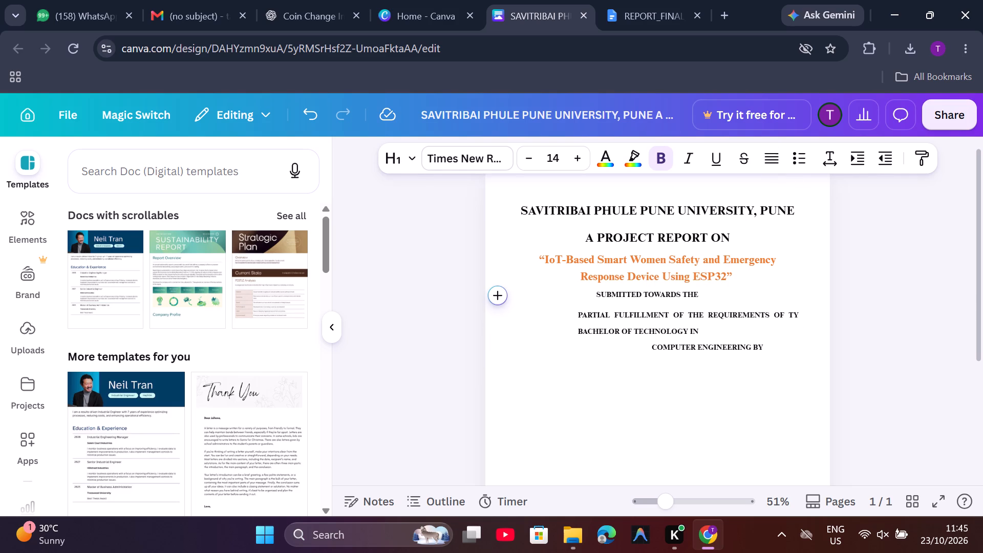
key(BackSpace)
key(BackSpace)
key(BackSpace)
key(BackSpace)
key(BackSpace)
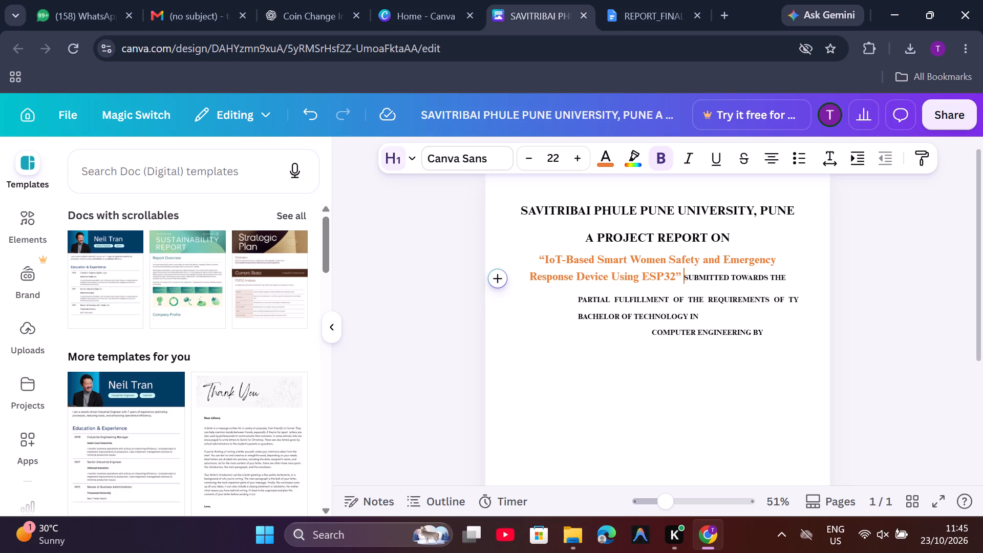
key(Return)
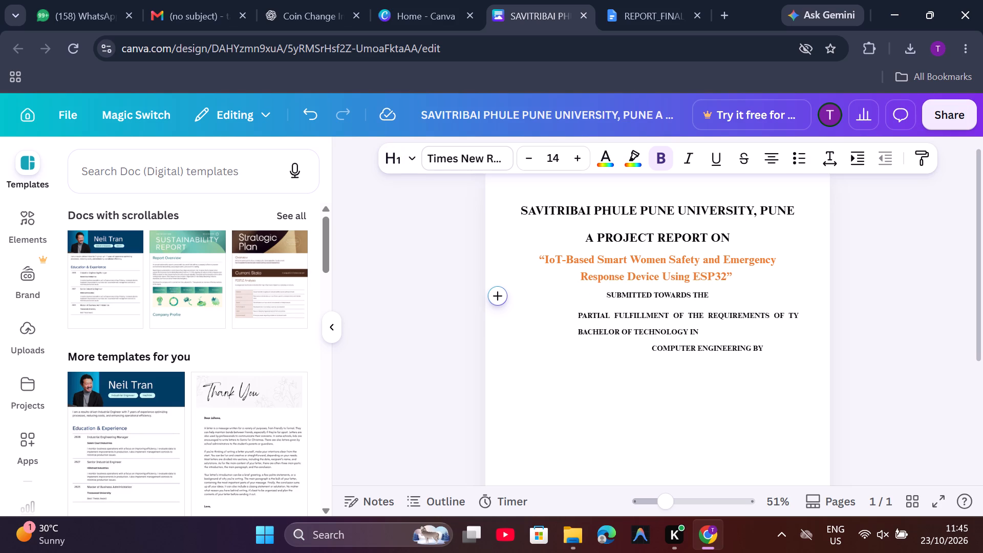
key(BackSpace)
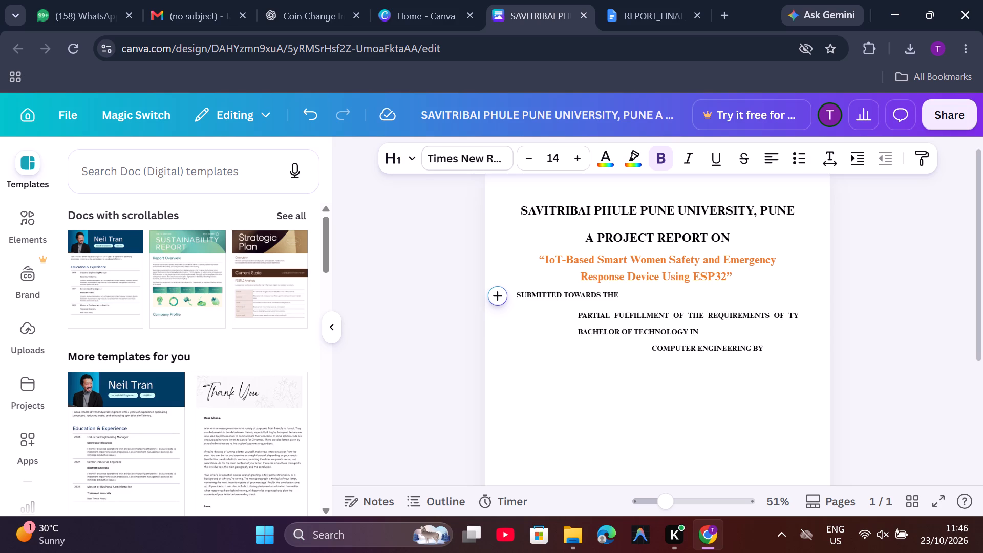
Join the "PARTIAL FULFILLMENT OF THE REQUIREMENTS" paragraph onto the "SUBMITTED TOWARDS THE" line, separated by a space.
click(581, 317)
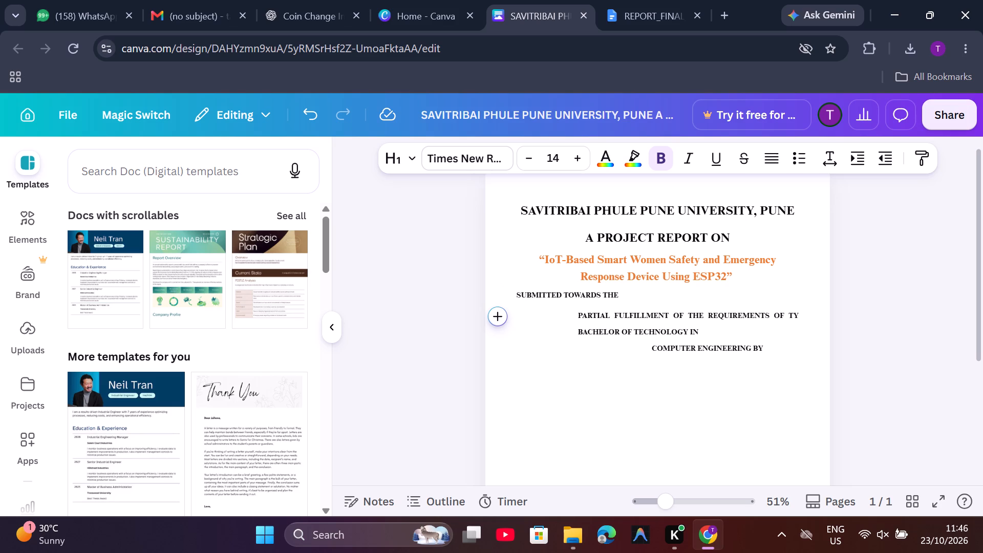
click(579, 313)
key(BackSpace)
key(BackSpace)
key(BackSpace)
key(BackSpace)
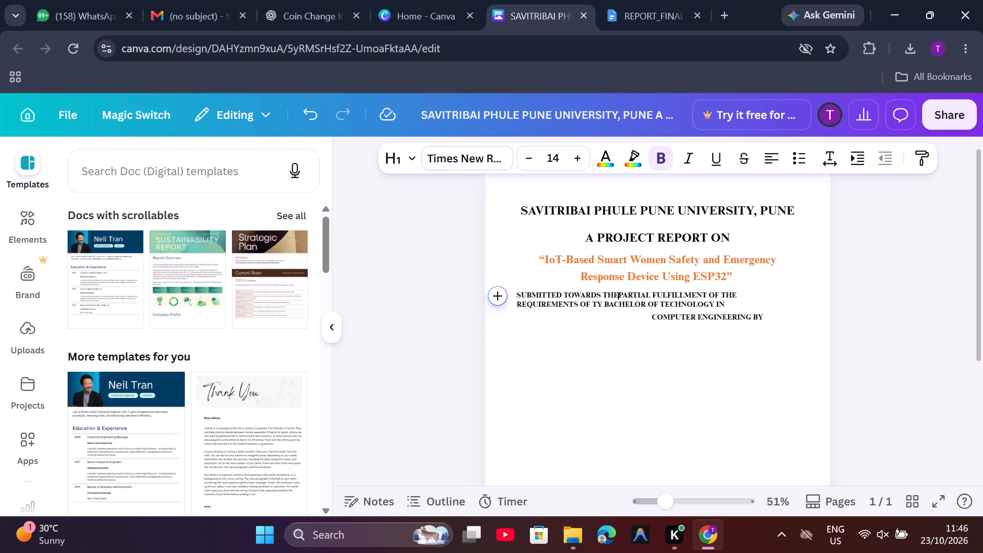
key(space)
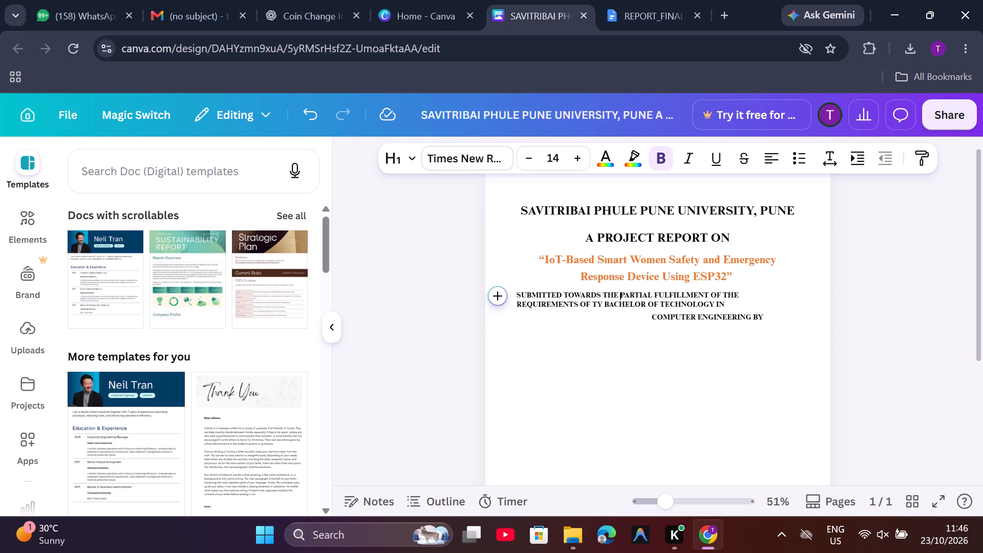
Join "COMPUTER ENGINEERING BY" onto the end of the submission paragraph after "TECHNOLOGY IN", separated by a space.
click(653, 321)
key(BackSpace)
key(BackSpace)
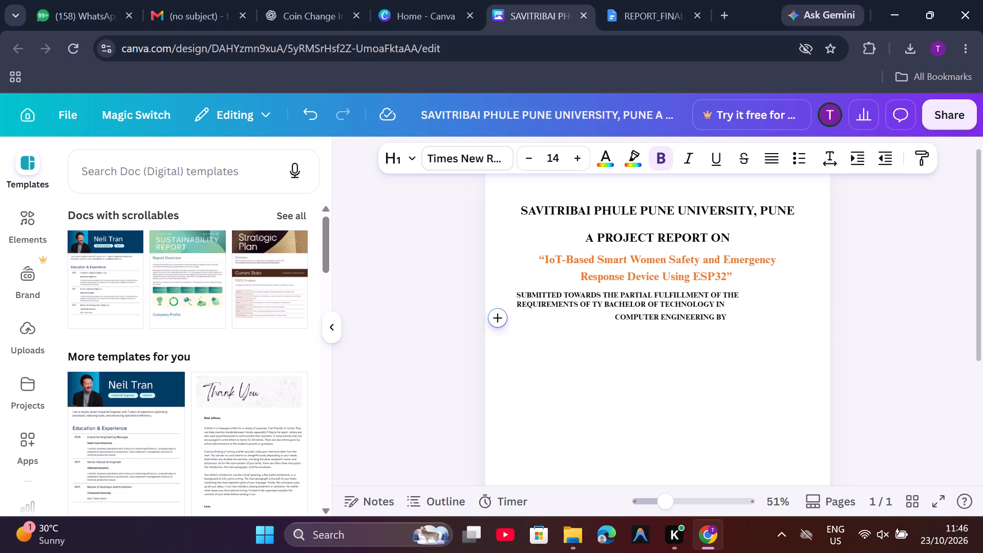
key(BackSpace)
key(BackSpace)
key(BackSpace)
key(BackSpace)
key(BackSpace)
key(BackSpace)
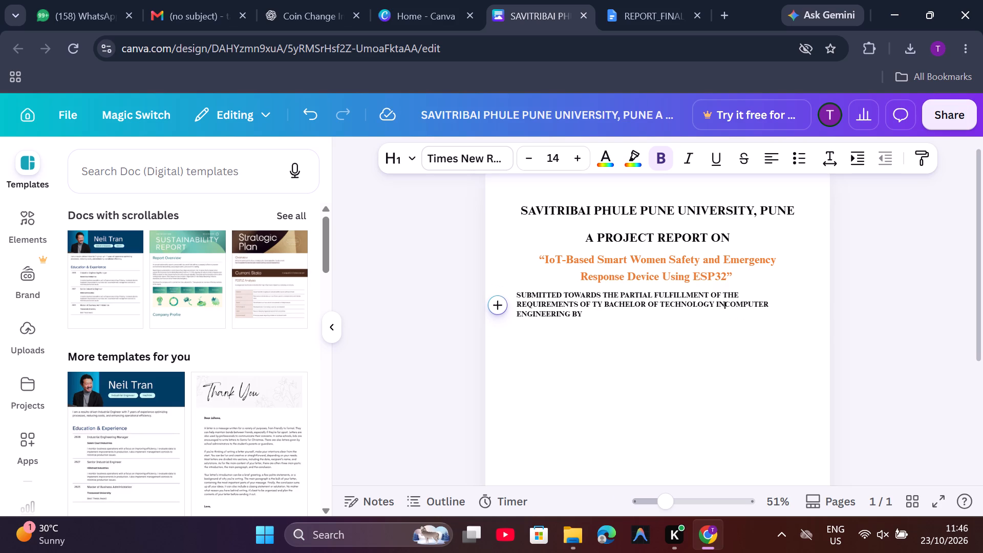
key(space)
Increase the font size of the whole submission paragraph to 22.
drag(589, 314, 516, 292)
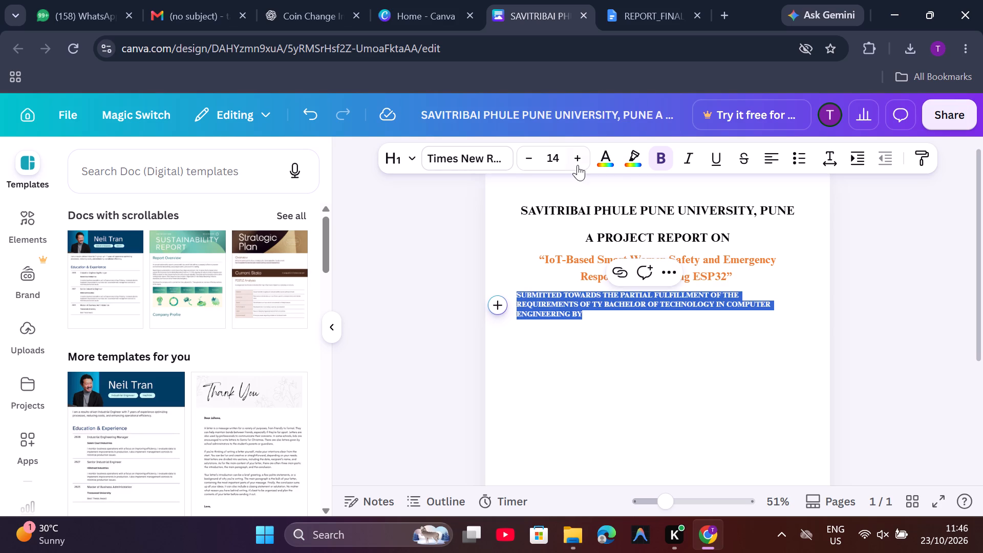
triple_click(577, 163)
click(577, 163)
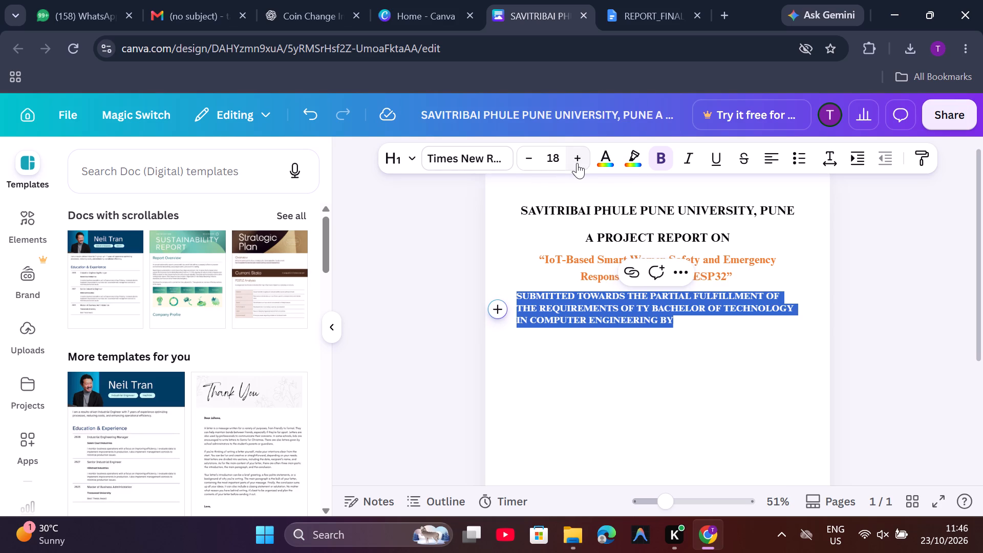
triple_click(577, 163)
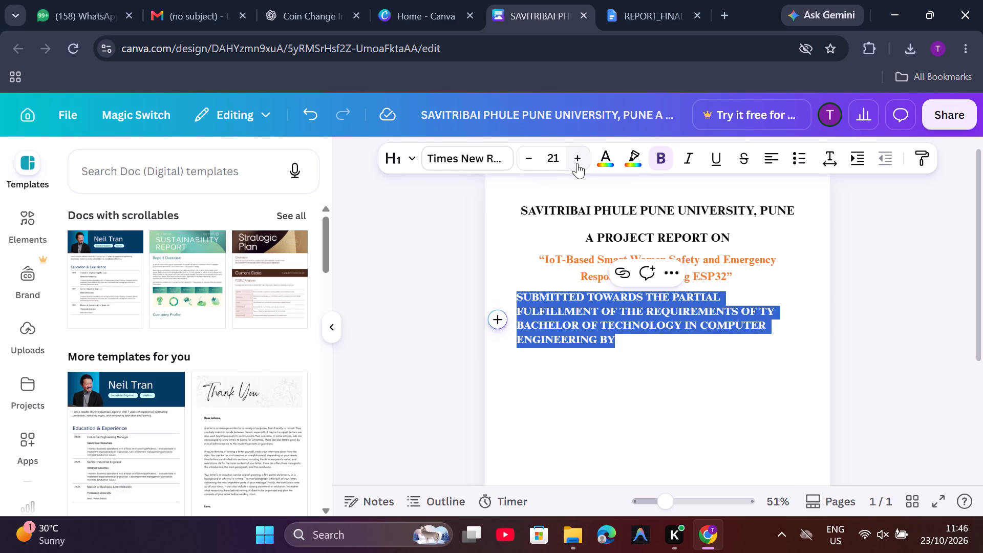
click(577, 163)
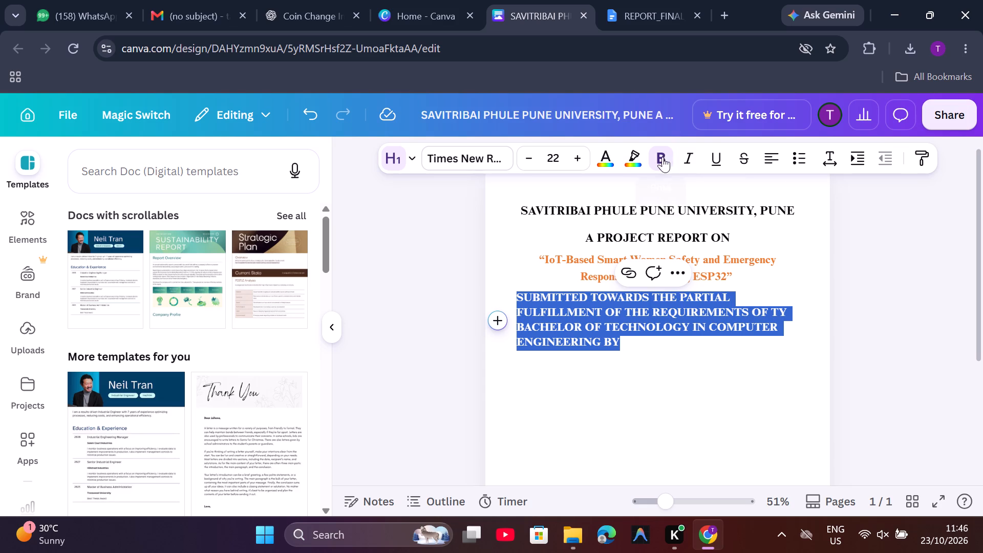
Centre-align the submission paragraph.
click(770, 158)
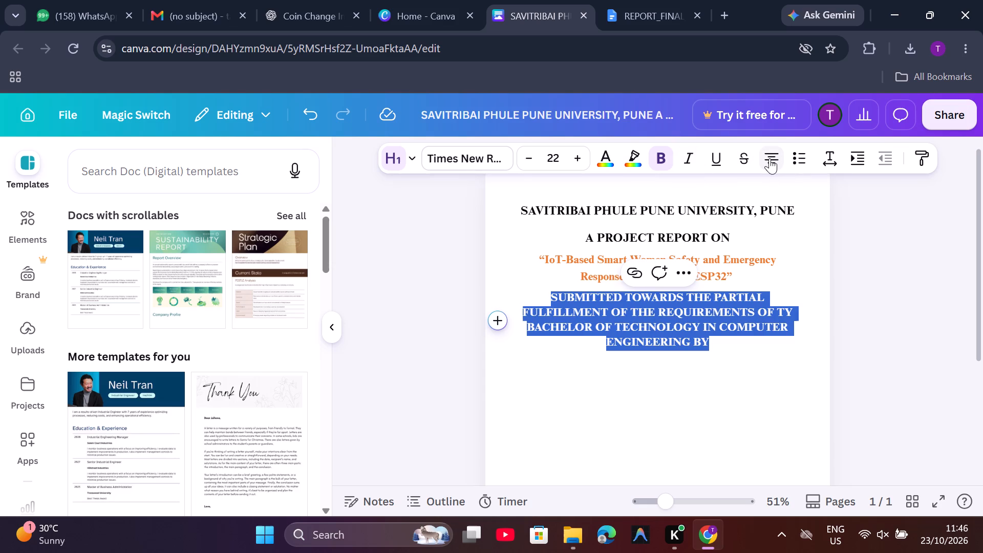
click(848, 351)
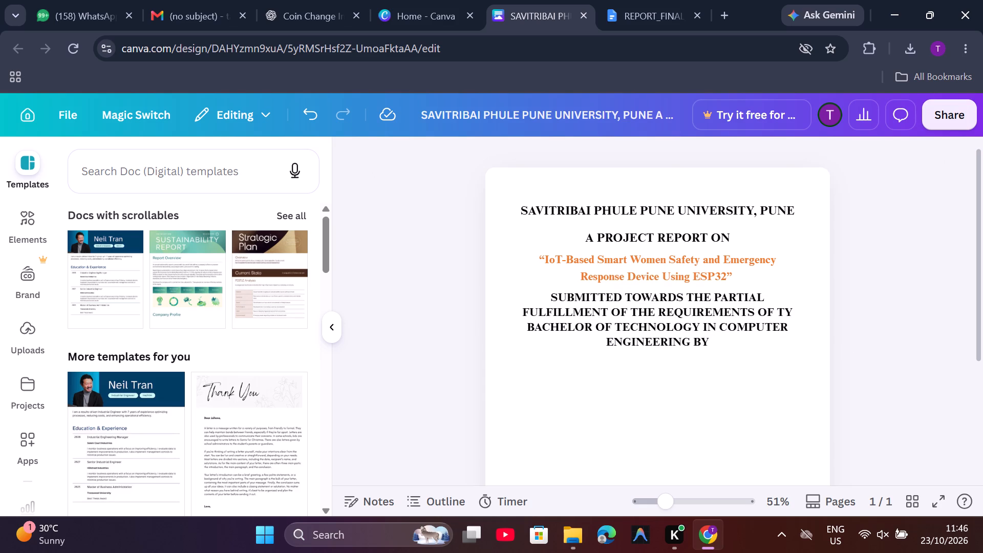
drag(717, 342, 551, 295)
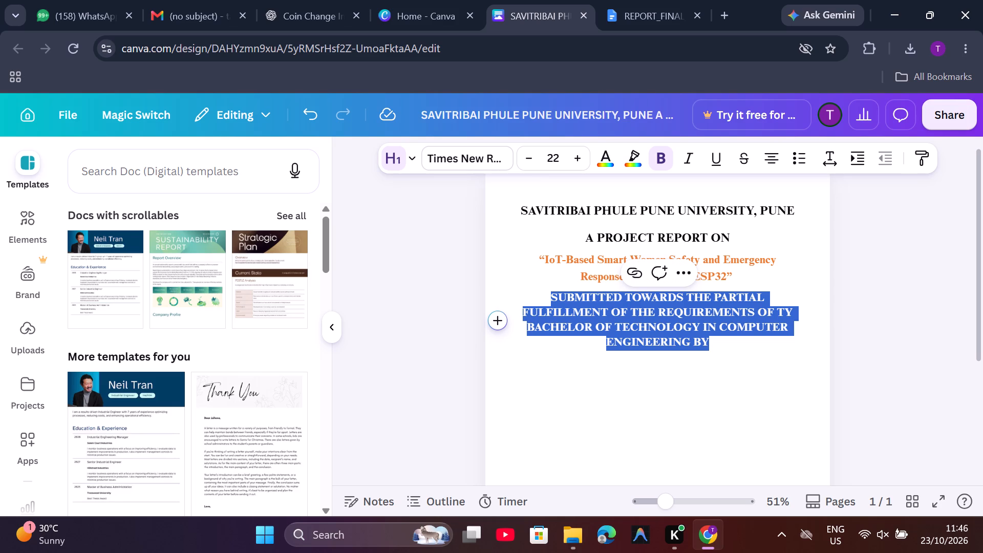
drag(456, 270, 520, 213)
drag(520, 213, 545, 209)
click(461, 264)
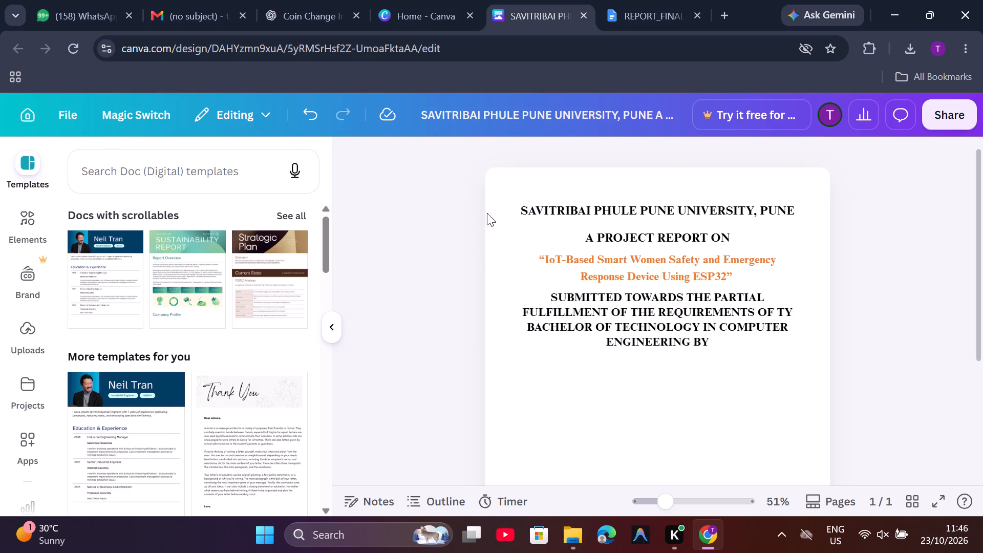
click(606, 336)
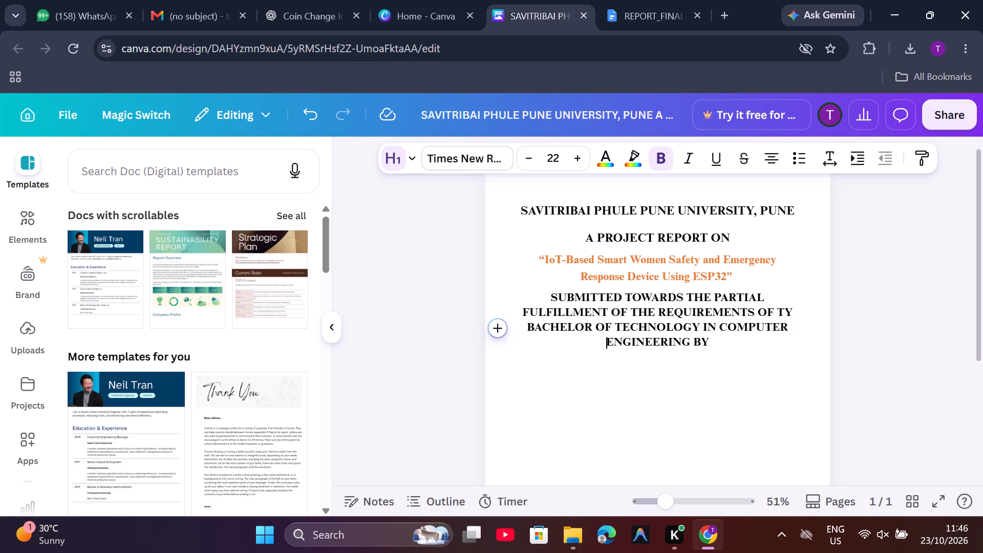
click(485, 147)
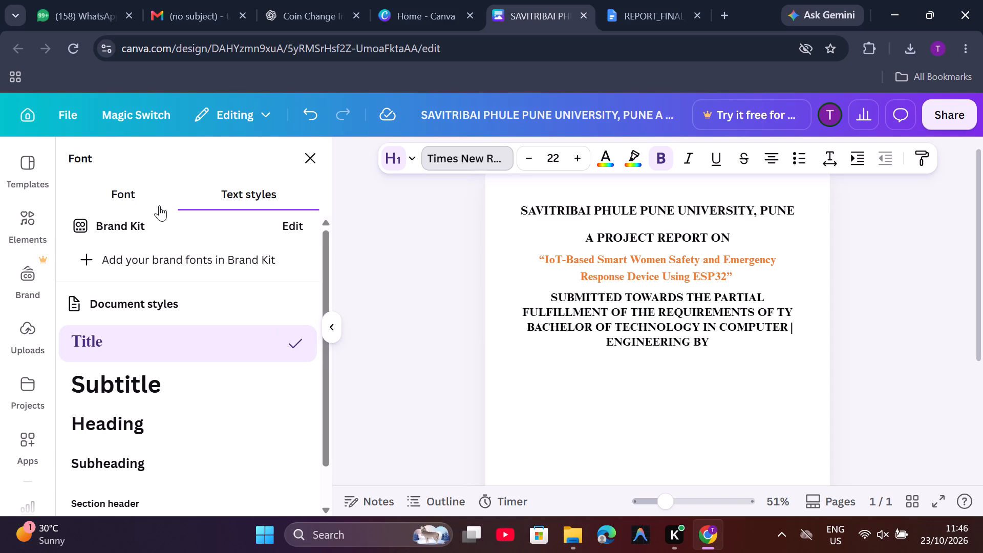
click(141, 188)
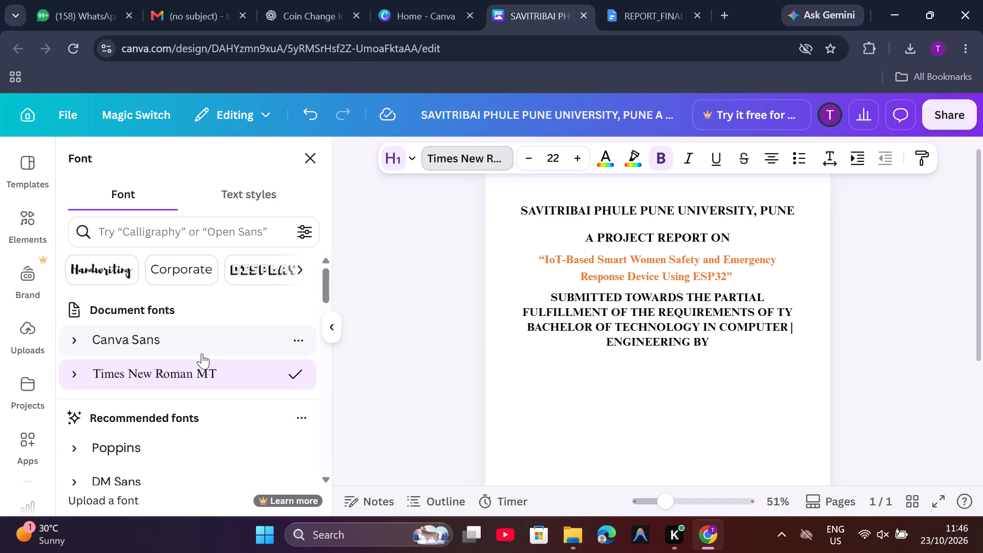
Copy the three blue student name lines from the Google Docs report and paste them on a new line below the Canva submission paragraph.
click(437, 22)
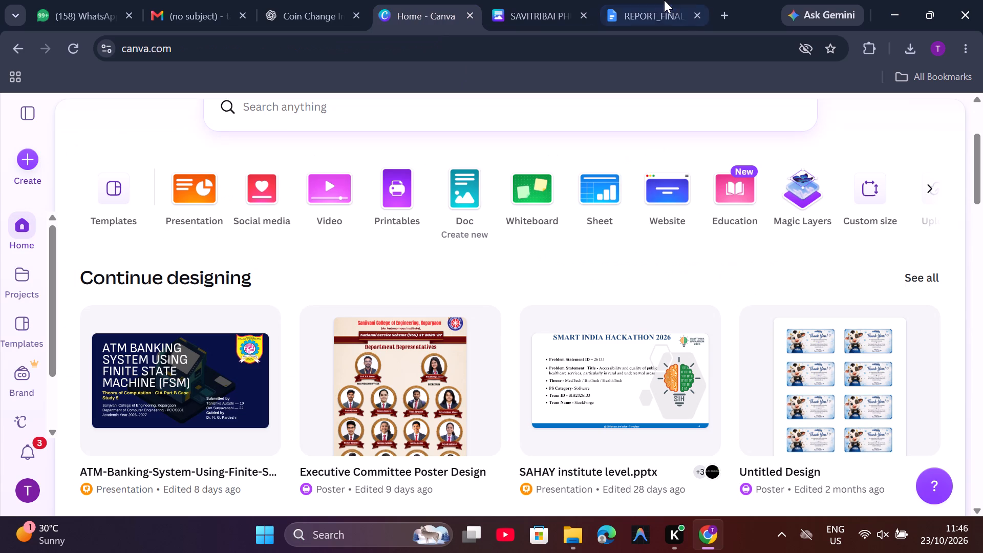
click(663, 1)
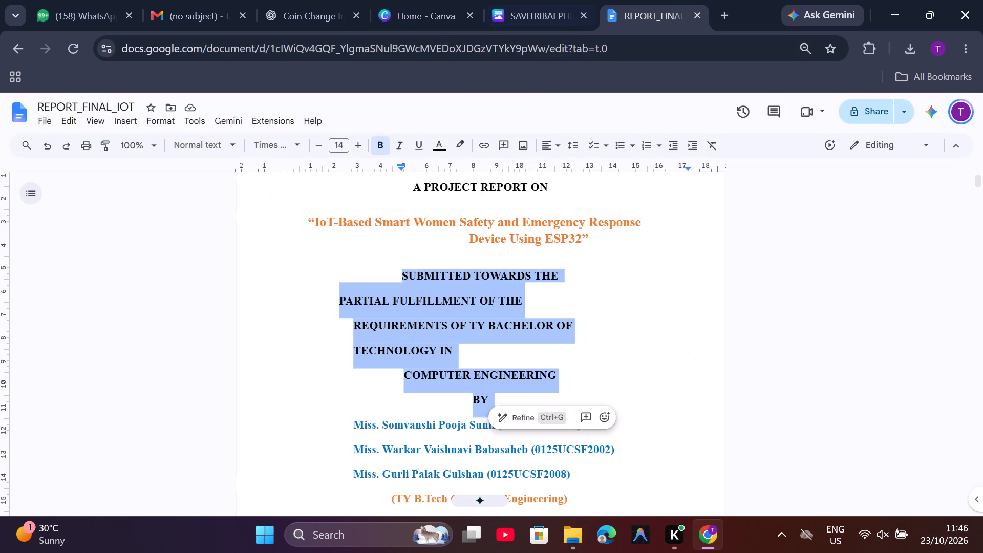
click(579, 326)
scroll(579, 326, down, 2)
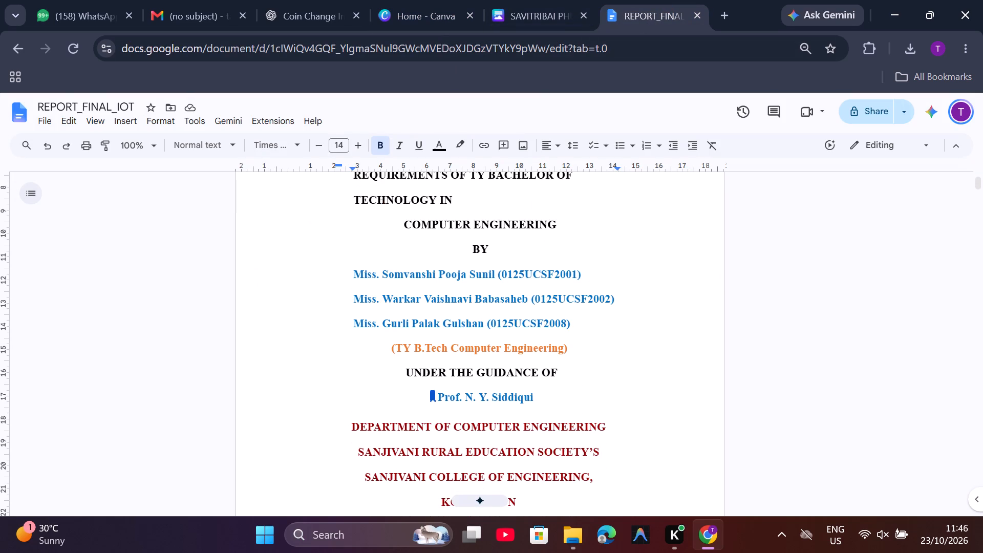
scroll(422, 288, down, 1)
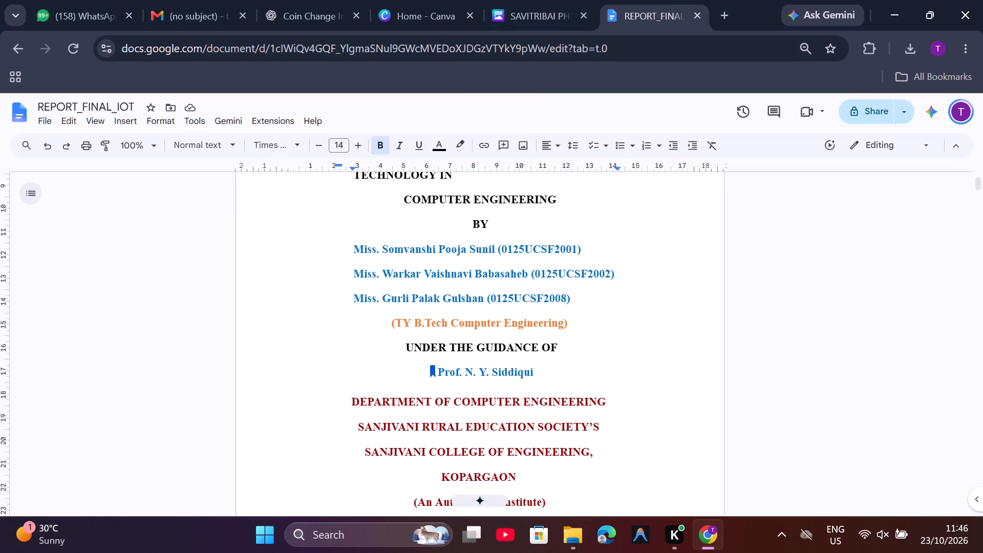
drag(351, 246, 584, 299)
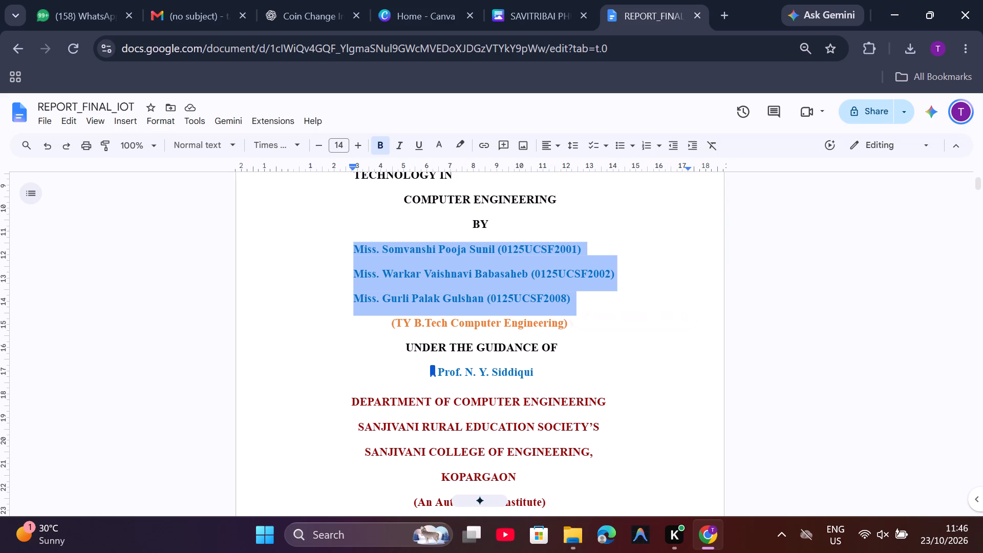
key(ctrl+c)
click(554, 0)
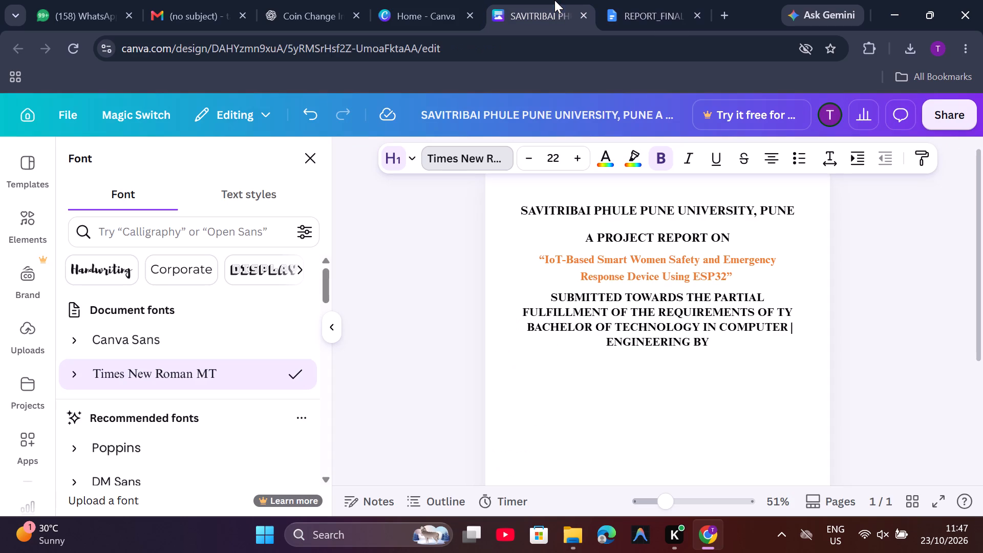
click(716, 343)
key(Return)
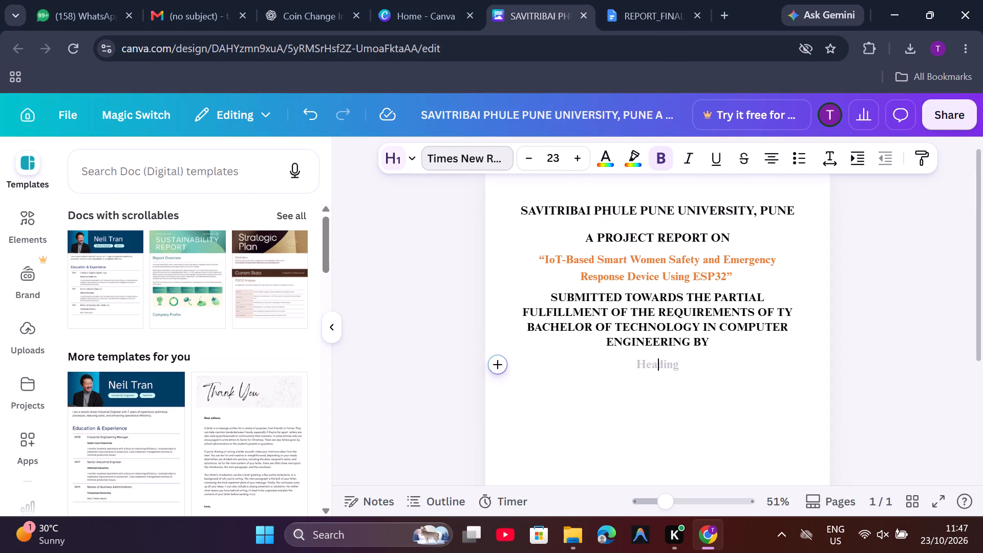
key(ctrl+v)
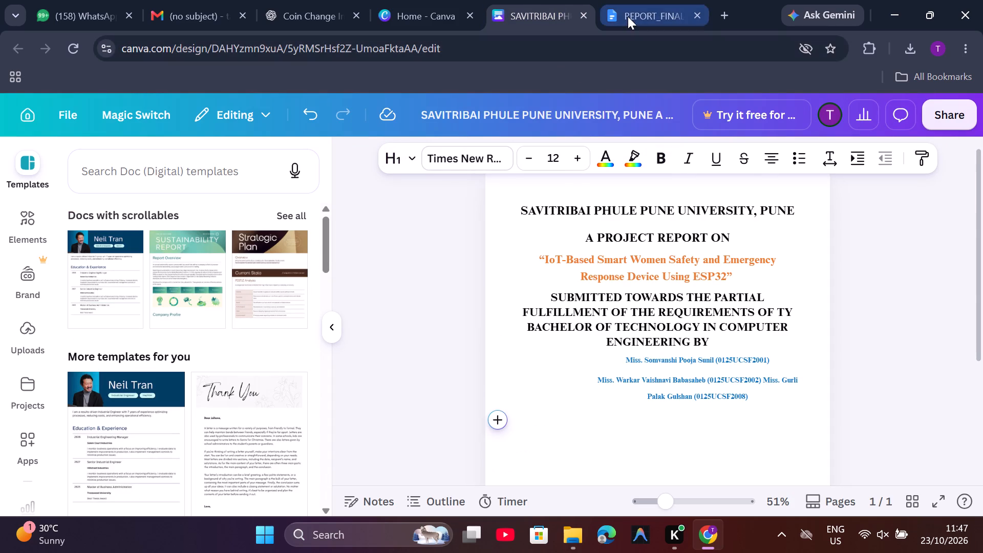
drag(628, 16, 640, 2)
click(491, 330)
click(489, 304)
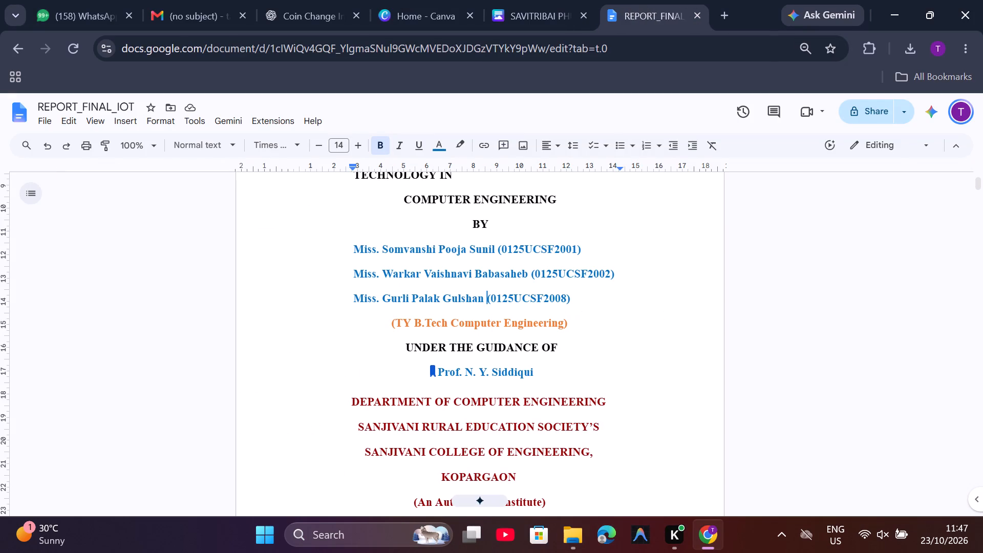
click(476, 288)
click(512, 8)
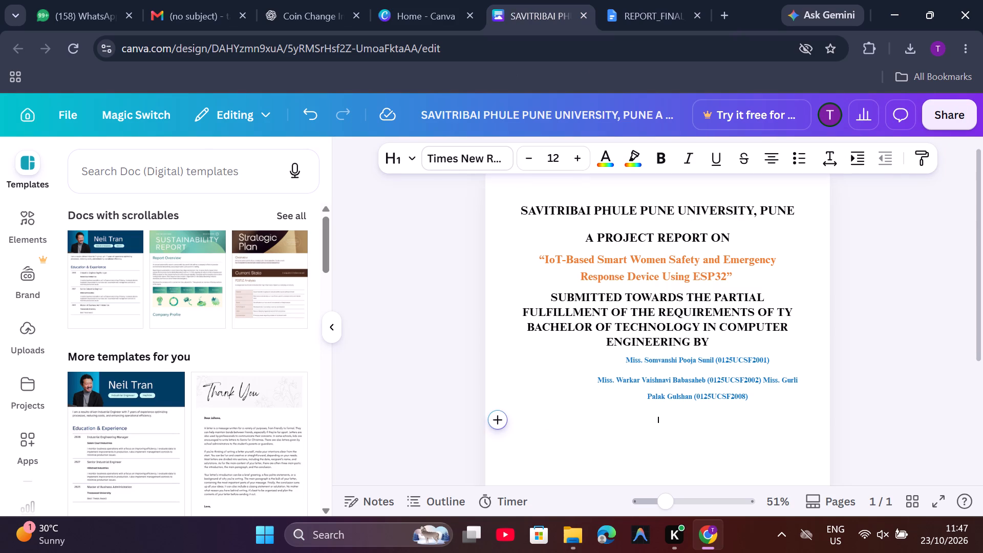
Reduce the font size of all text from the university name through the submission paragraph by two points, bringing the submission paragraph to 20.
drag(710, 342, 593, 296)
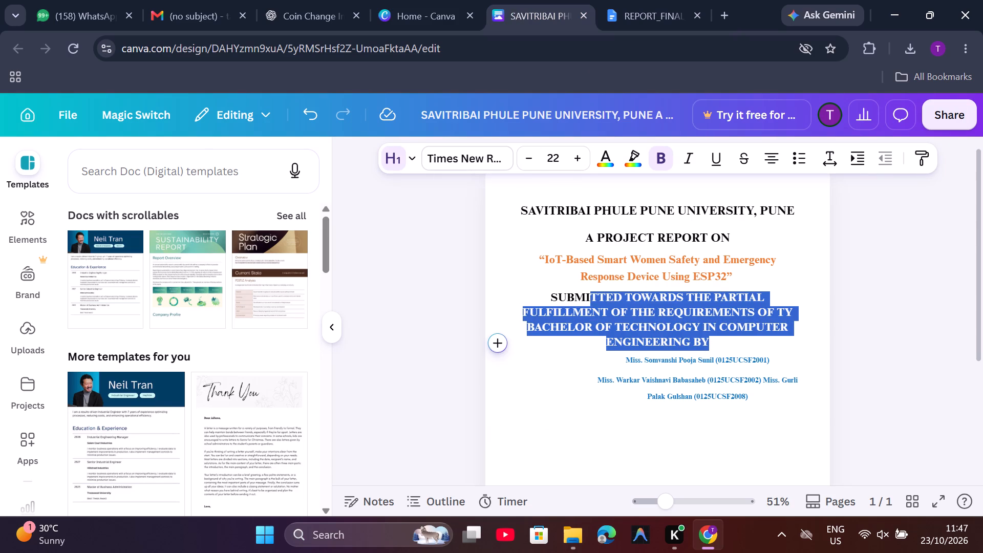
drag(593, 296, 546, 289)
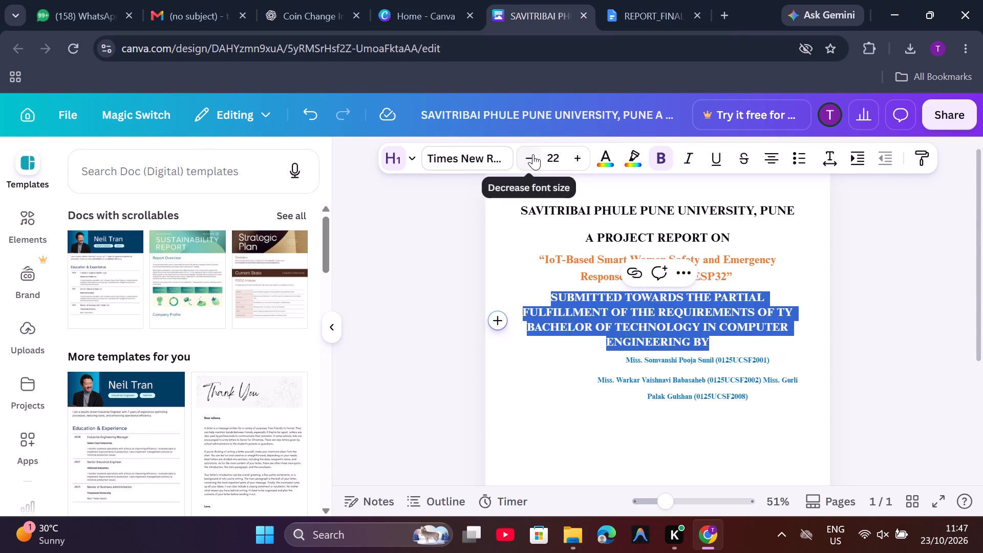
drag(516, 213, 738, 347)
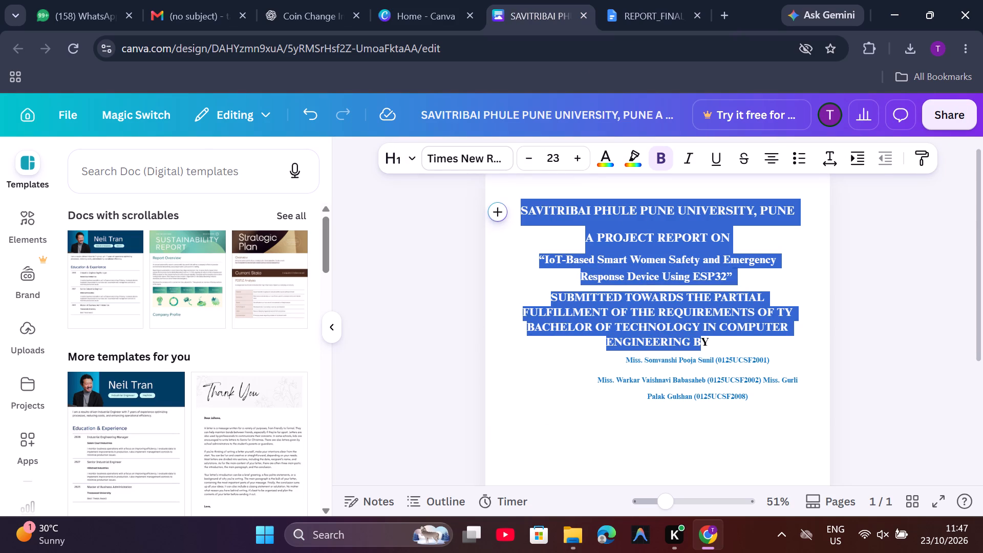
drag(738, 347, 755, 346)
click(527, 154)
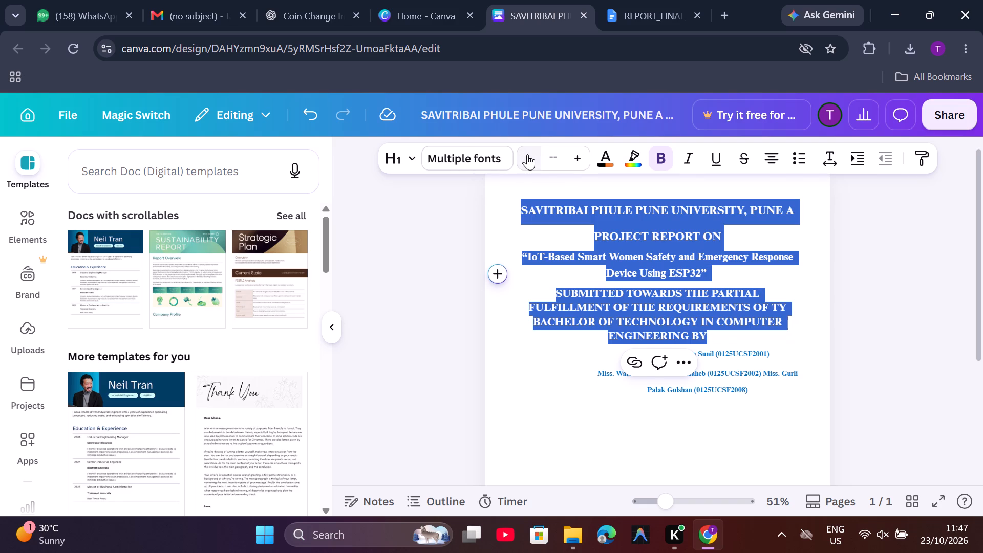
click(527, 154)
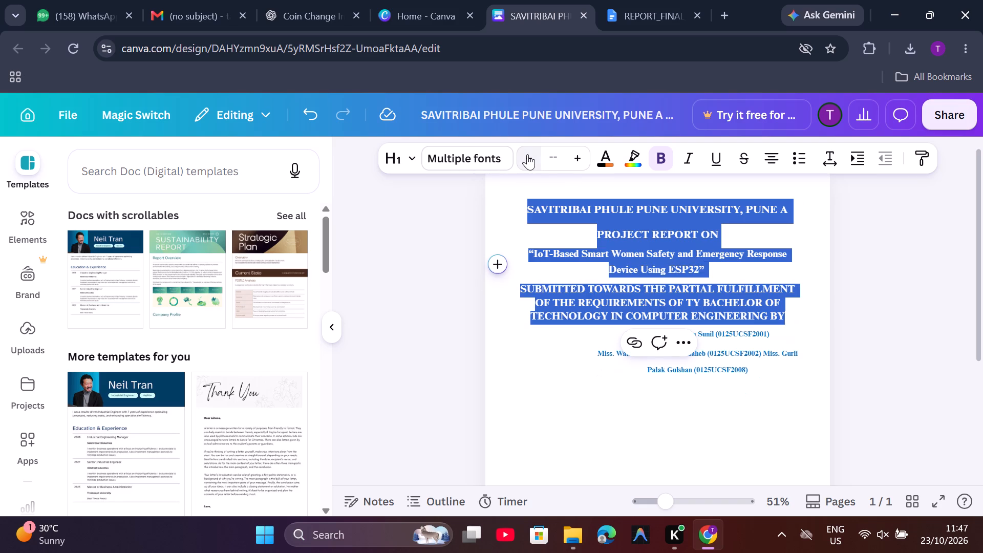
click(899, 261)
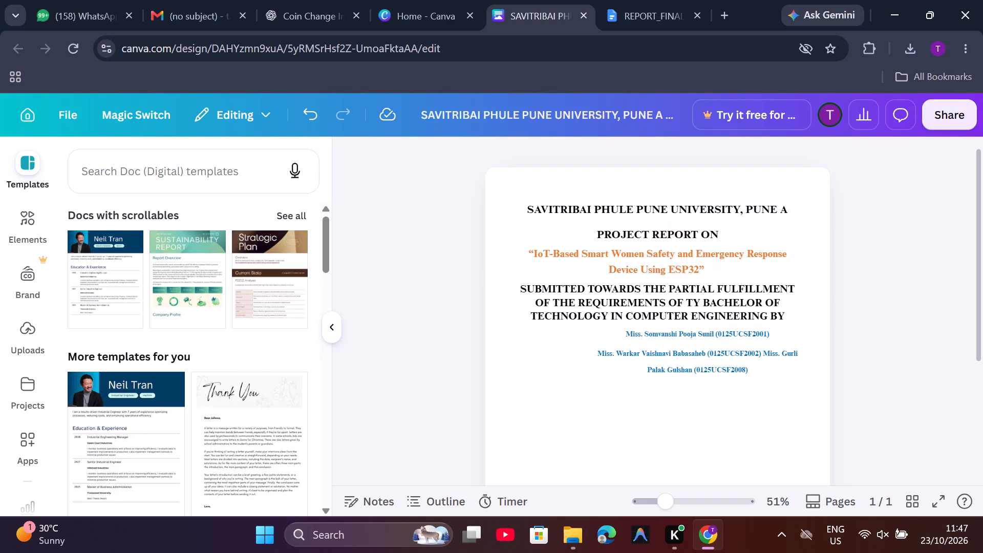
Set the submission paragraph's letter spacing to 1 and its line spacing to 1.4.
drag(787, 316, 771, 316)
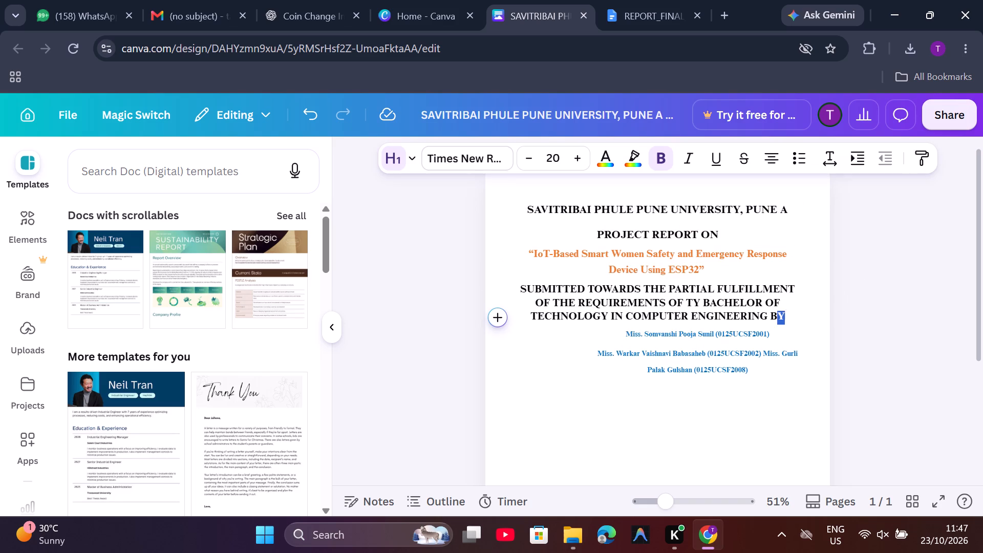
drag(771, 316, 520, 291)
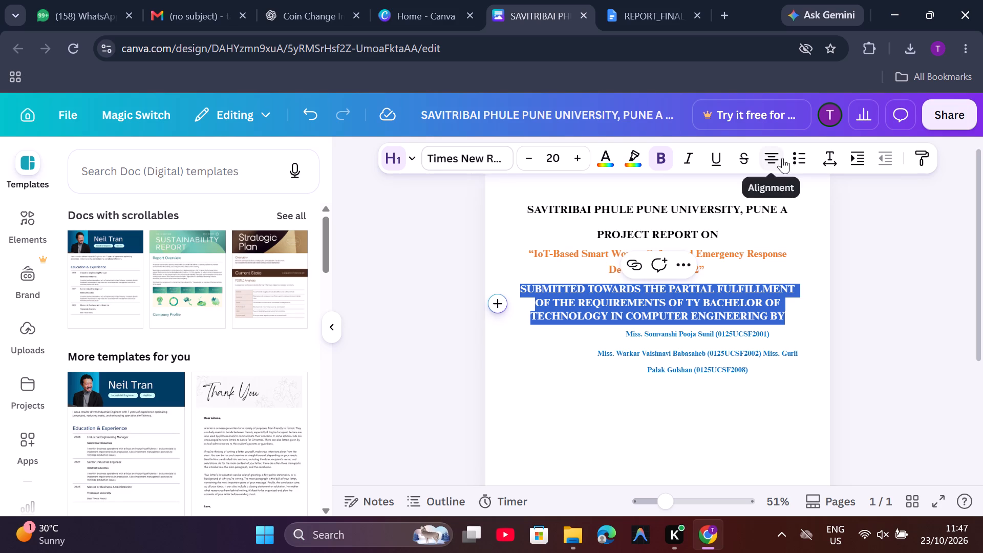
click(831, 155)
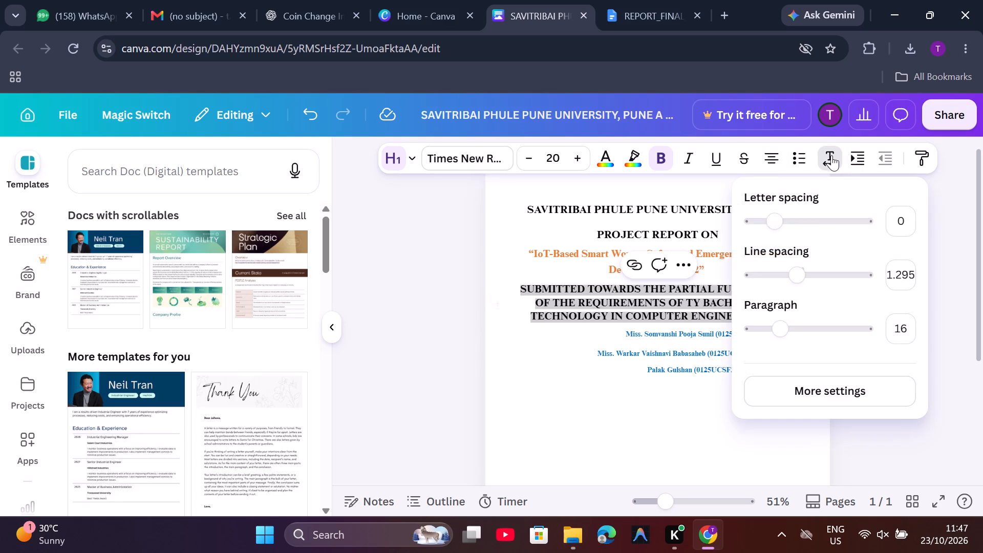
click(807, 227)
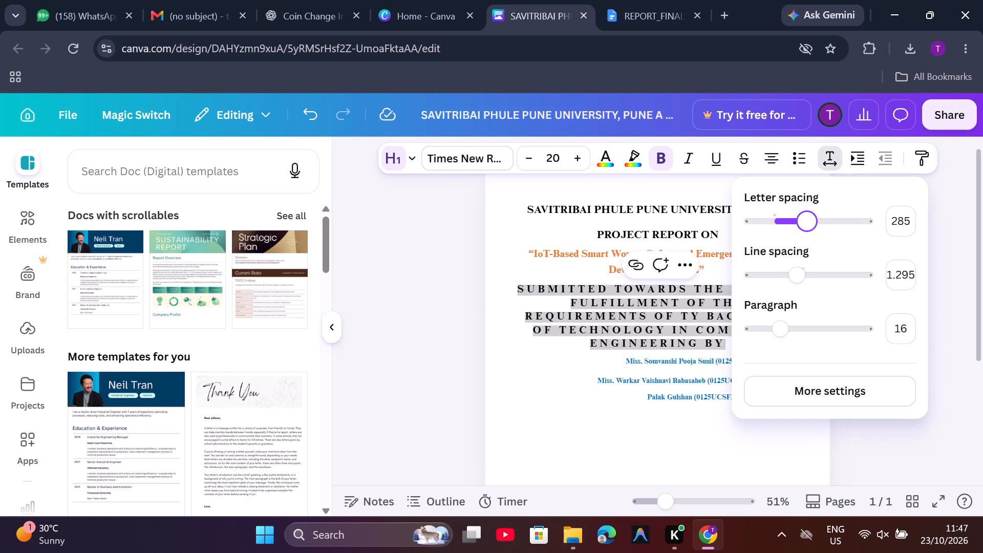
drag(804, 226, 777, 226)
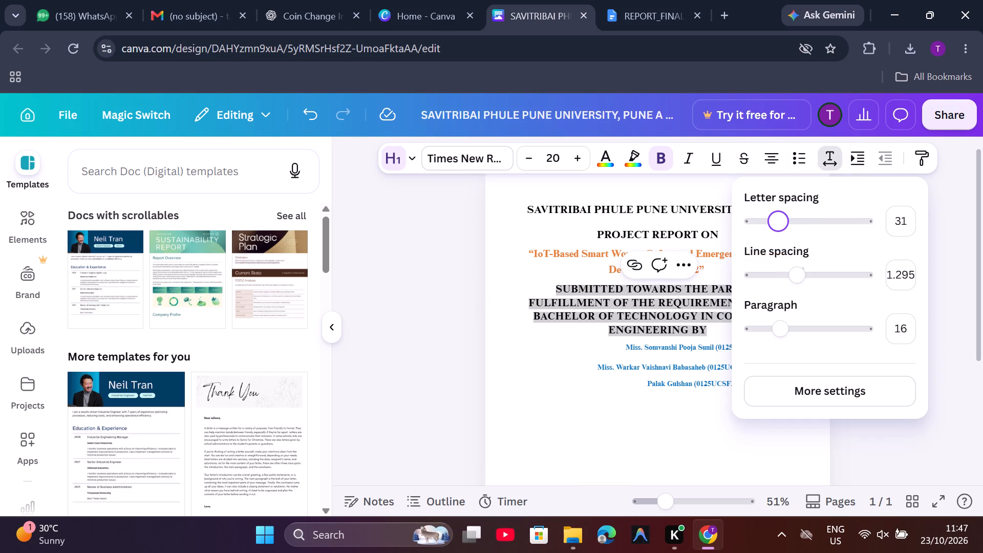
drag(777, 226, 778, 227)
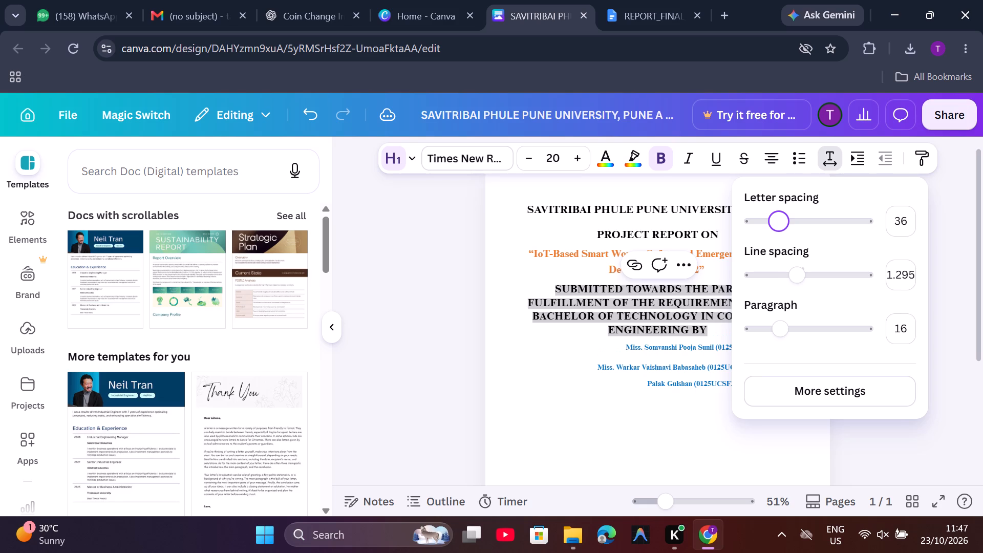
drag(778, 227, 782, 235)
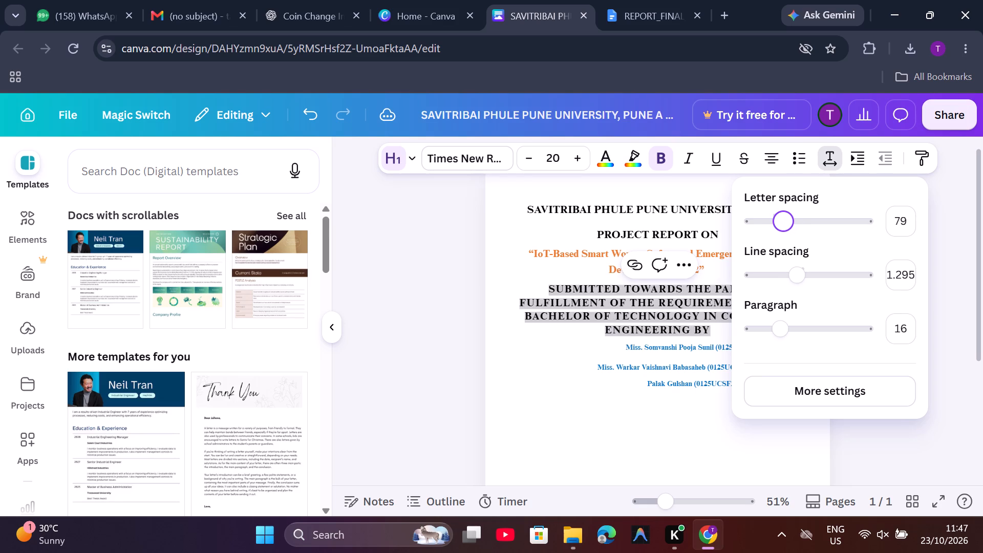
drag(782, 235, 774, 235)
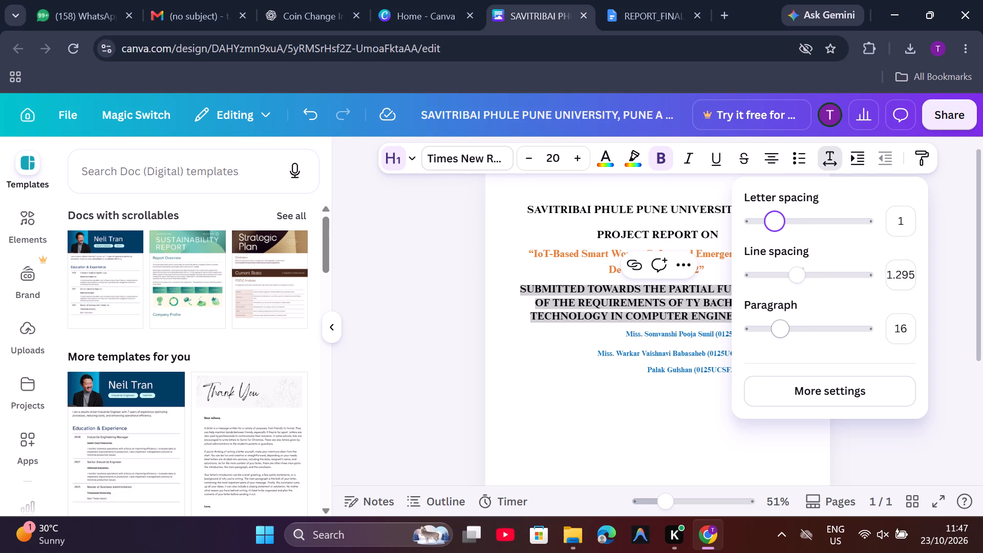
click(793, 276)
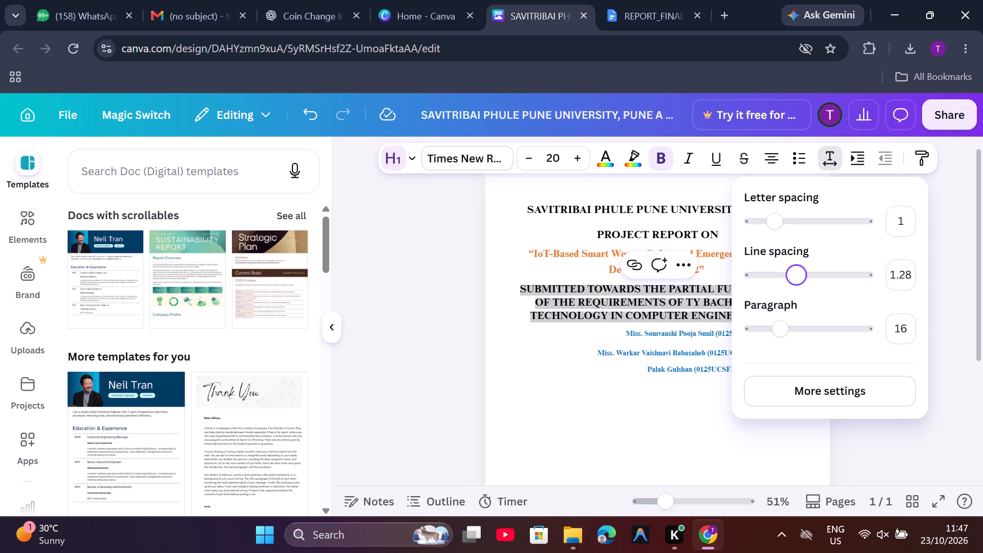
drag(795, 275, 805, 276)
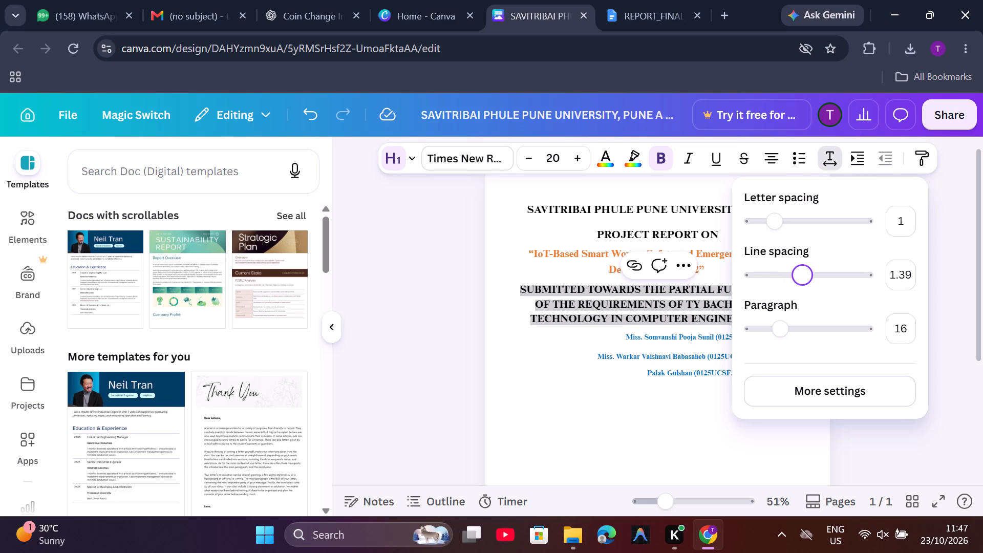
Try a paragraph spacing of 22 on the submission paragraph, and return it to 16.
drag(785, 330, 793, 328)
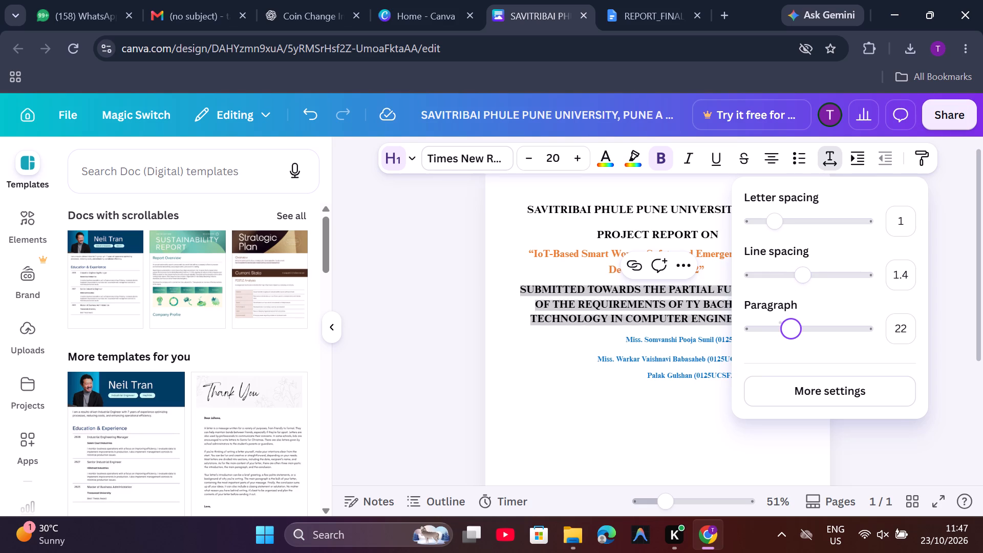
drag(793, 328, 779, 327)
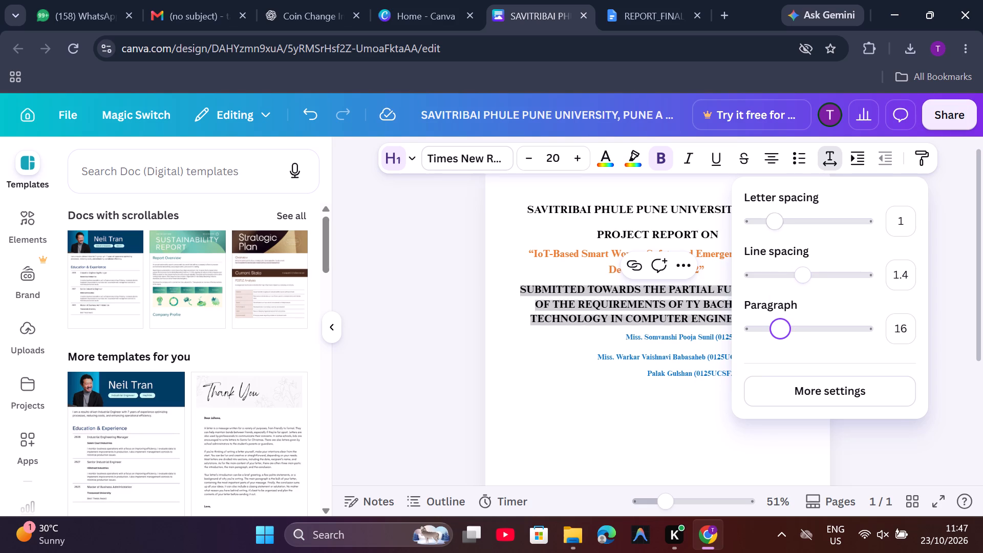
Set the submission paragraph's letter spacing to 75.
drag(772, 220, 780, 220)
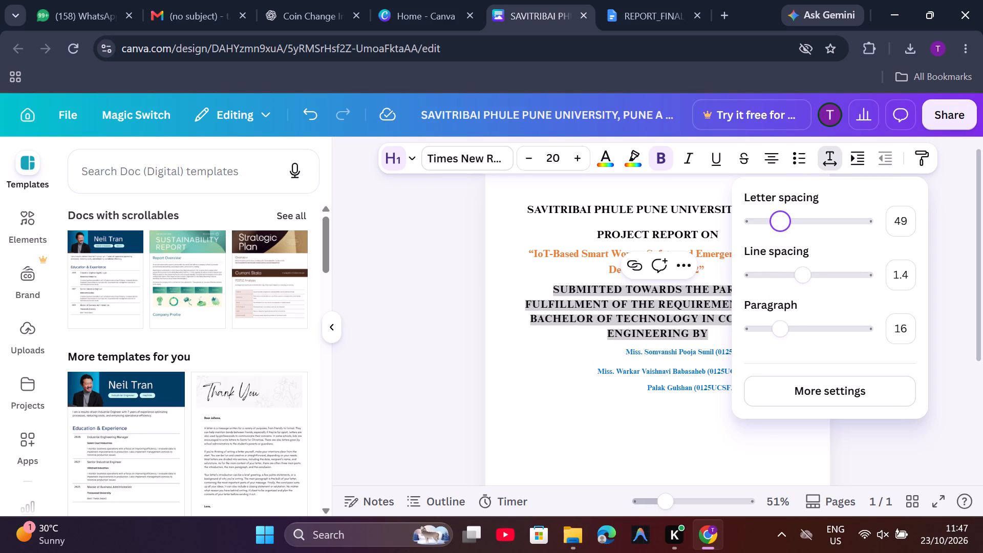
drag(780, 220, 784, 222)
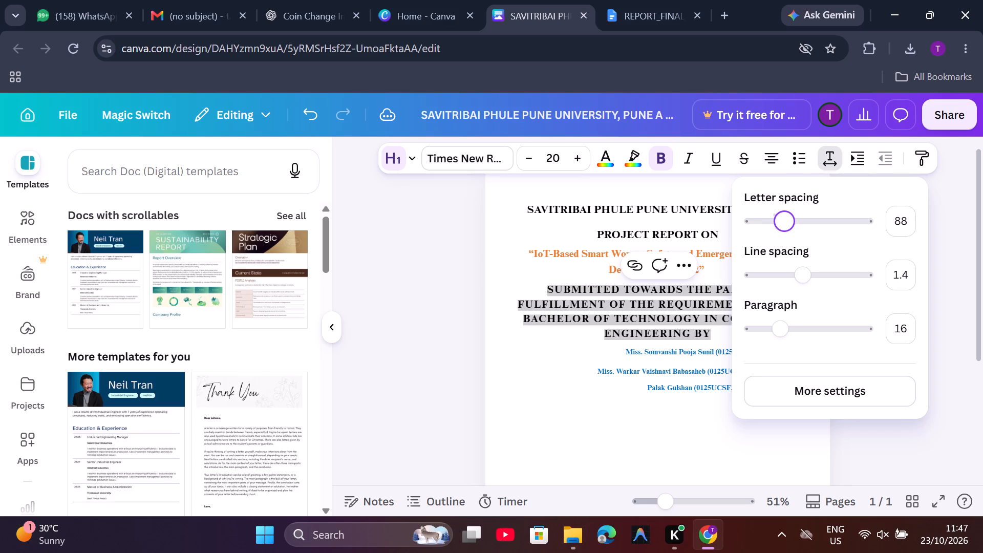
drag(784, 222, 782, 223)
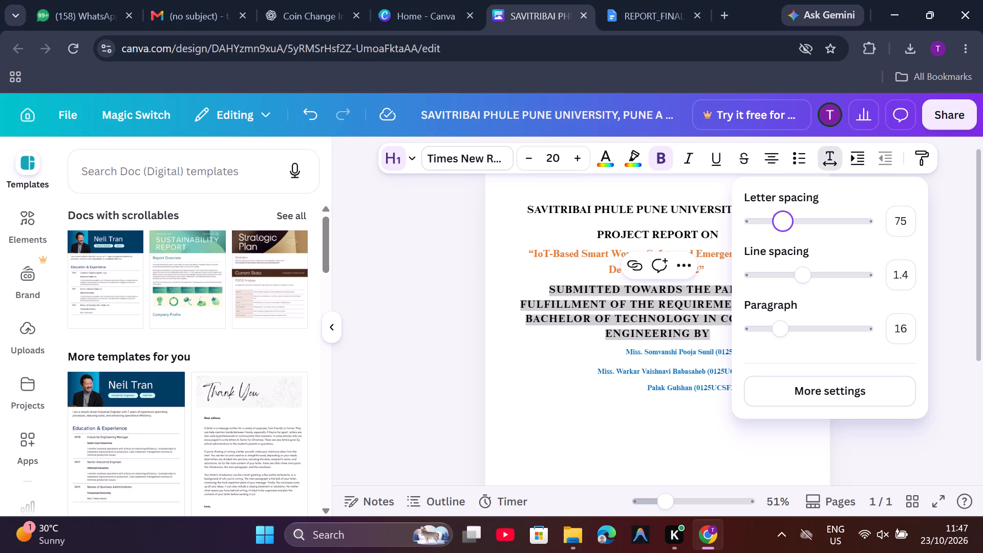
Switch to the REPORT_FINAL_IOT document in Google Docs and examine the cover page's submission paragraph for comparison.
click(468, 296)
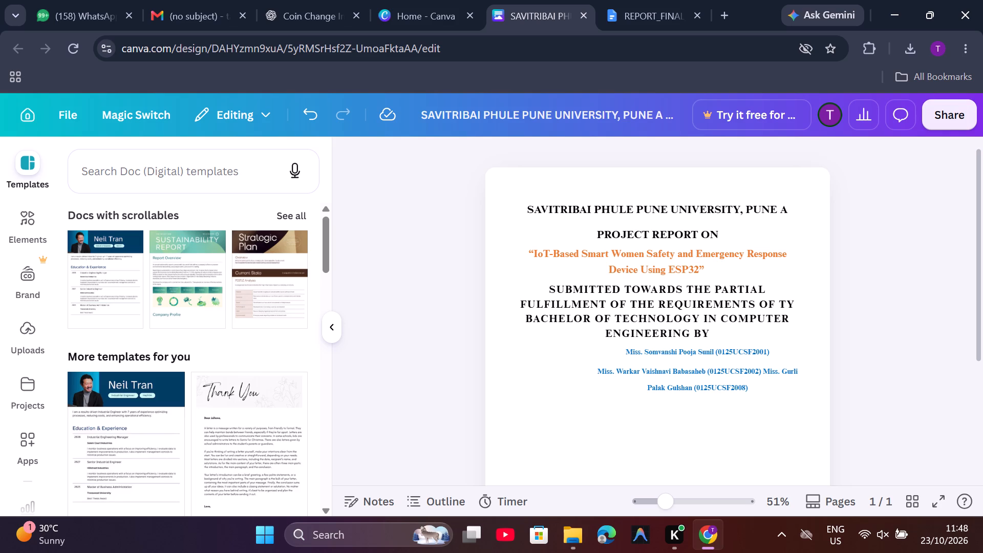
click(620, 14)
scroll(509, 281, up, 2)
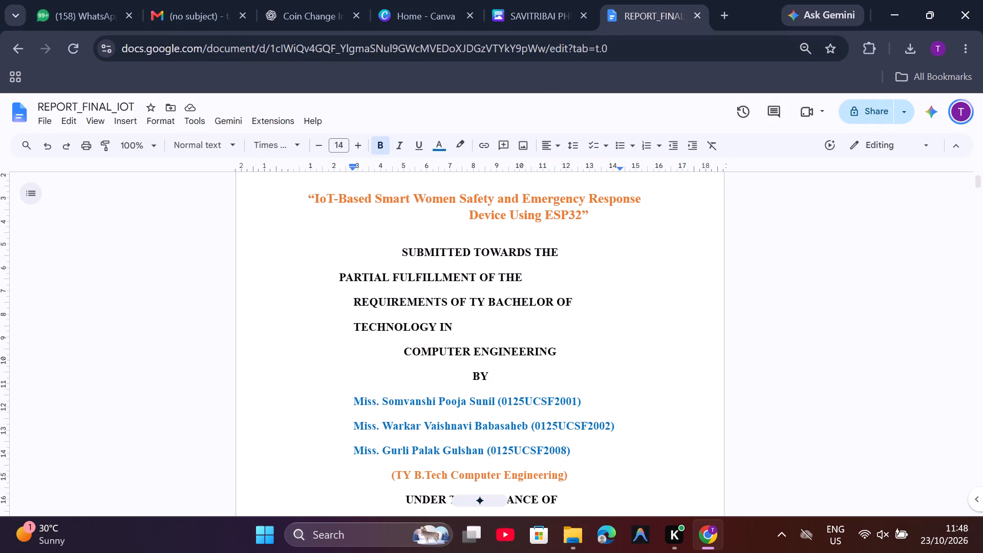
Return to the Canva doc and set the letter spacing of the whole submission paragraph to 23.
click(548, 0)
drag(713, 332, 565, 285)
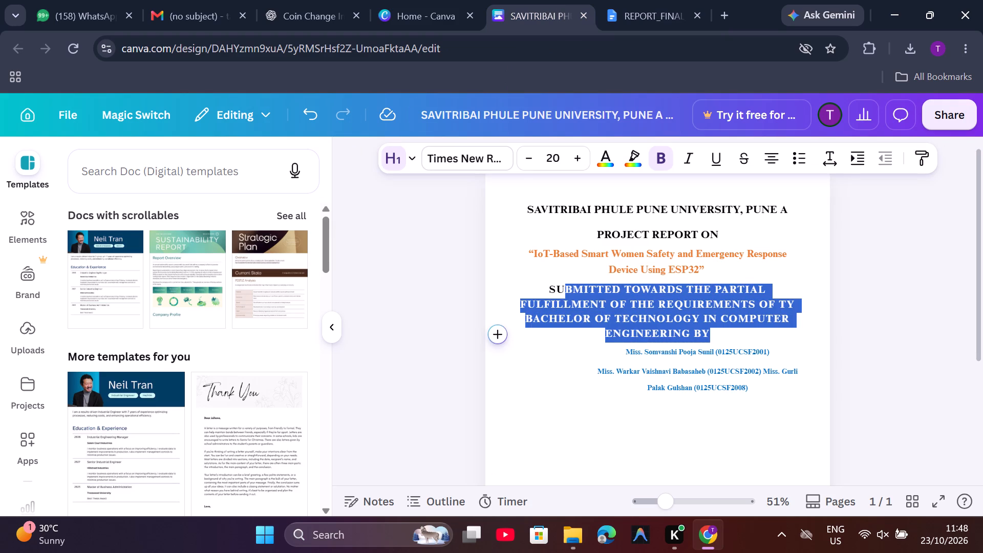
drag(565, 285, 547, 285)
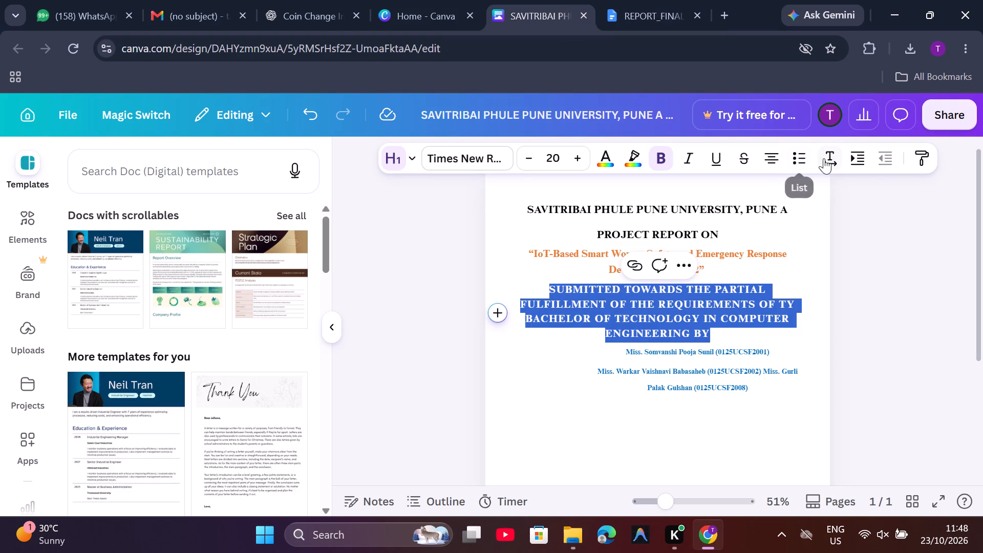
click(828, 158)
drag(786, 227, 774, 226)
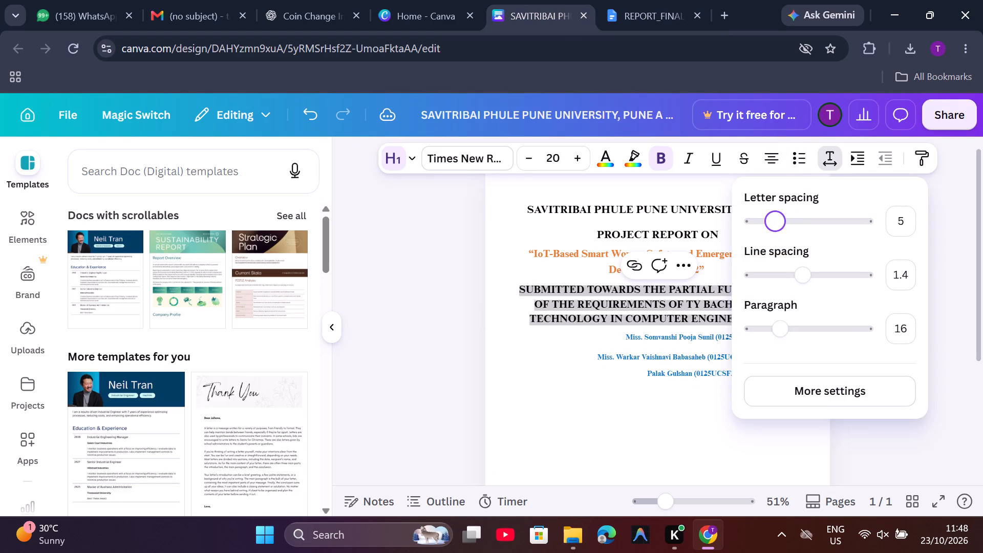
drag(774, 226, 776, 227)
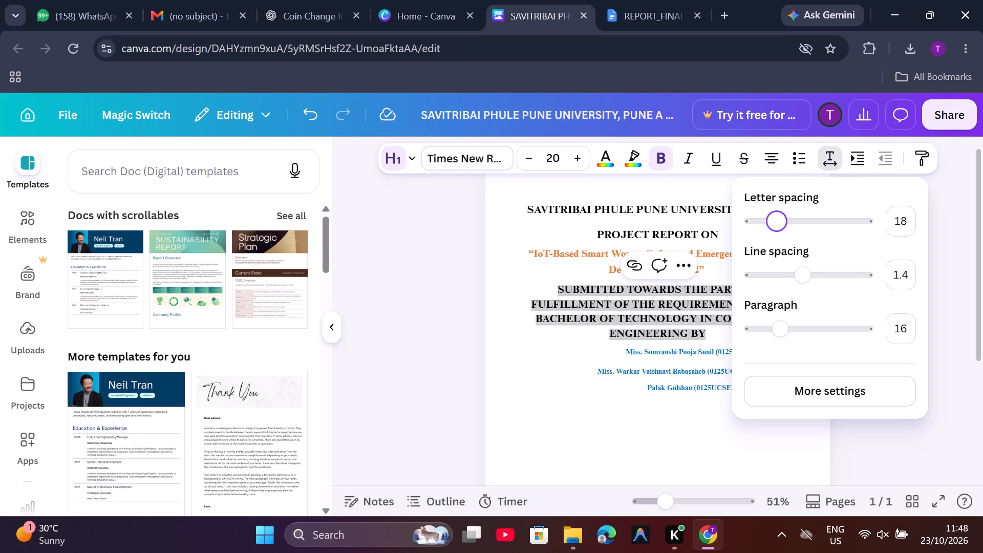
drag(776, 227, 775, 228)
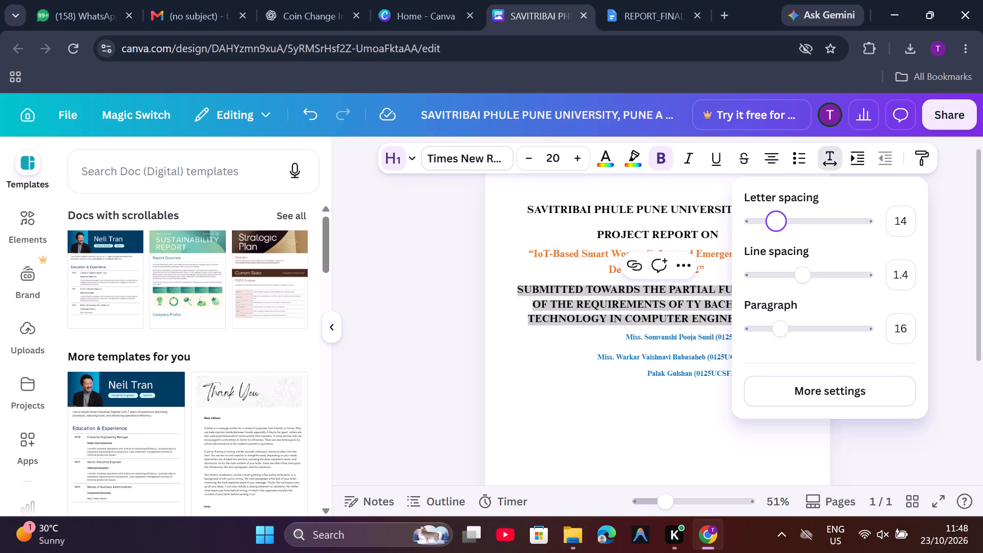
drag(775, 228, 776, 228)
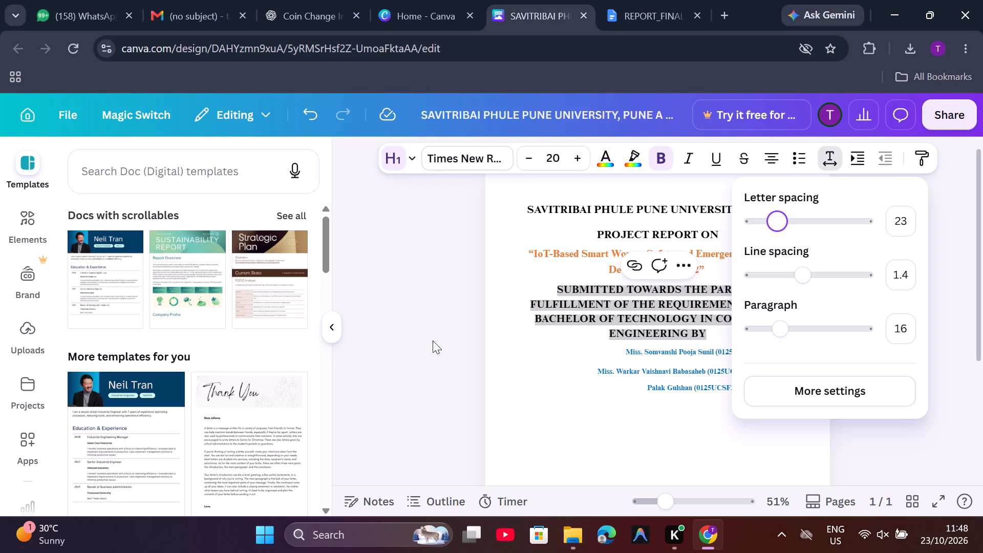
click(388, 349)
Check the letter, line and paragraph spacing settings of the university name line.
click(599, 217)
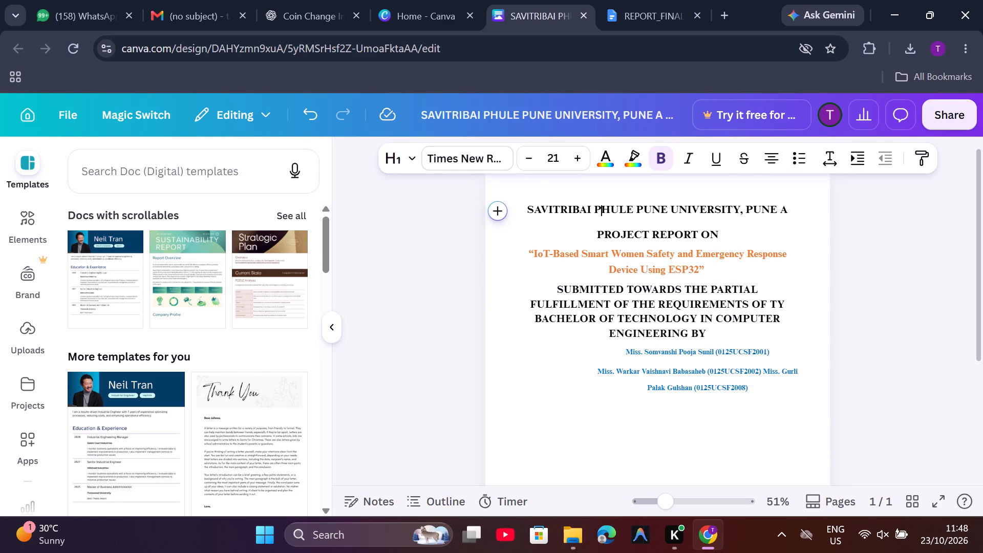
click(820, 159)
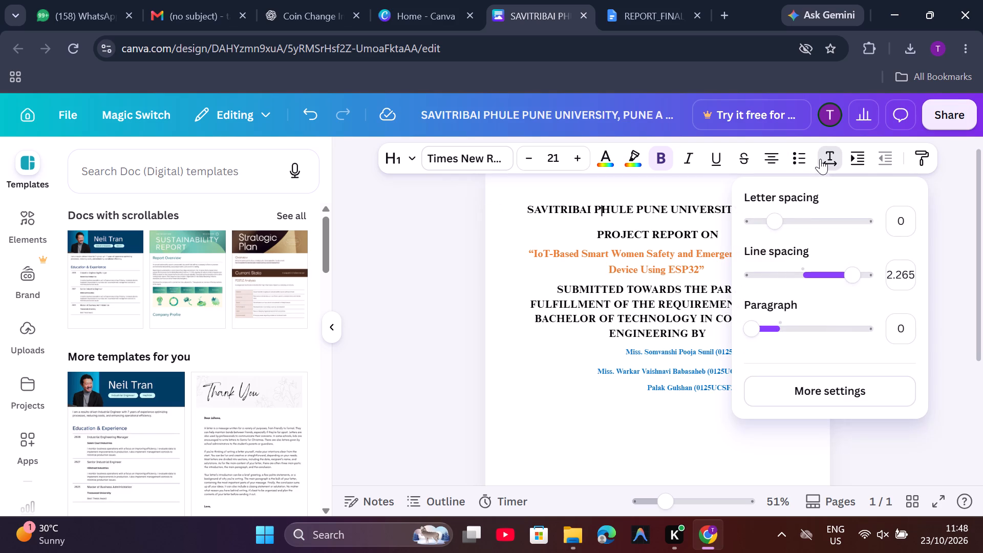
click(400, 306)
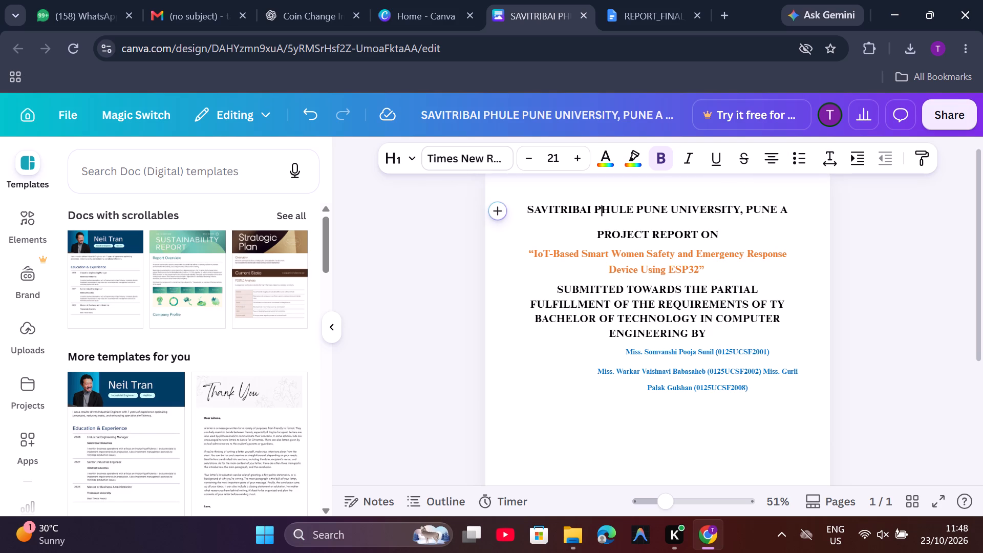
Left-align the blue student name lines below the submission paragraph.
drag(747, 395, 621, 349)
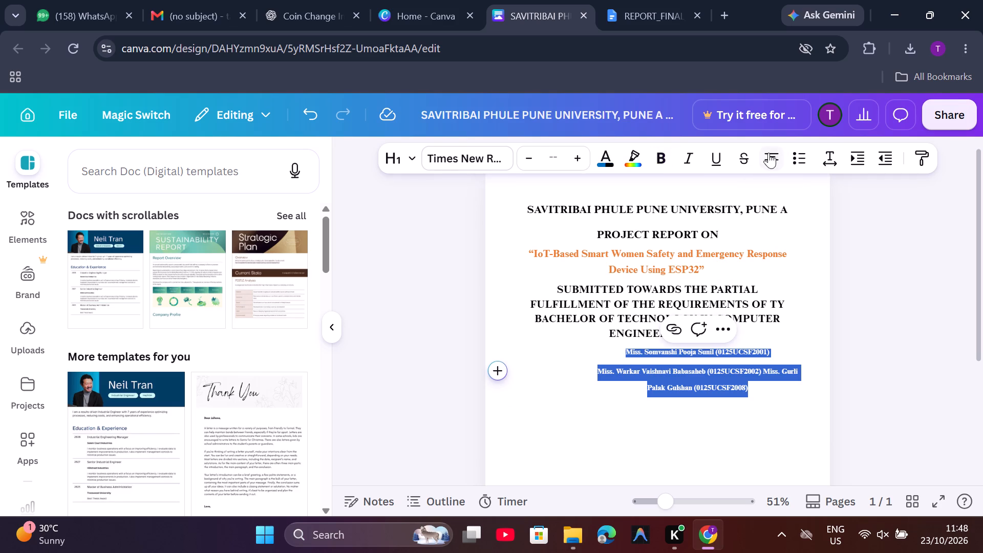
click(767, 153)
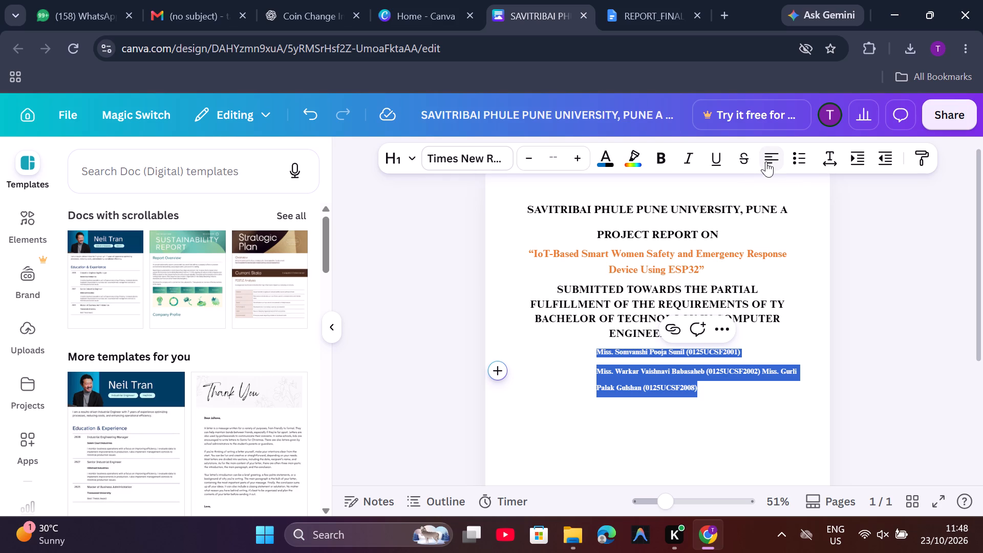
Justify the blue student name lines below the submission paragraph and increase their font size by four increments.
click(766, 161)
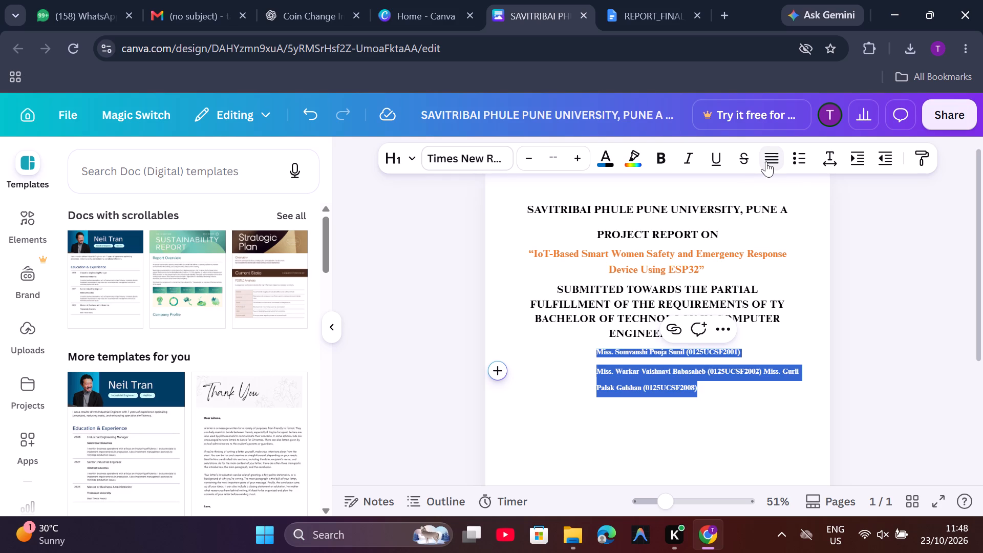
double_click(578, 160)
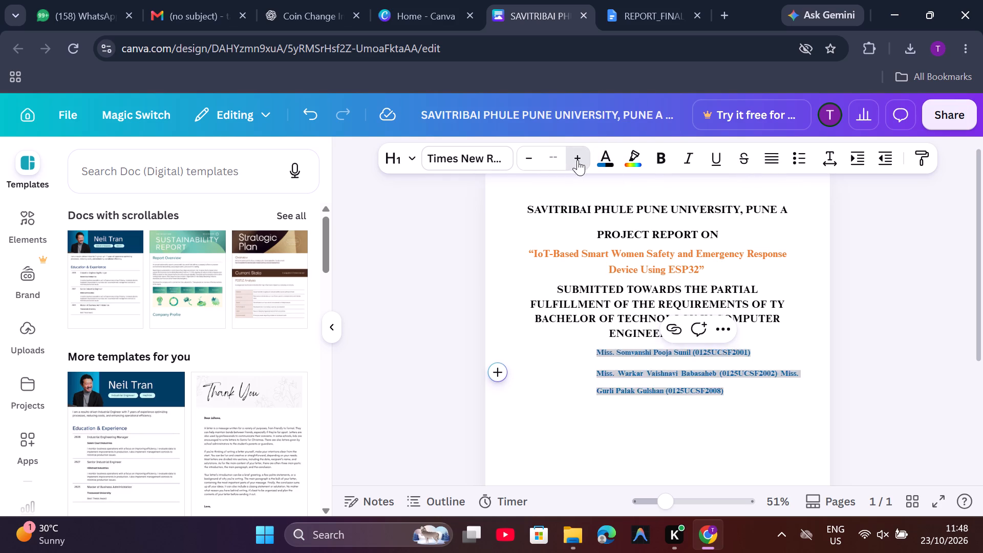
click(578, 160)
click(578, 160)
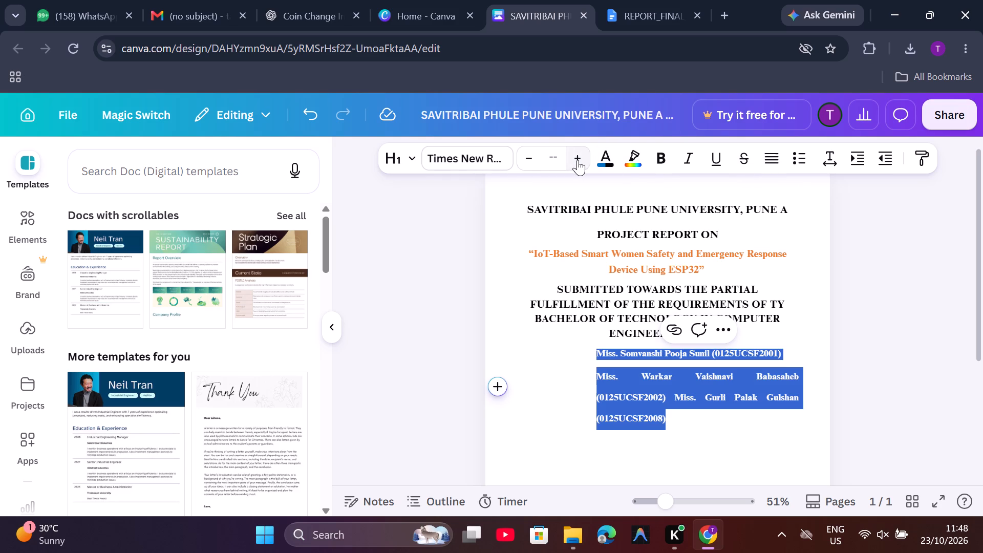
click(893, 296)
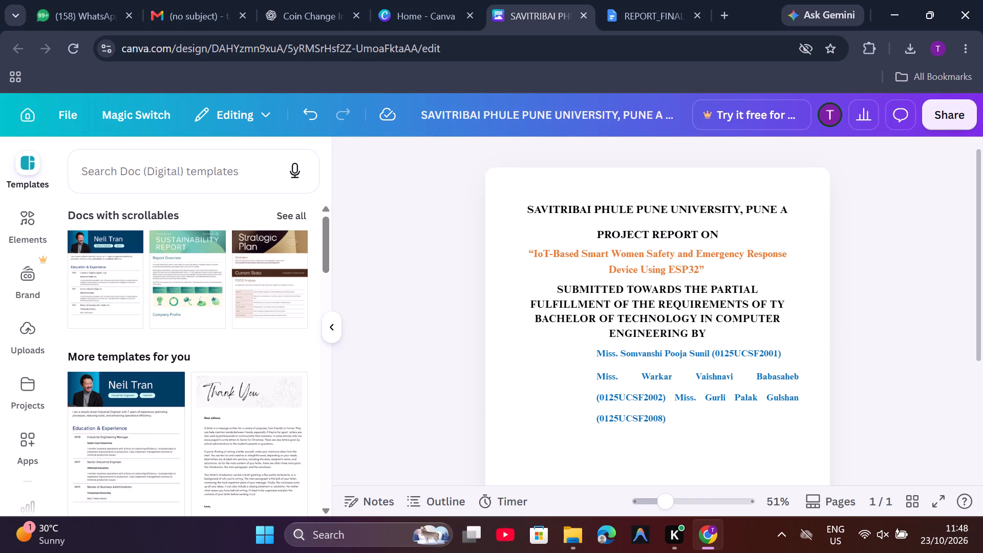
Raise the display brightness in the system quick settings and return to the Canva doc.
click(868, 548)
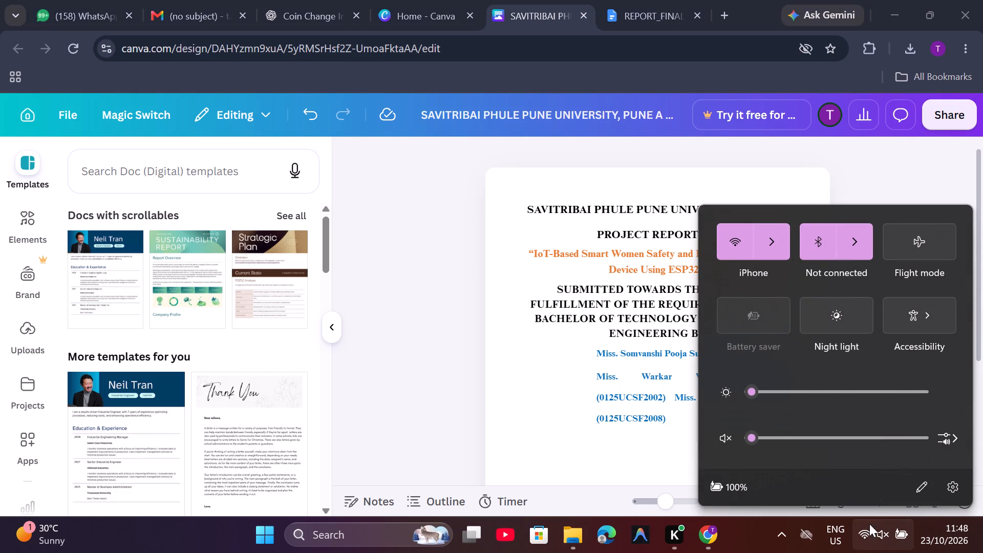
click(794, 398)
click(446, 359)
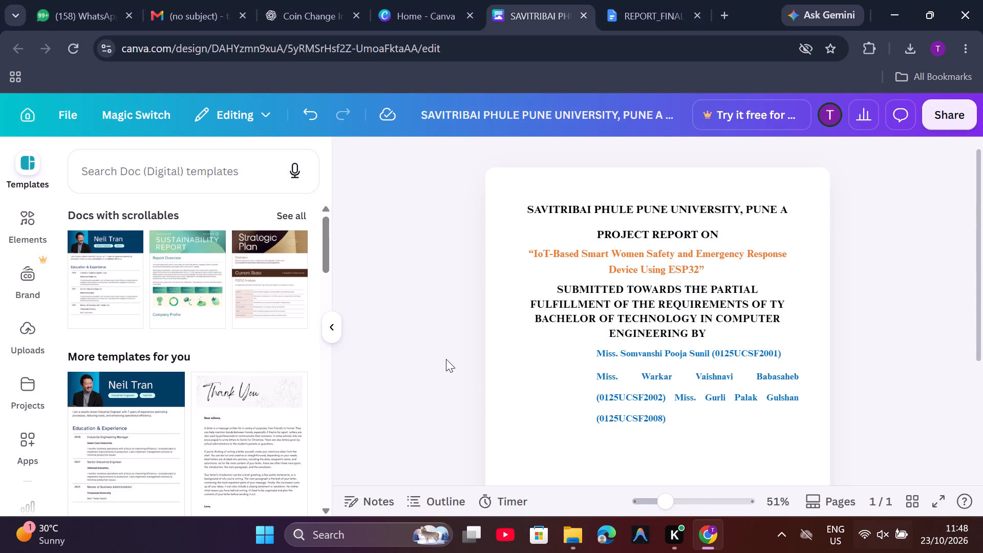
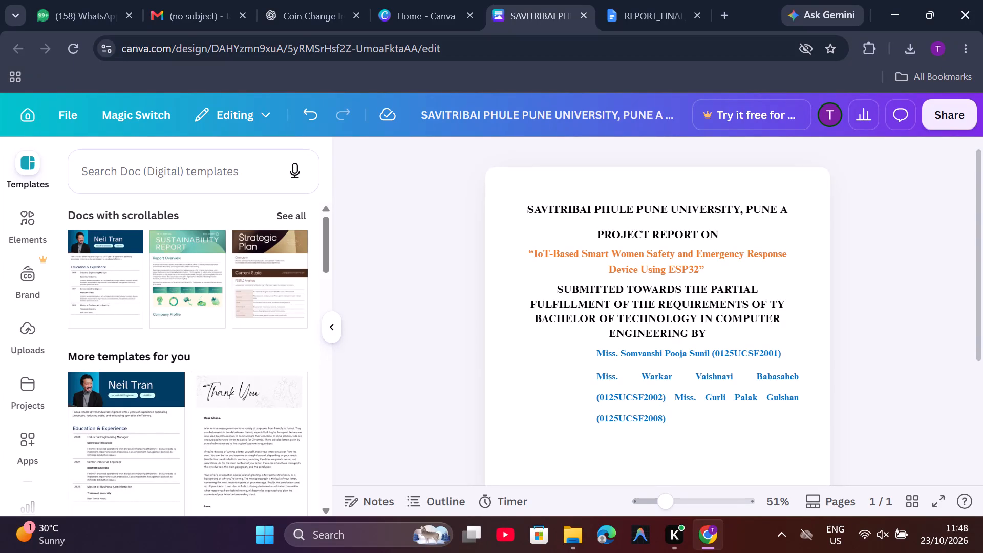
Correct the student ID in the first blue student name line, replacing its year digit and its last four digits.
click(734, 351)
key(BackSpace)
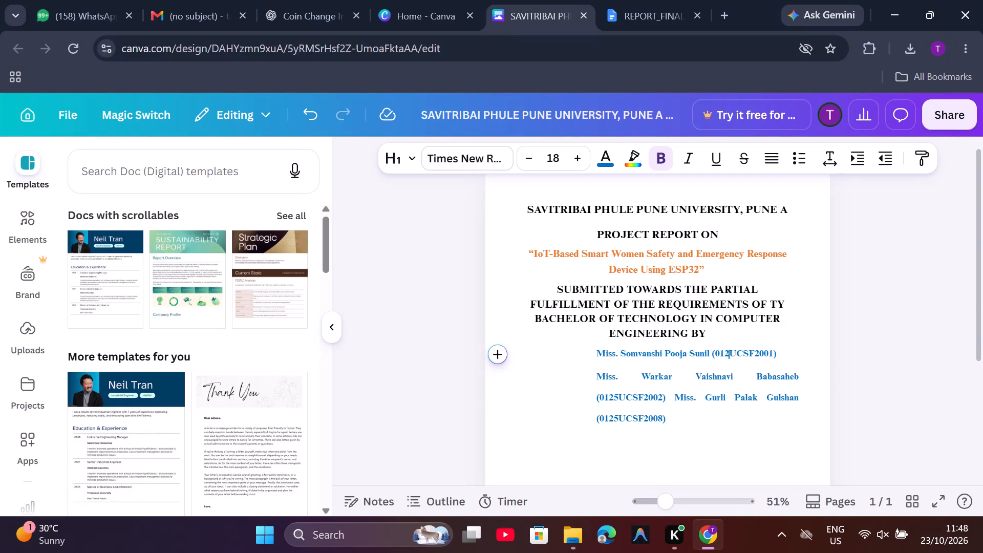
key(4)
key(Right)
key(Right)
key(Right)
key(Right)
key(Right)
key(Right)
key(Right)
key(Right)
key(BackSpace)
key(BackSpace)
key(BackSpace)
key(BackSpace)
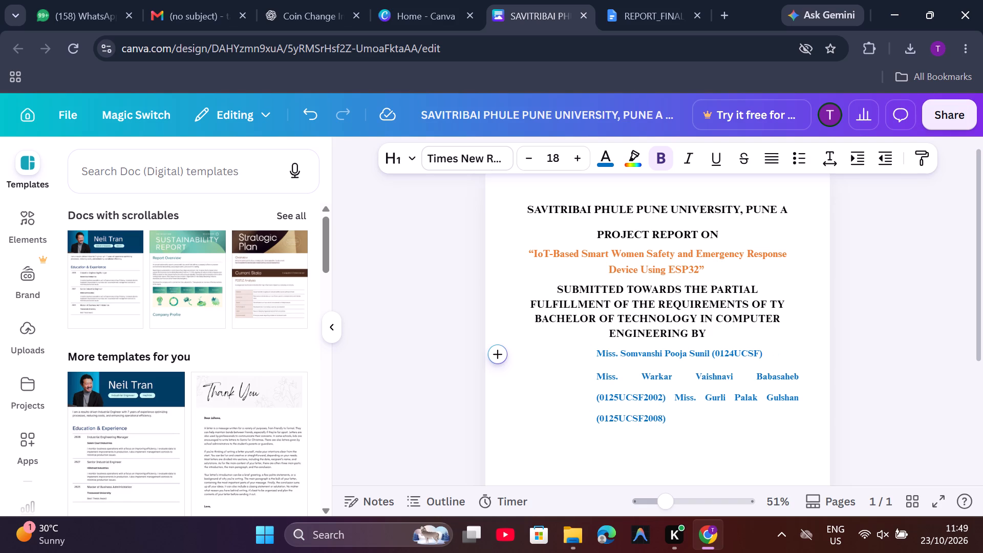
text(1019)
Replace the student name after "Miss." on the first blue line with the new first student's full name, keeping the ID in parentheses.
click(708, 350)
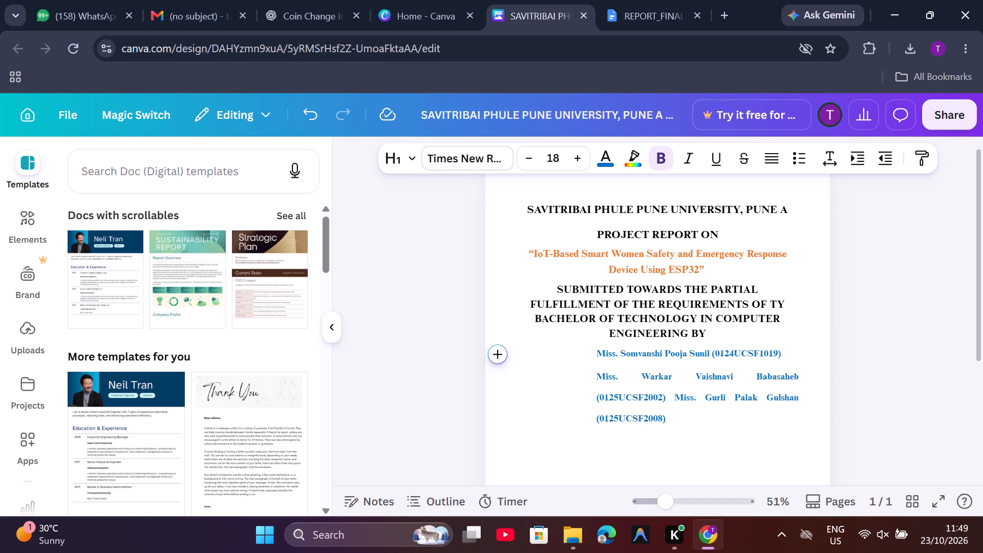
click(708, 352)
key(Right)
key(BackSpace)
key(BackSpace)
key(BackSpace)
key(BackSpace)
key(BackSpace)
key(BackSpace)
key(BackSpace)
key(BackSpace)
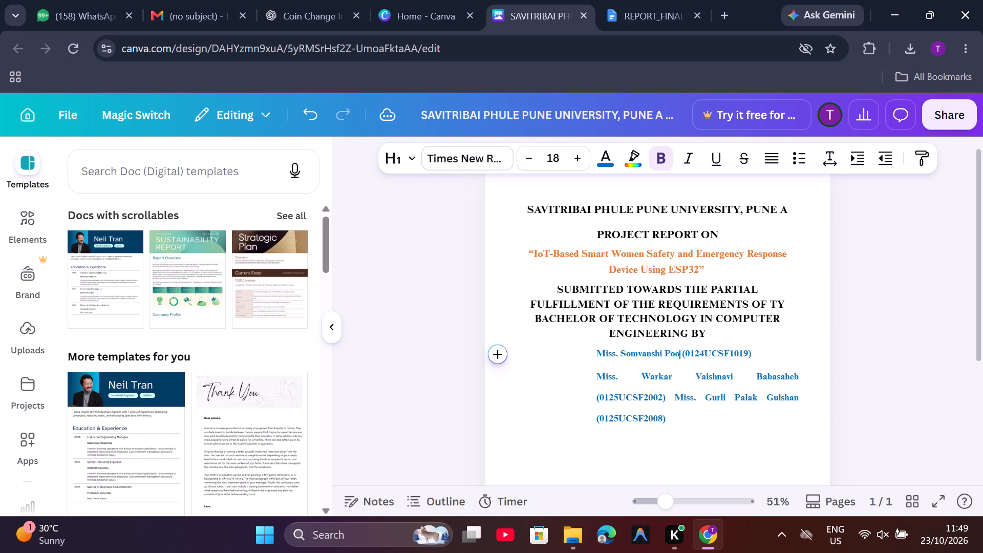
key(BackSpace)
key(BackSpace)
key(BackSpace)
key(BackSpace)
key(BackSpace)
key(BackSpace)
key(BackSpace)
key(BackSpace)
key(BackSpace)
key(BackSpace)
key(BackSpace)
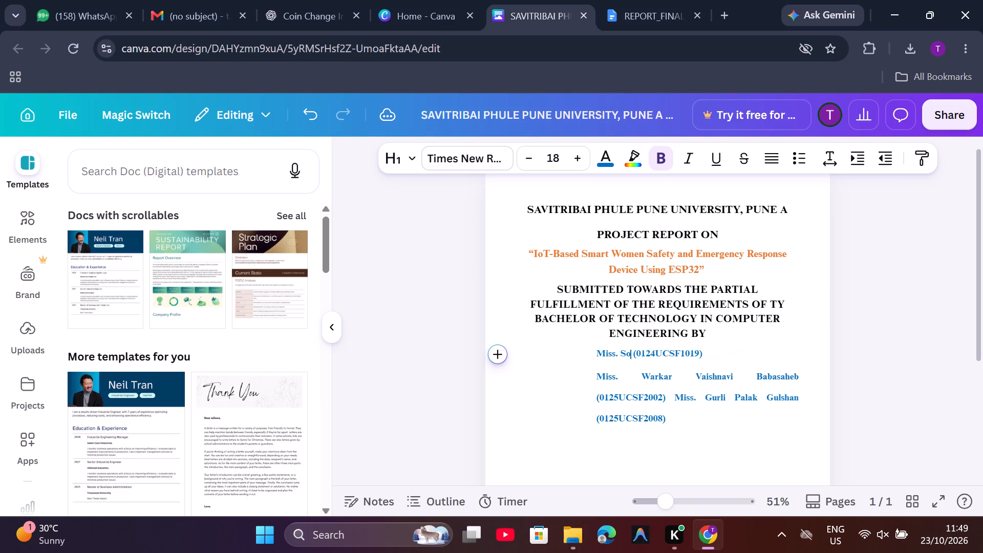
key(BackSpace)
key(BackSpace)
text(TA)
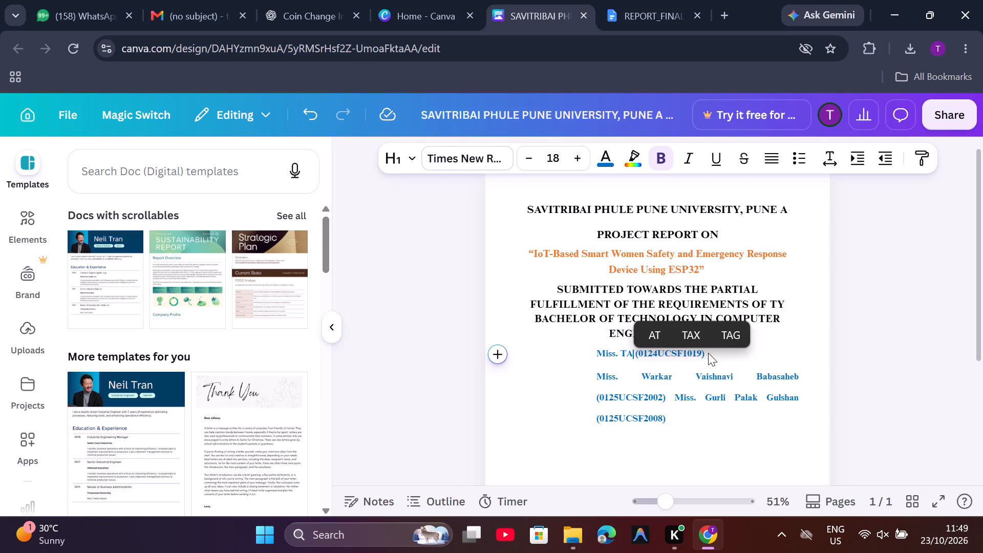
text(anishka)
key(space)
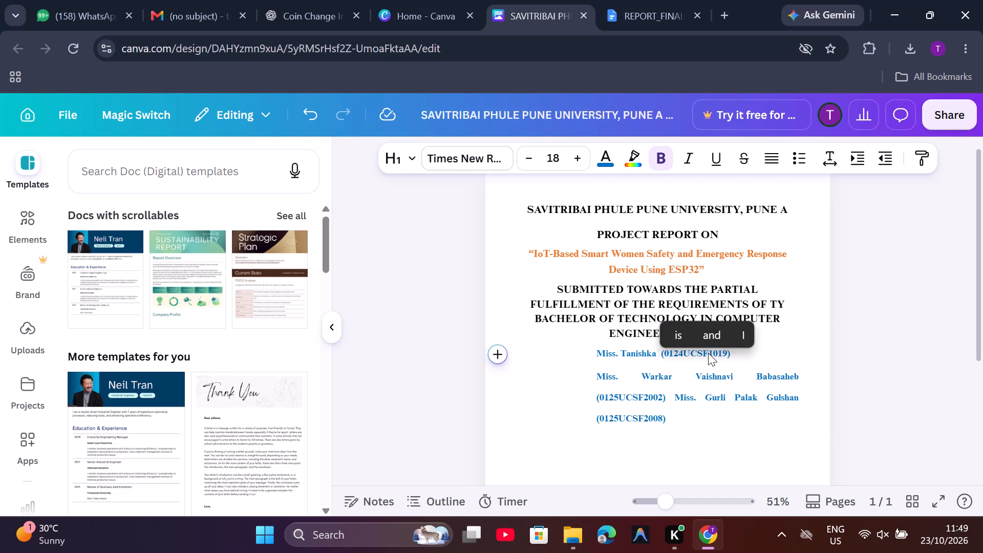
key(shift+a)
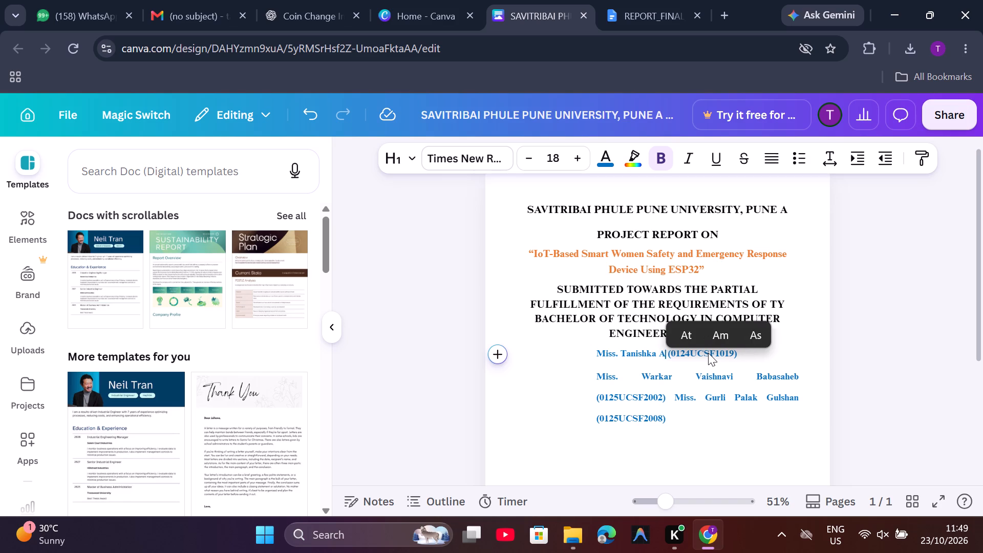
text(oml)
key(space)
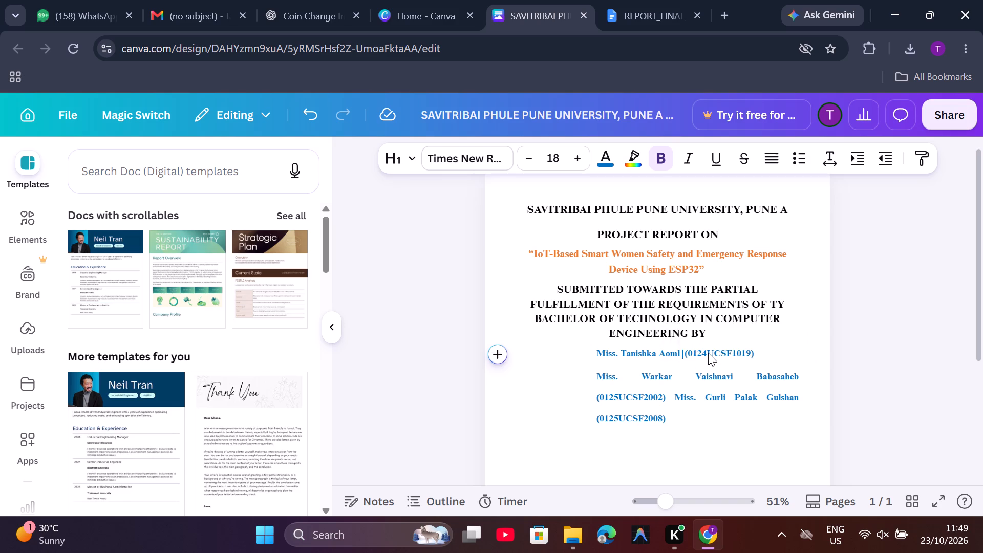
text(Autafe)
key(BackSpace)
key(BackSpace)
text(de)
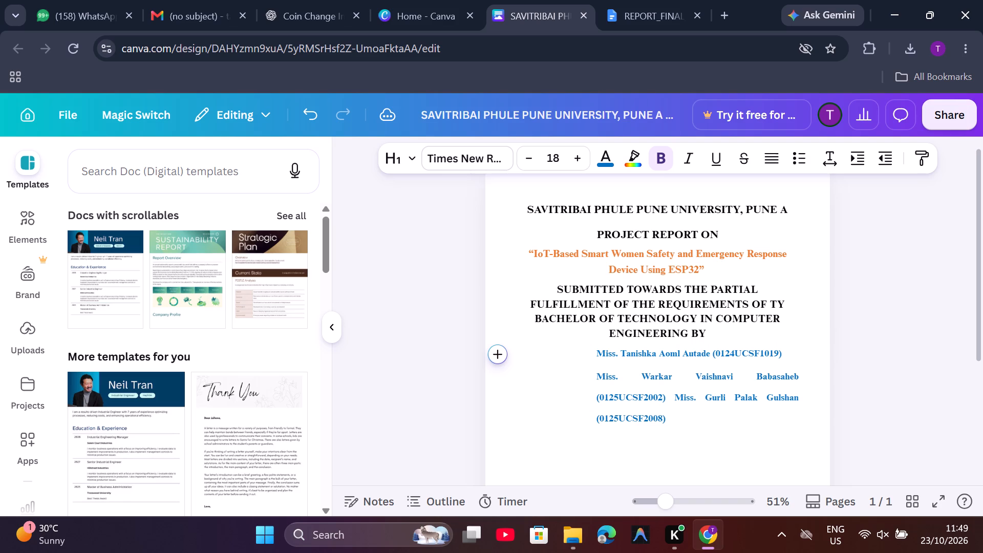
Delete the other blue student names and IDs below the first student line, including the leftover empty line.
drag(595, 376, 668, 416)
key(BackSpace)
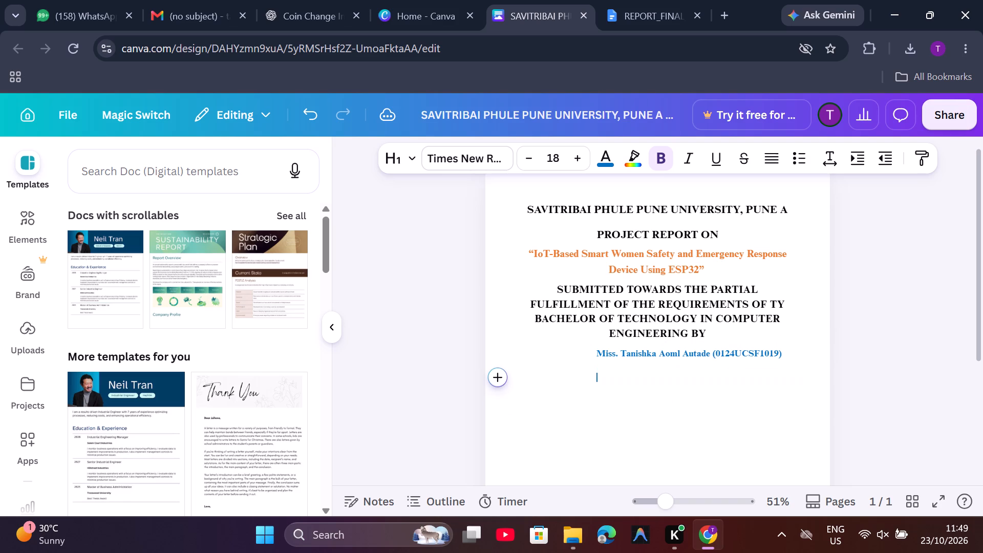
key(BackSpace)
key(BackSpace)
key(BackSpace)
key(BackSpace)
key(BackSpace)
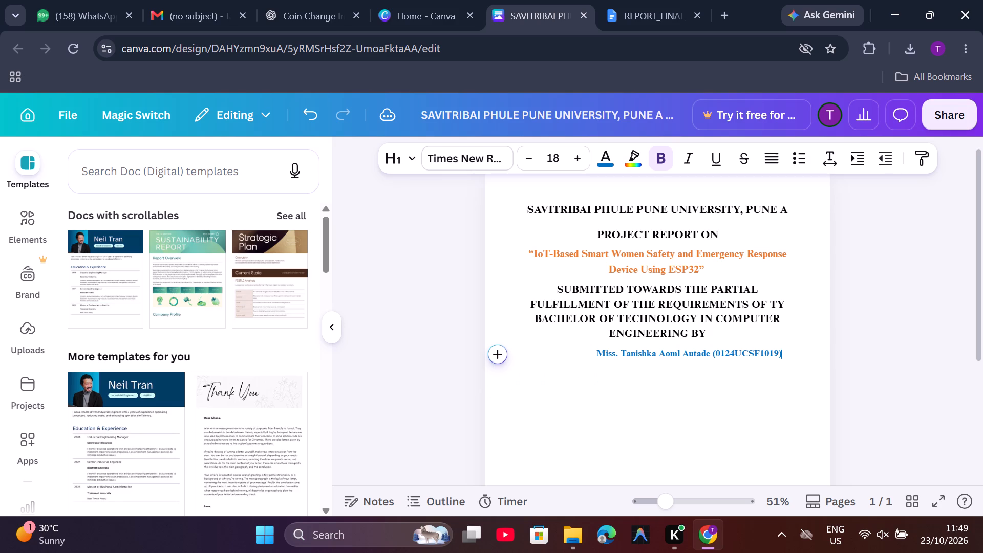
Add a new line below the first student starting with "Miss." followed by the second student's full name.
key(Return)
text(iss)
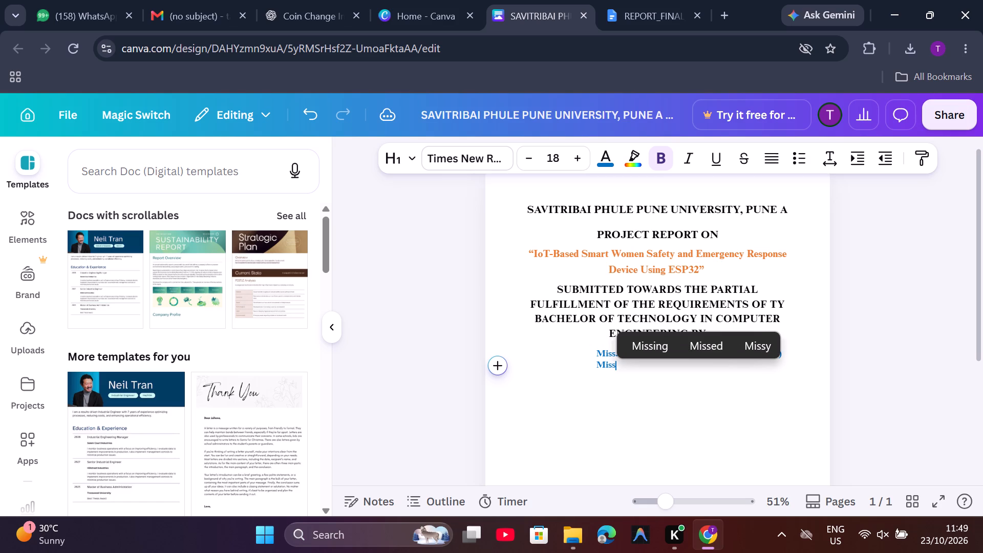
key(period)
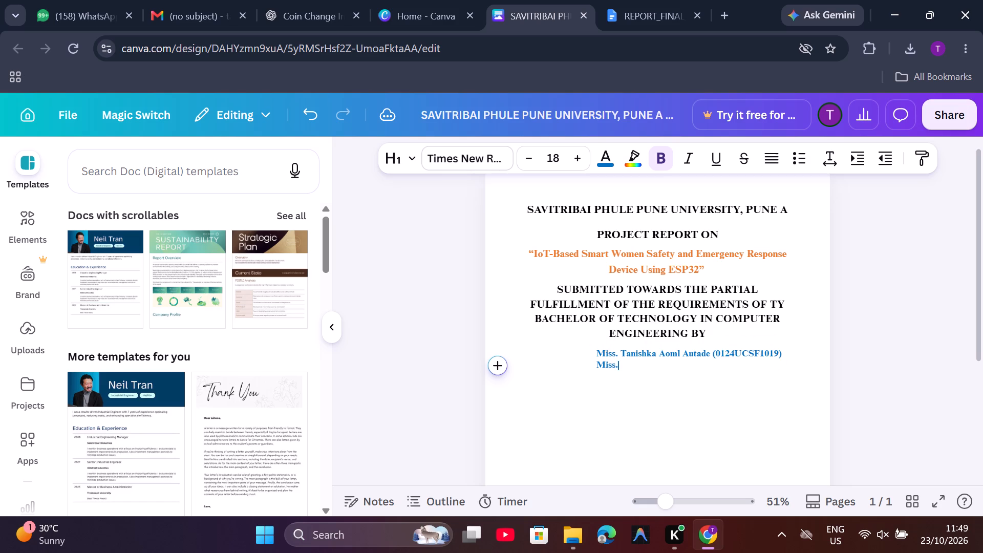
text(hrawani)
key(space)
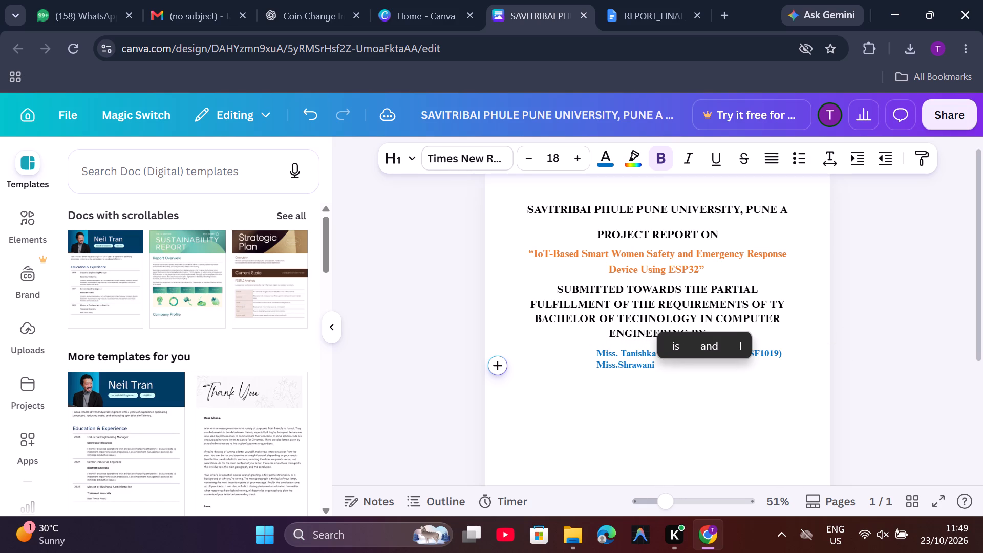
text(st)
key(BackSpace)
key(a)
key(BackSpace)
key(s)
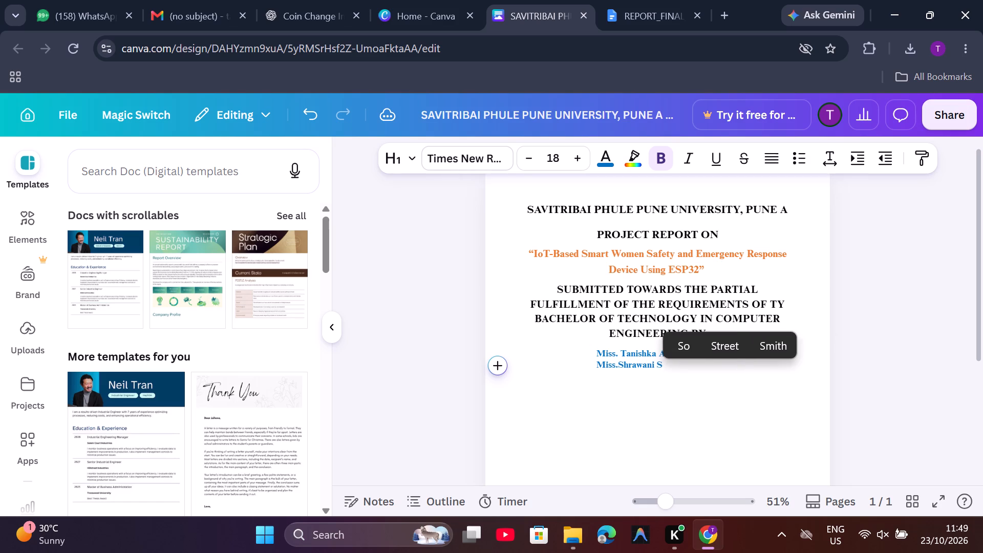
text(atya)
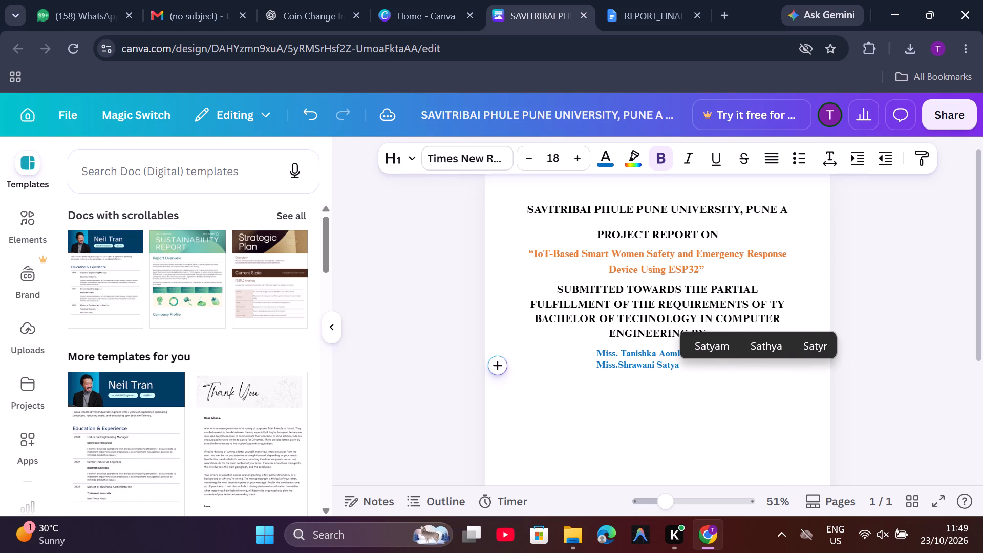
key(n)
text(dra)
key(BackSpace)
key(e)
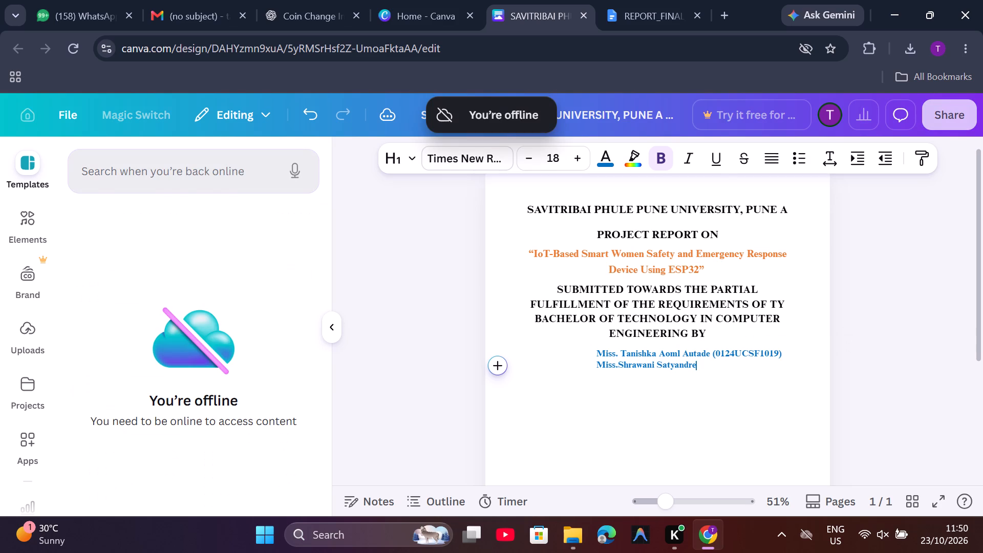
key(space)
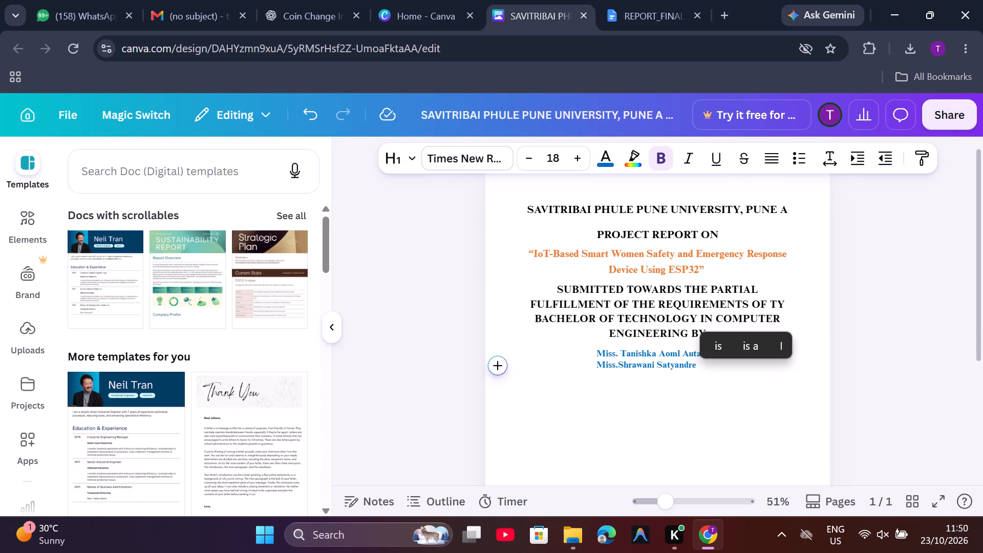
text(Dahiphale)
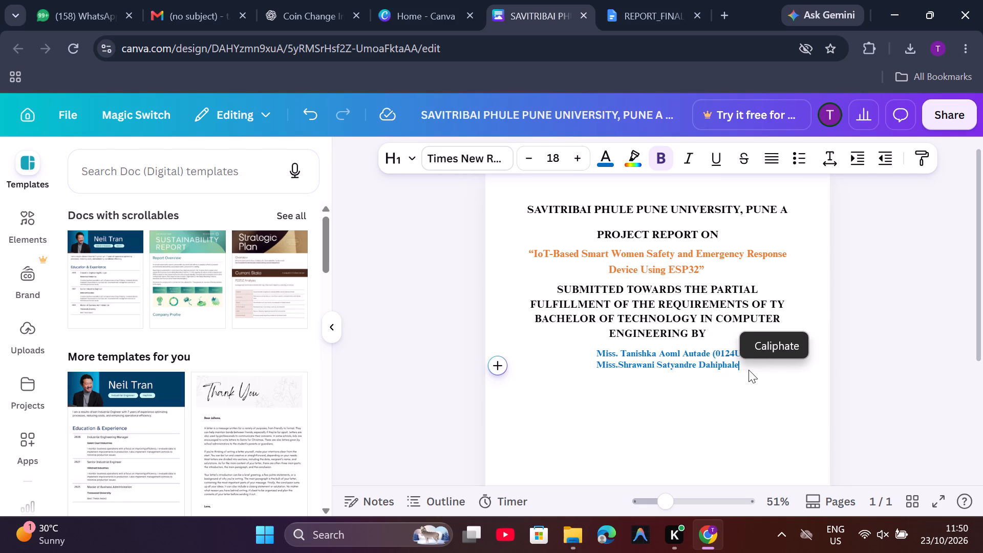
Append the second student's ID number in parentheses after her name, separated by a space.
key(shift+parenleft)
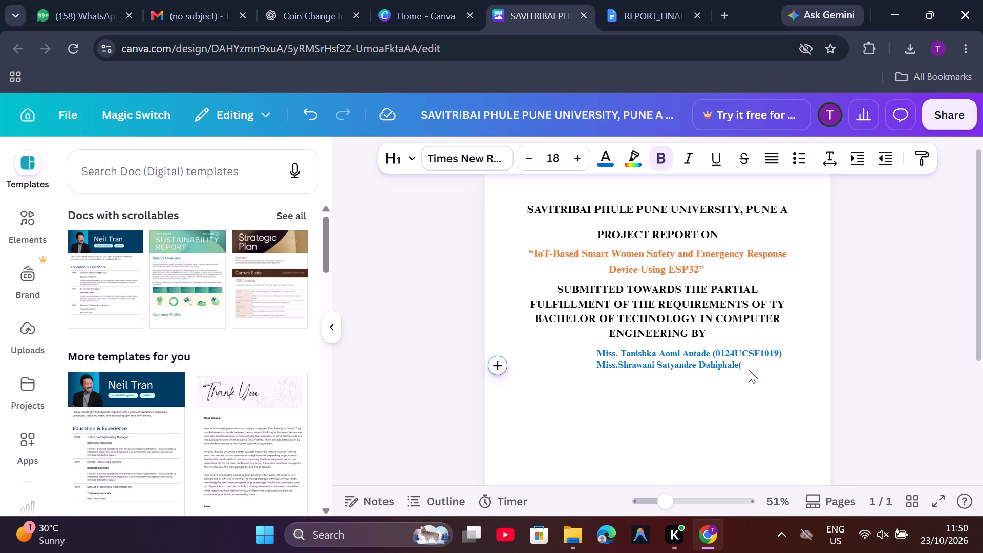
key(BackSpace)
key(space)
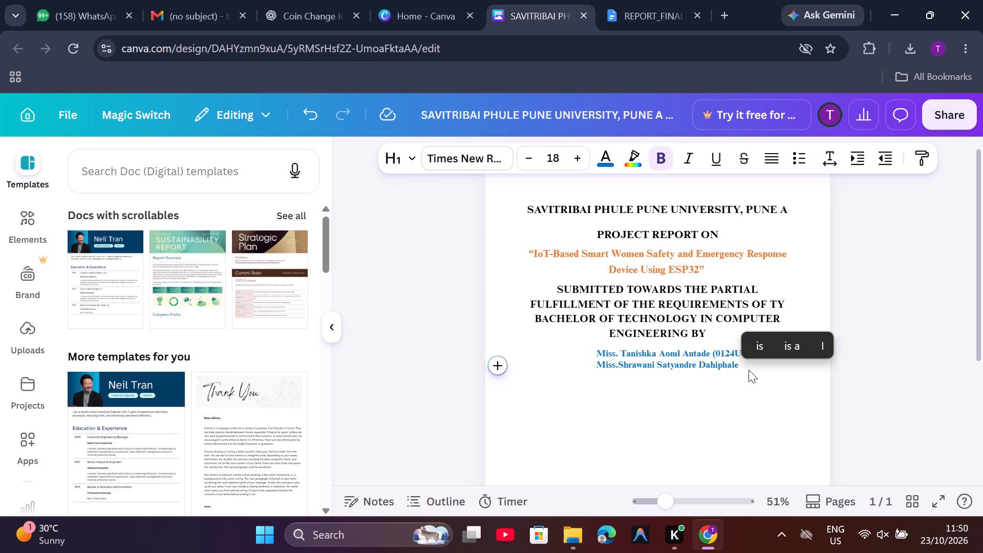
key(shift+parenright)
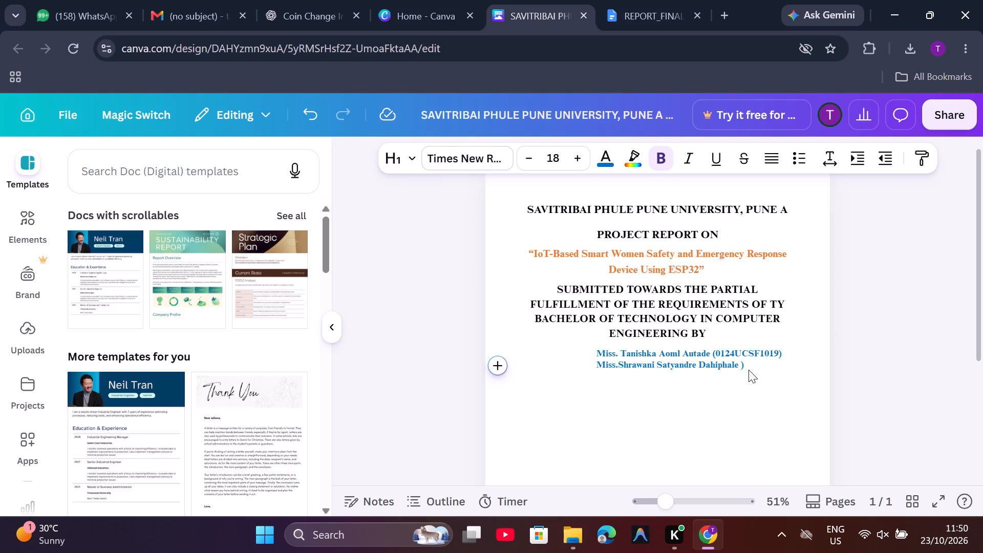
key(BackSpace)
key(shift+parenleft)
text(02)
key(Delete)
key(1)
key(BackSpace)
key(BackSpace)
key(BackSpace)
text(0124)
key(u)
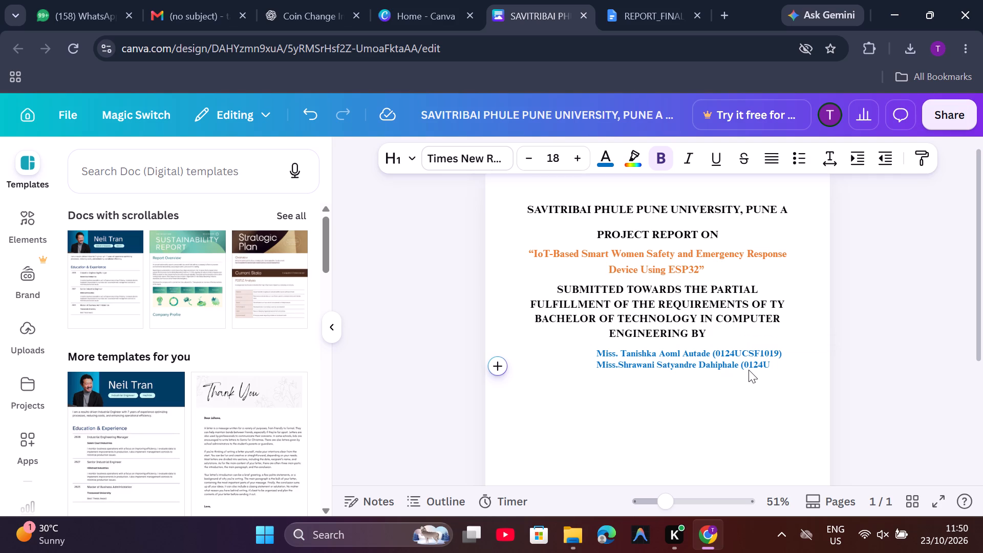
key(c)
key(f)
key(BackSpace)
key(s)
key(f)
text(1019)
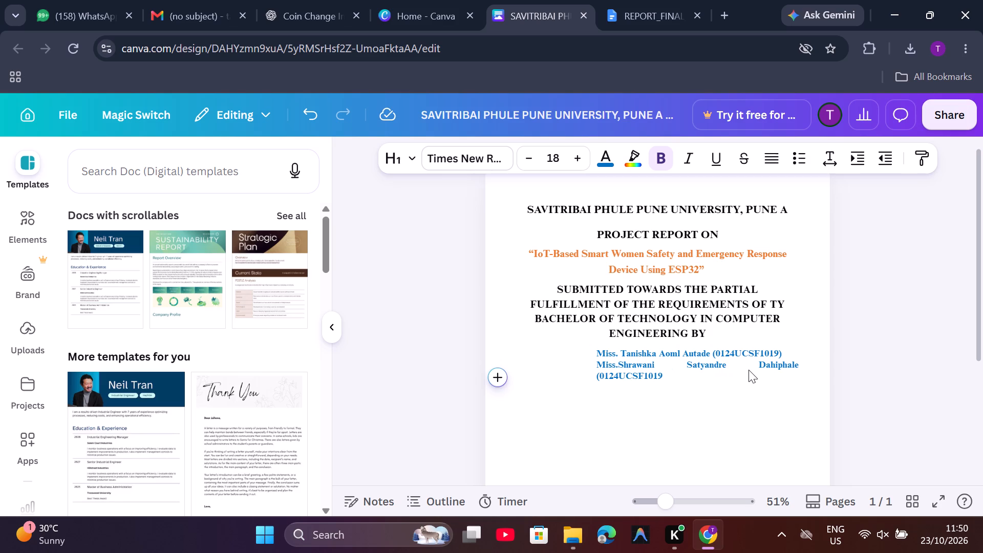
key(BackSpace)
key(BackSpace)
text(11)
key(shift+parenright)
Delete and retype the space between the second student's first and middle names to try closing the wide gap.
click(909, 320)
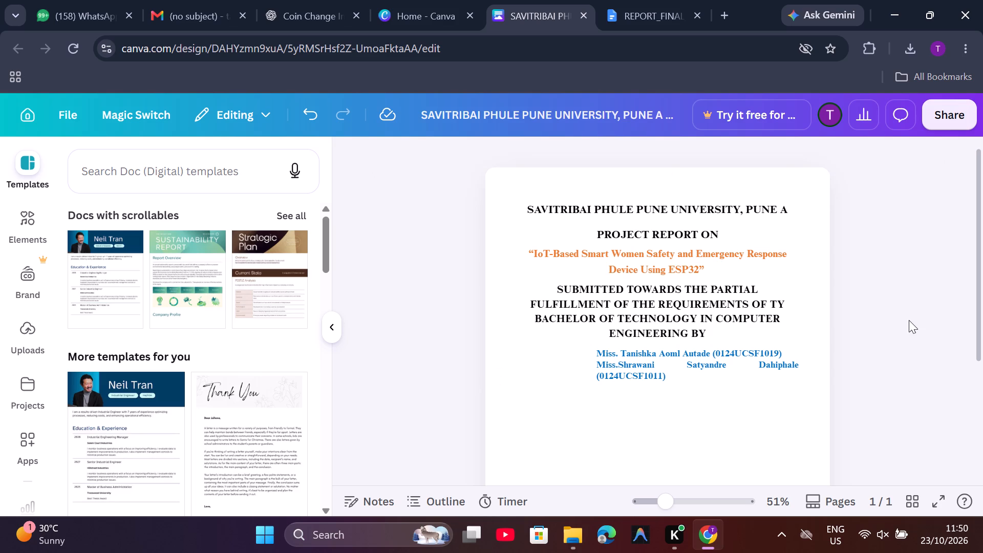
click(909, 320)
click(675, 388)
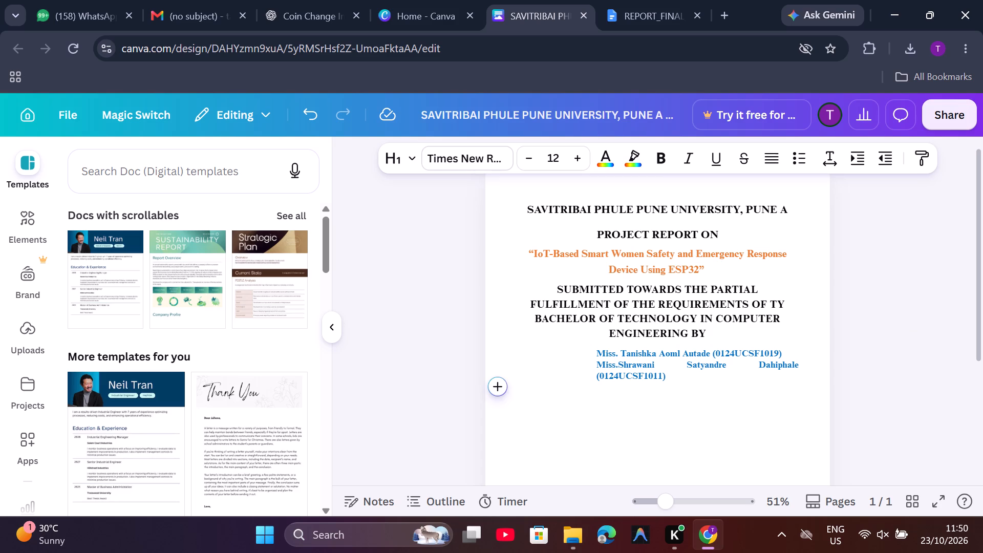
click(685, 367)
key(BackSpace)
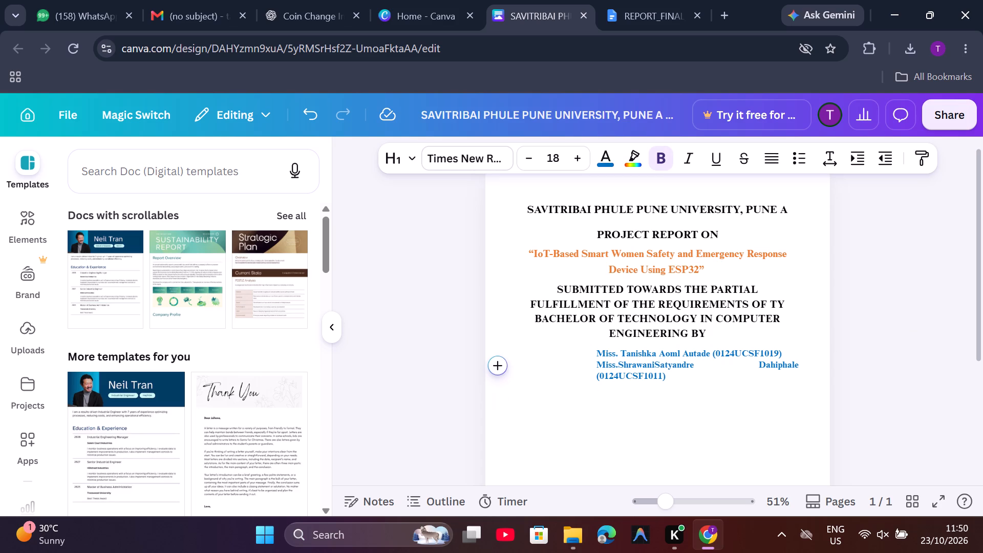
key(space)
Set the second student's blue line to 1.12 line spacing and -47 letter spacing.
drag(676, 386, 590, 364)
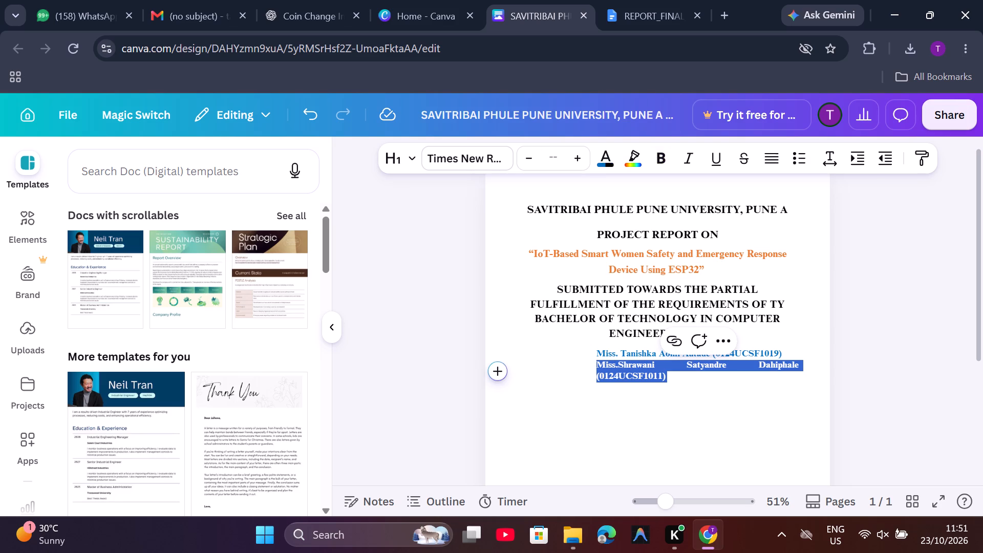
click(832, 157)
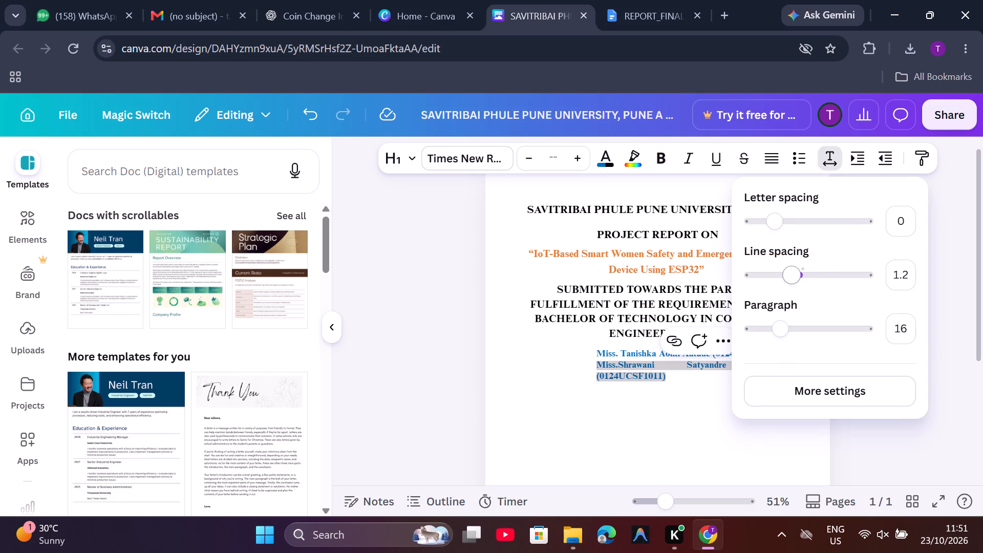
drag(792, 276, 786, 276)
click(770, 226)
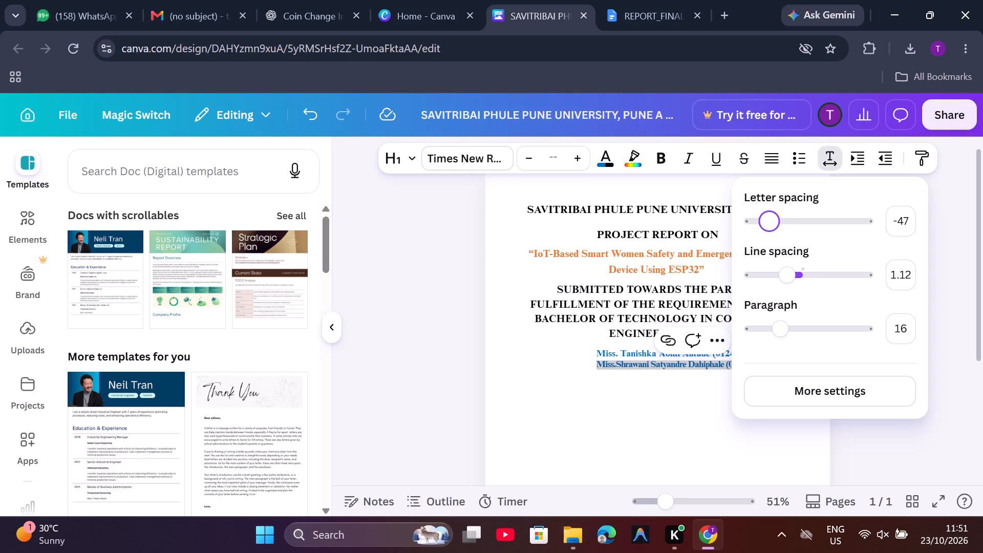
click(441, 354)
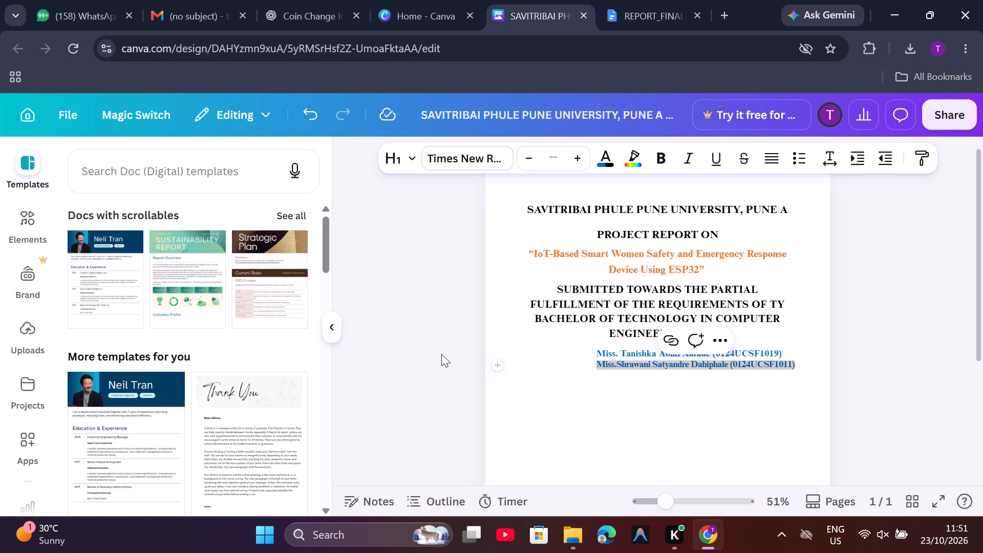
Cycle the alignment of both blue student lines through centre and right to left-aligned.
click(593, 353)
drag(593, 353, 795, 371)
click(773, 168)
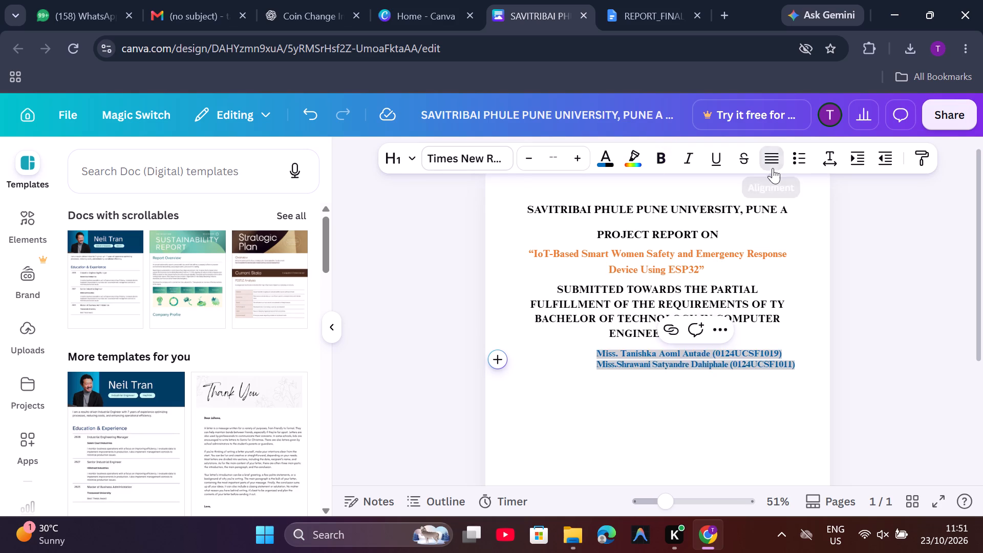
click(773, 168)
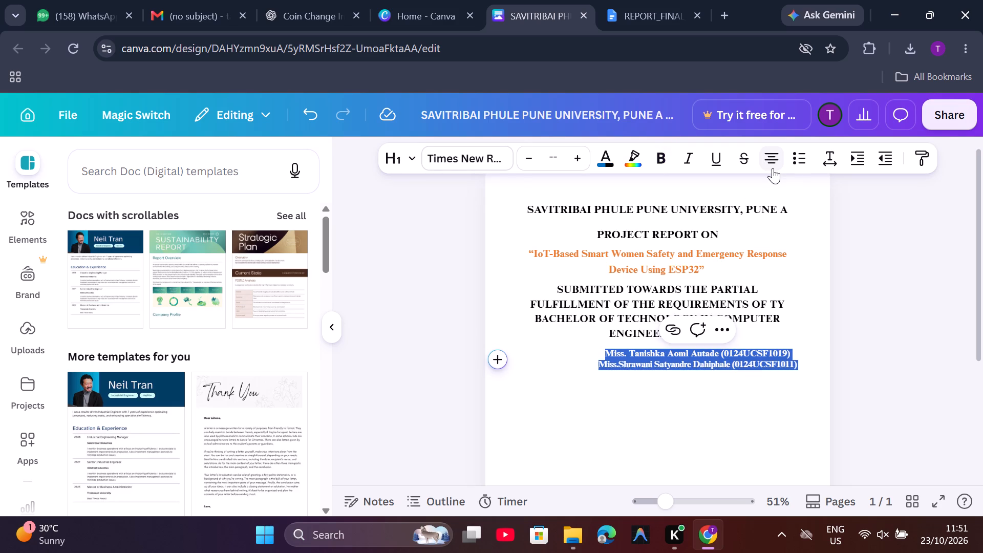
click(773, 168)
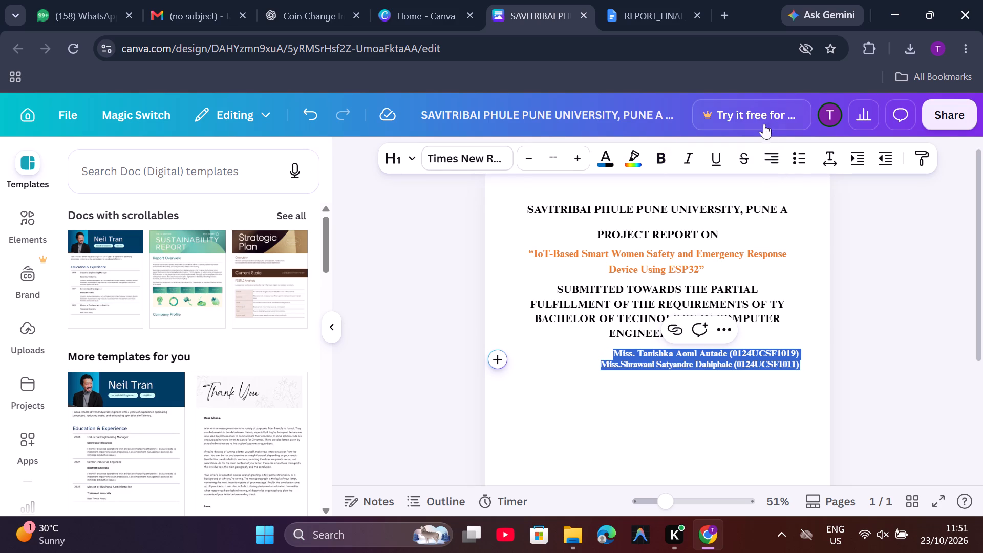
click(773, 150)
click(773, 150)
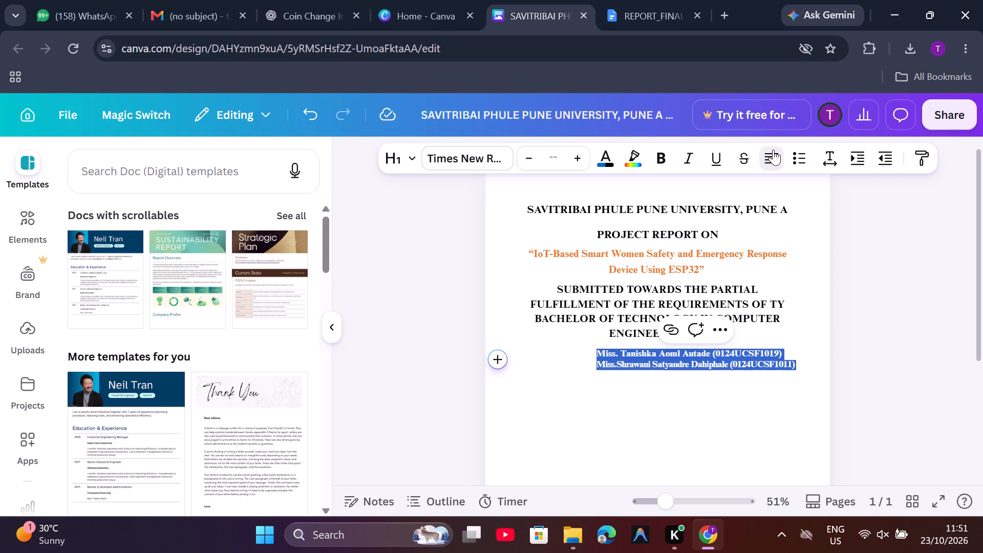
Reduce the indent of the first student's line so it starts further left than the second student's line.
click(590, 356)
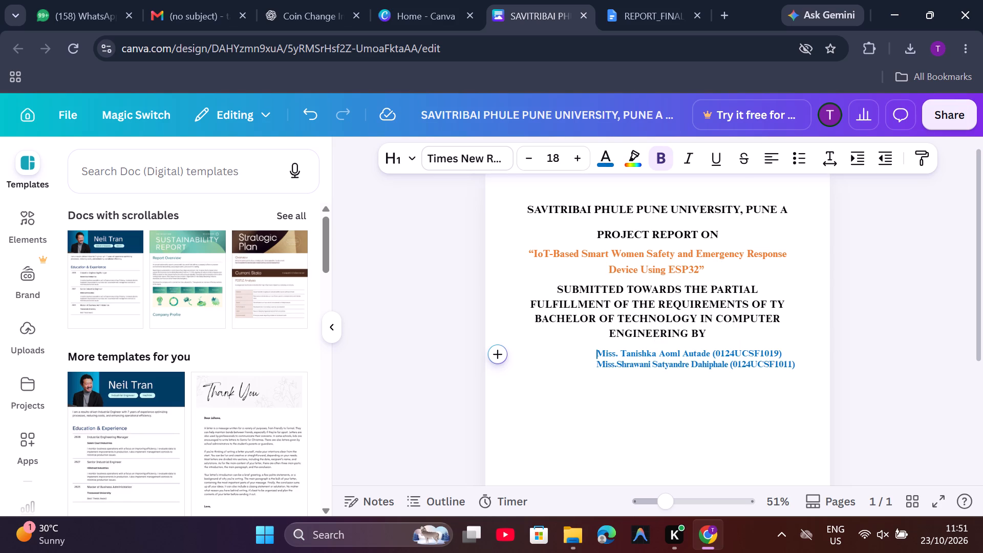
key(BackSpace)
key(BackSpace)
key(BackSpace)
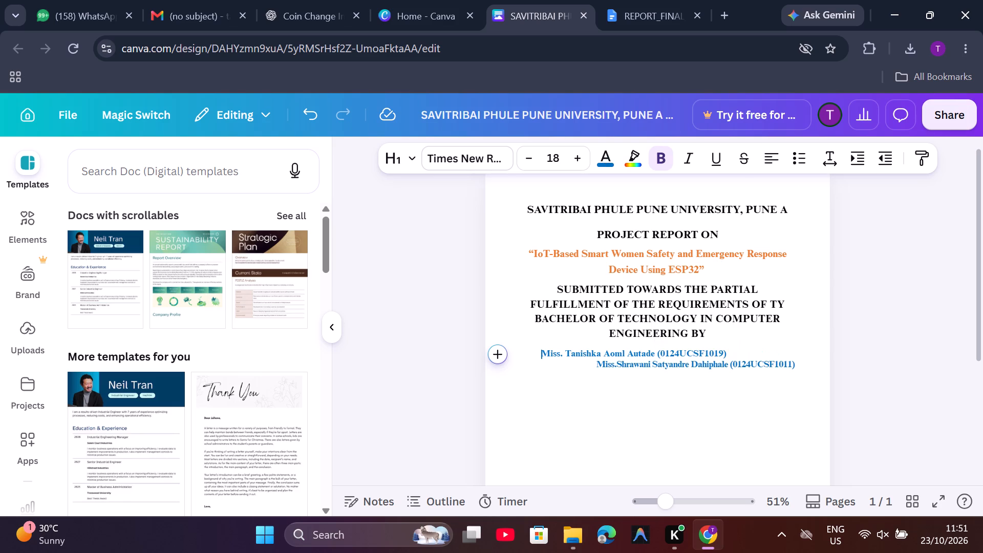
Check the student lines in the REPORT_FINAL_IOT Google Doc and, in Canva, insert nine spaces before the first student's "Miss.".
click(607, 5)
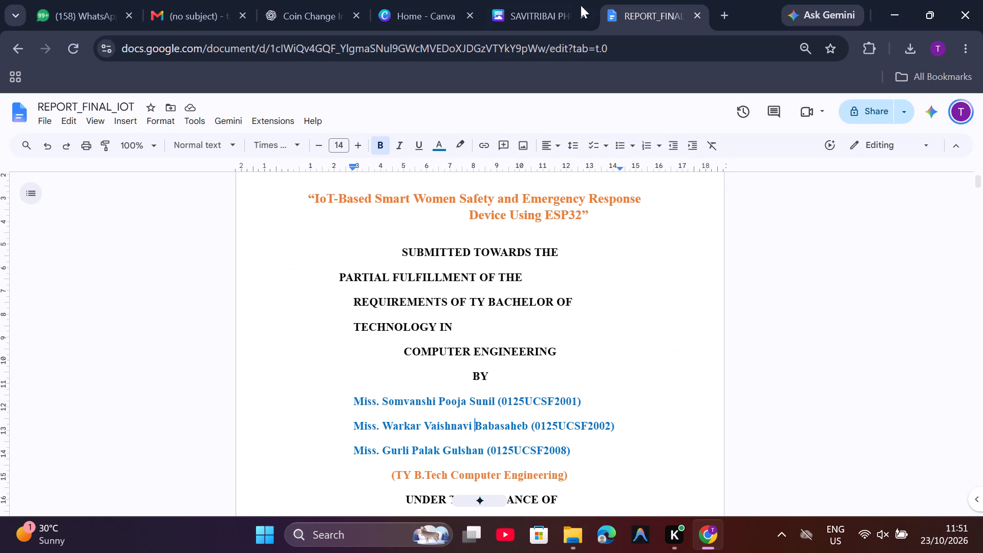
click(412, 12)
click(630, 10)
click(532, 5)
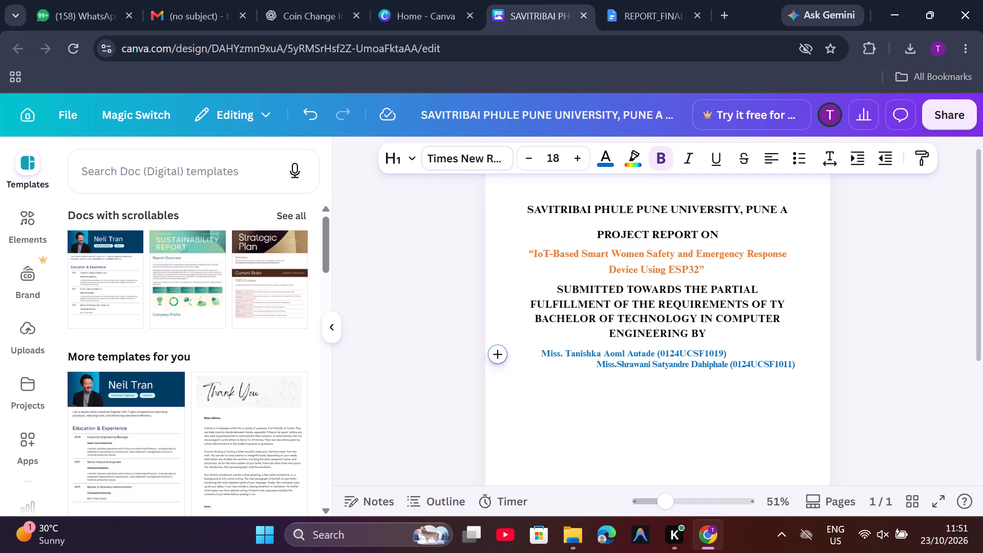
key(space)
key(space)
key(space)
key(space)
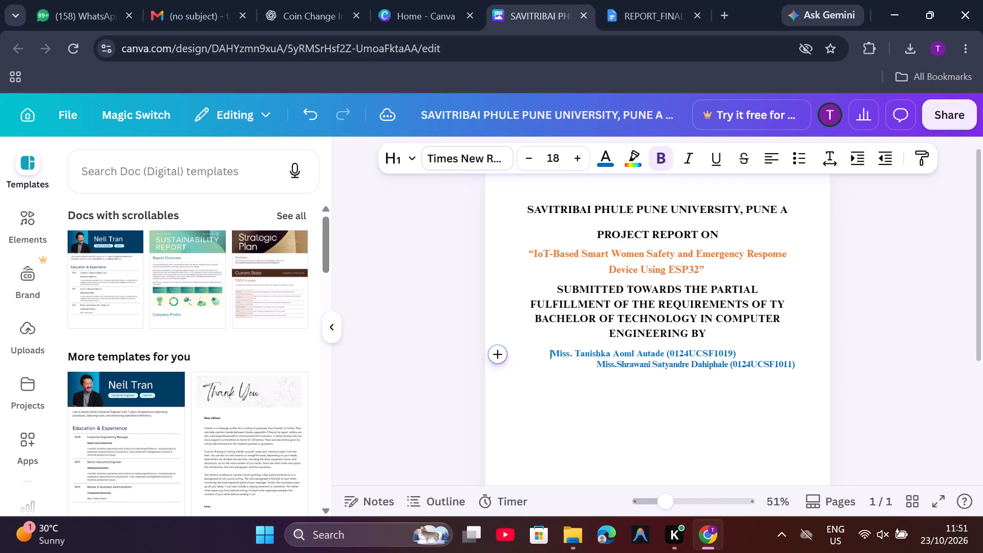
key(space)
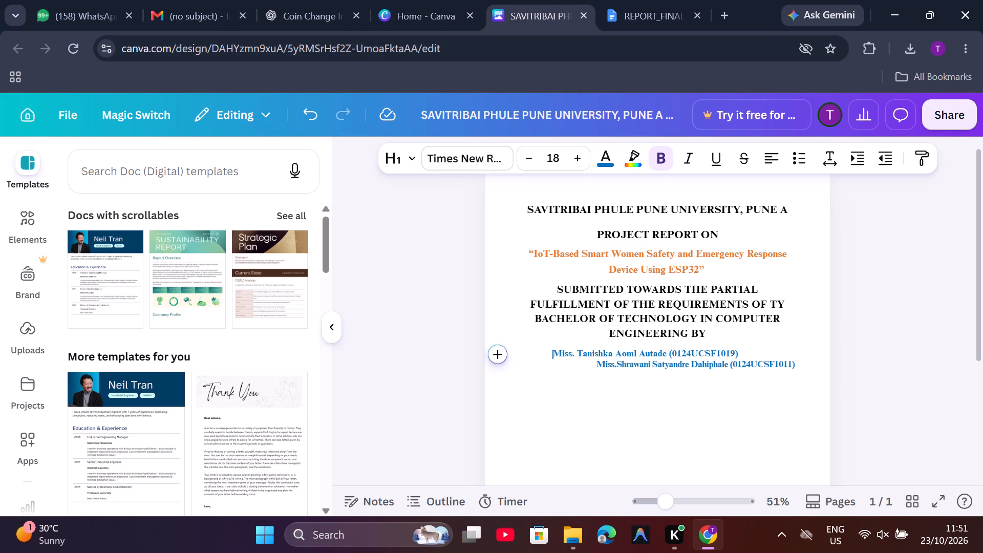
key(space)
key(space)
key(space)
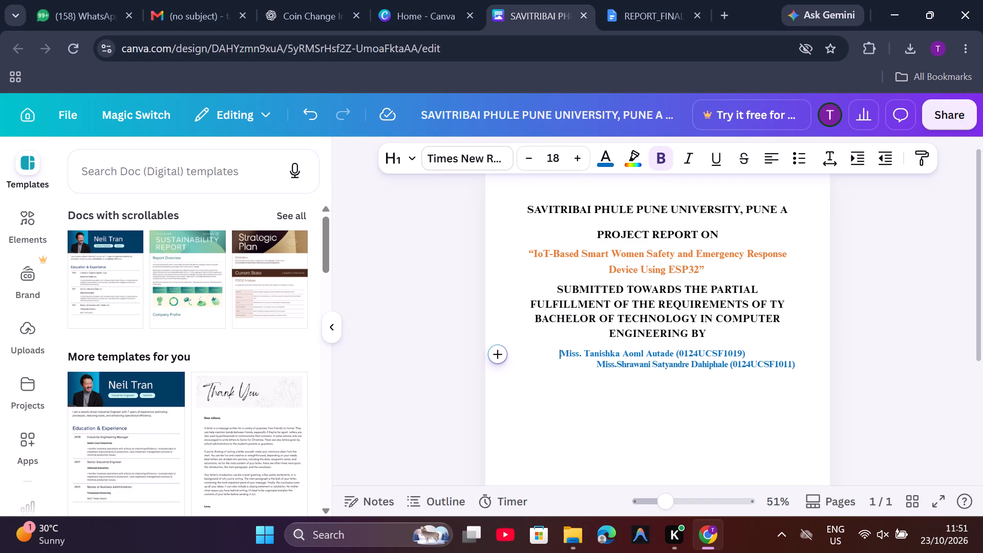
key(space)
Reduce the second student's line indent and add one leading space so it starts roughly under the first student's line.
click(592, 368)
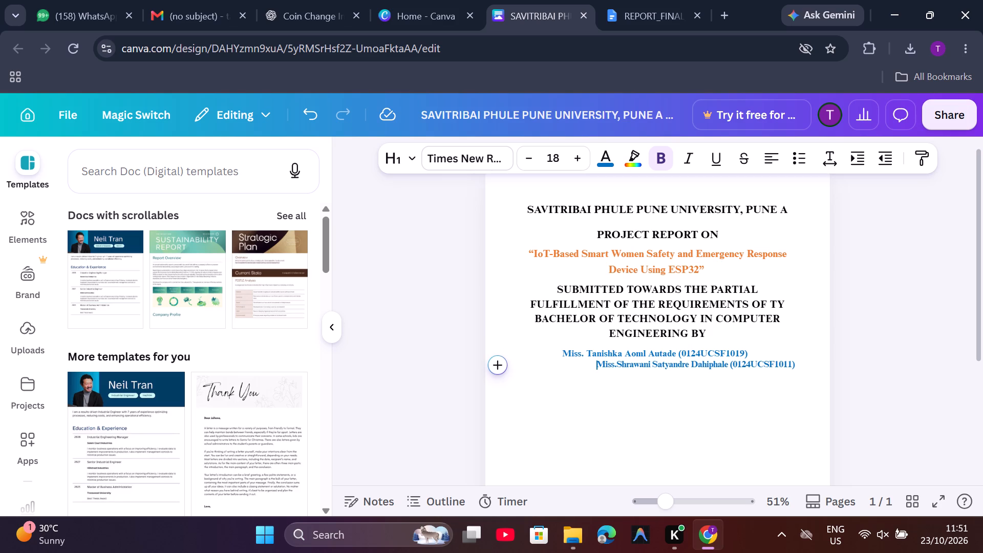
key(BackSpace)
key(BackSpace)
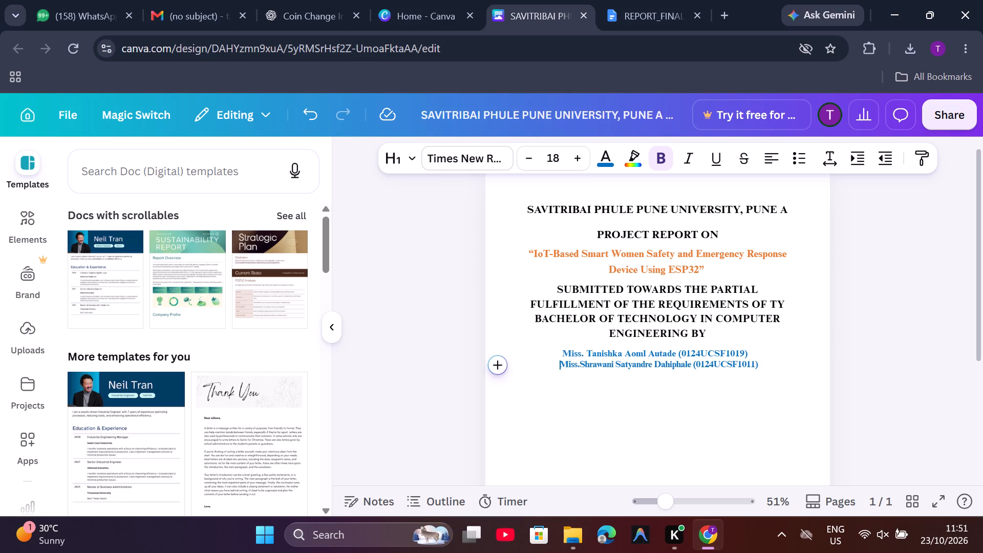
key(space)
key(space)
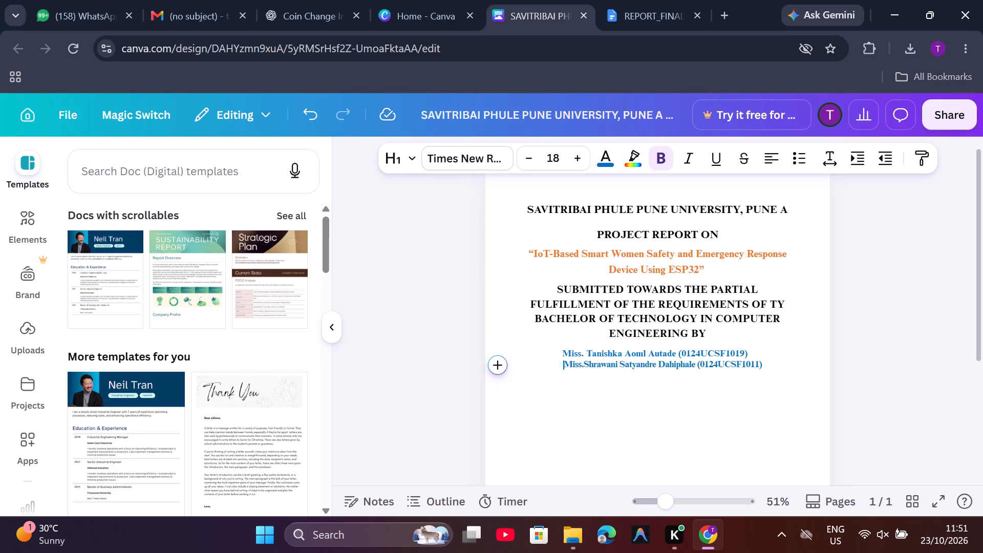
key(BackSpace)
click(800, 340)
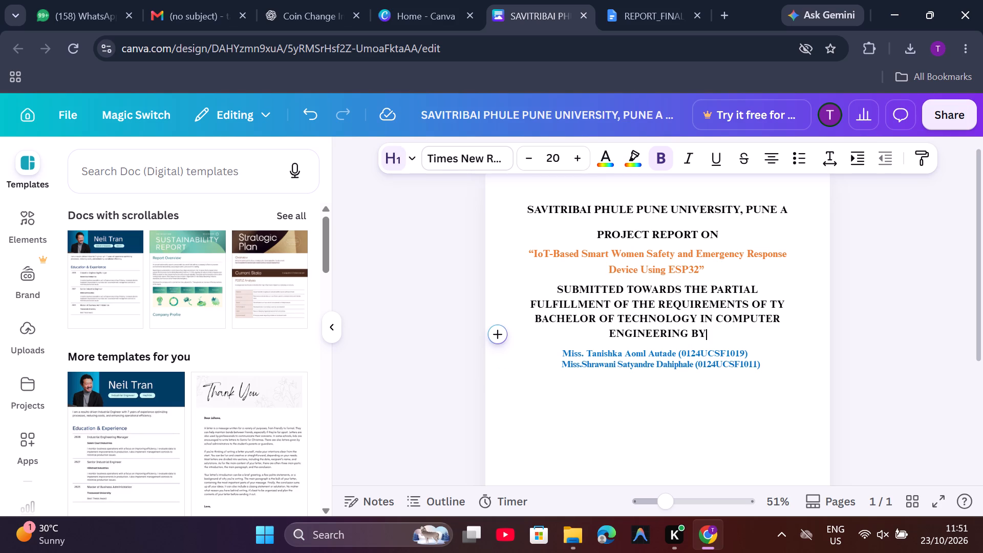
Delete all leading spaces before the first student's "Miss.", undoing the excess deletion that joins it to "ENGINEERING BY".
drag(764, 364, 549, 347)
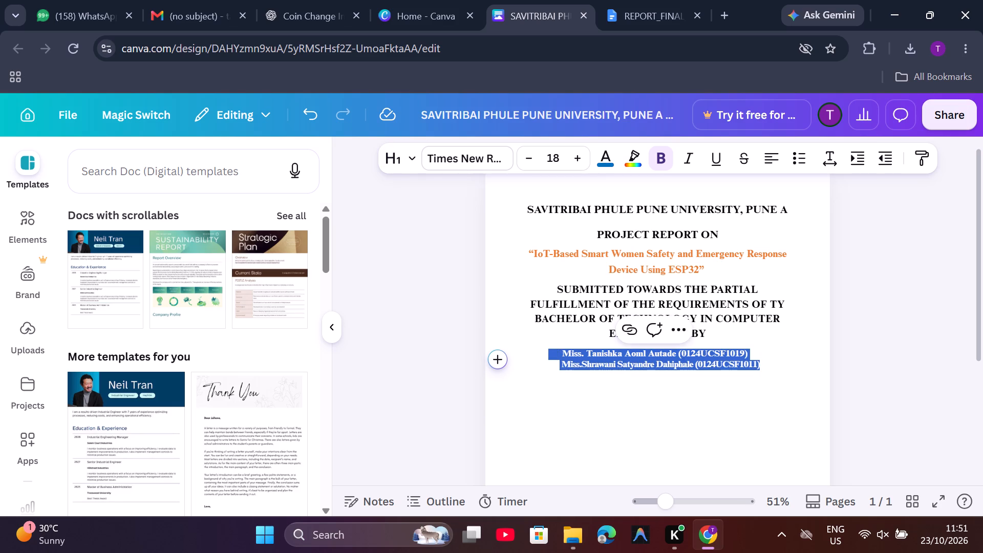
click(557, 353)
click(562, 354)
key(BackSpace)
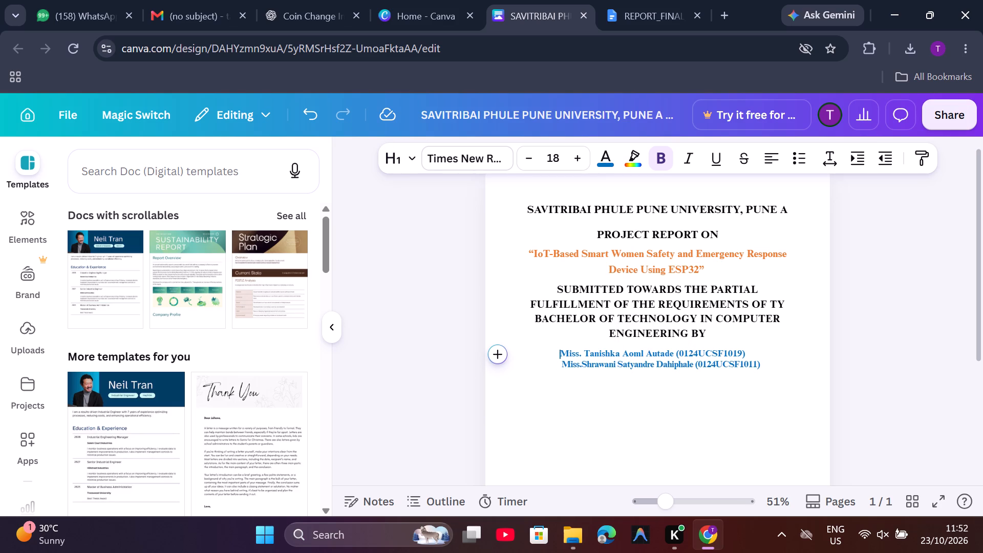
key(BackSpace)
key(BackSpace)
key(BackSpace)
key(BackSpace)
key(BackSpace)
key(BackSpace)
key(BackSpace)
key(BackSpace)
key(BackSpace)
key(BackSpace)
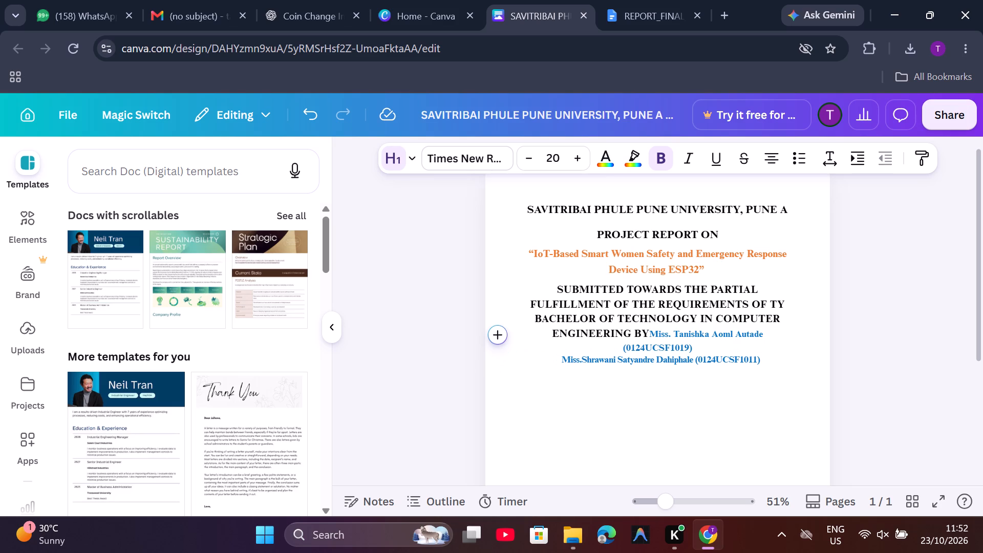
key(ctrl+z)
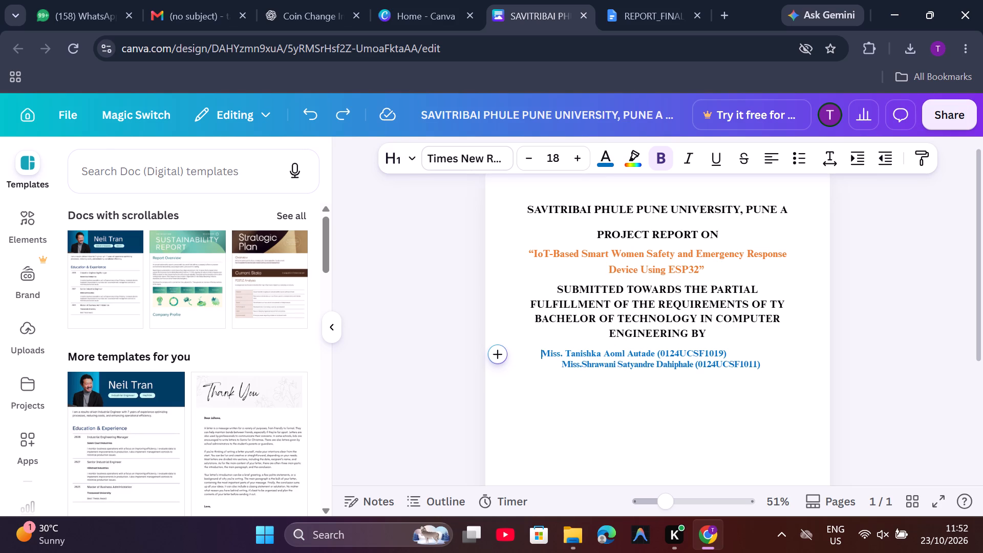
Remove the first student line's remaining indent, placing it at the page's left margin on its own line below "ENGINEERING BY".
key(BackSpace)
key(BackSpace)
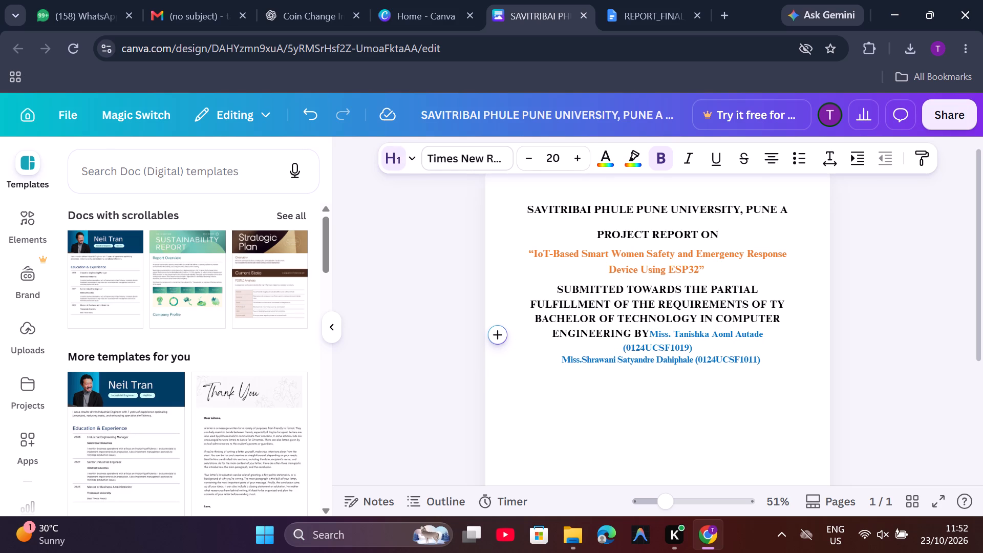
key(Return)
key(BackSpace)
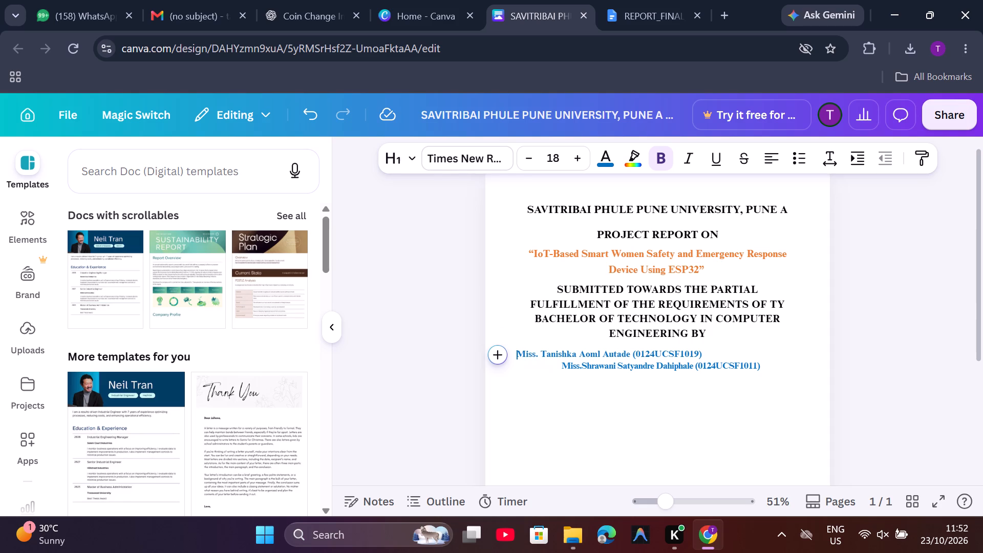
Set the alignment of both blue student lines to justified.
drag(765, 364, 509, 348)
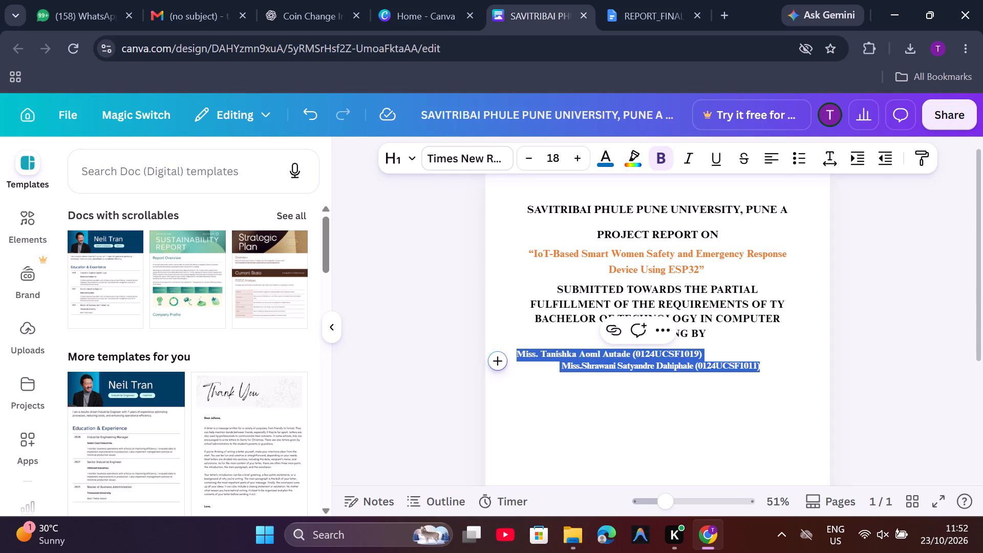
click(774, 159)
click(774, 159)
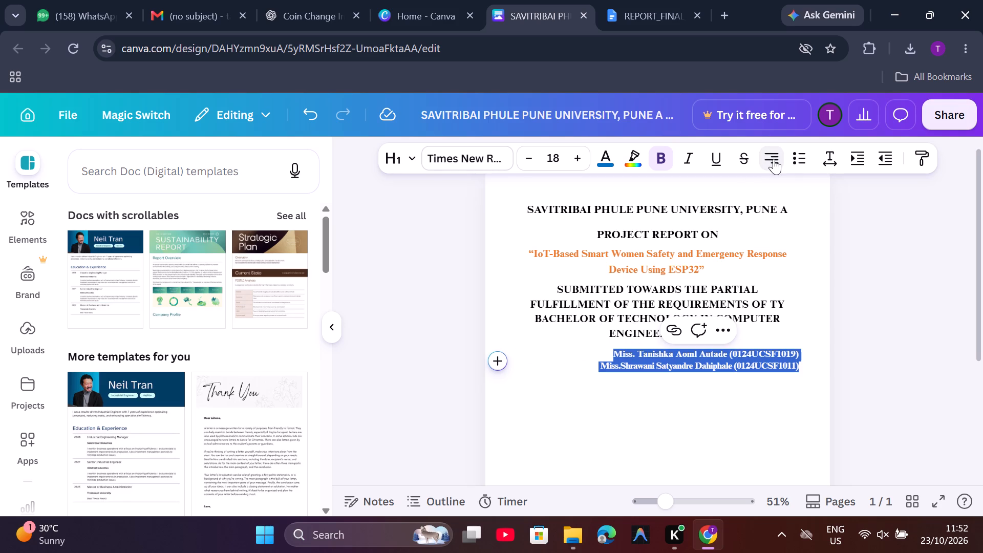
click(774, 159)
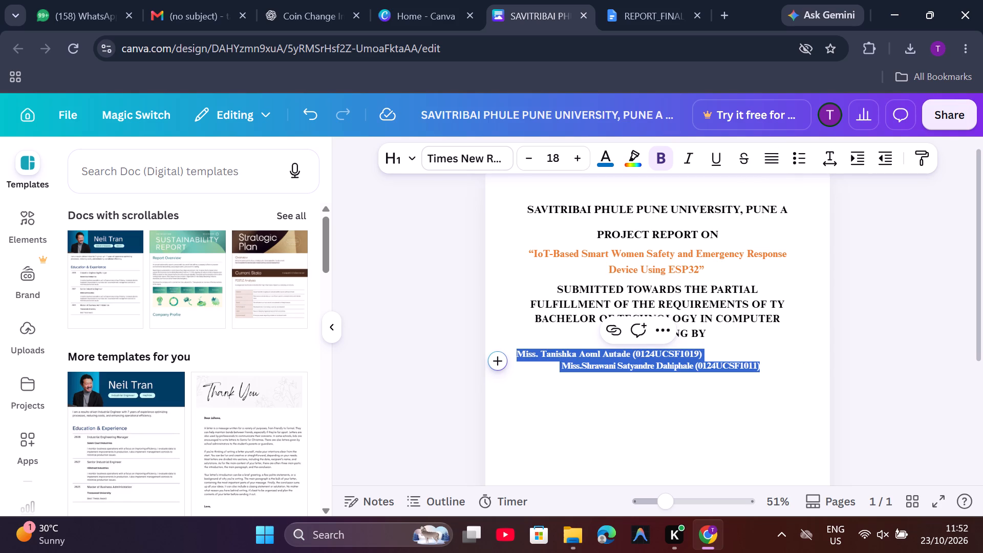
click(711, 359)
Remove the second student line's indent and leading spaces, placing it at the page's left margin on its own line below the first student.
click(569, 373)
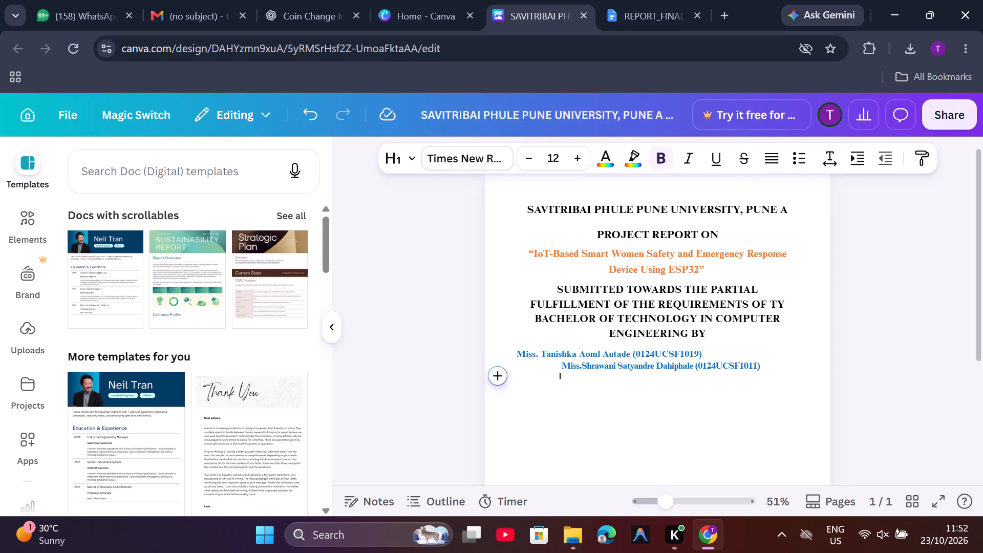
key(Up)
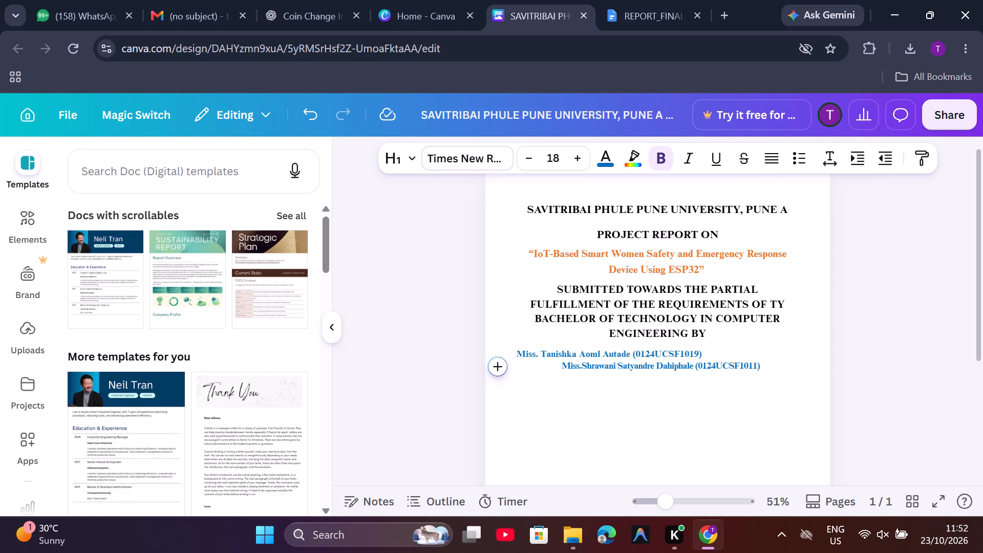
key(BackSpace)
key(BackSpace)
key(BackSpace)
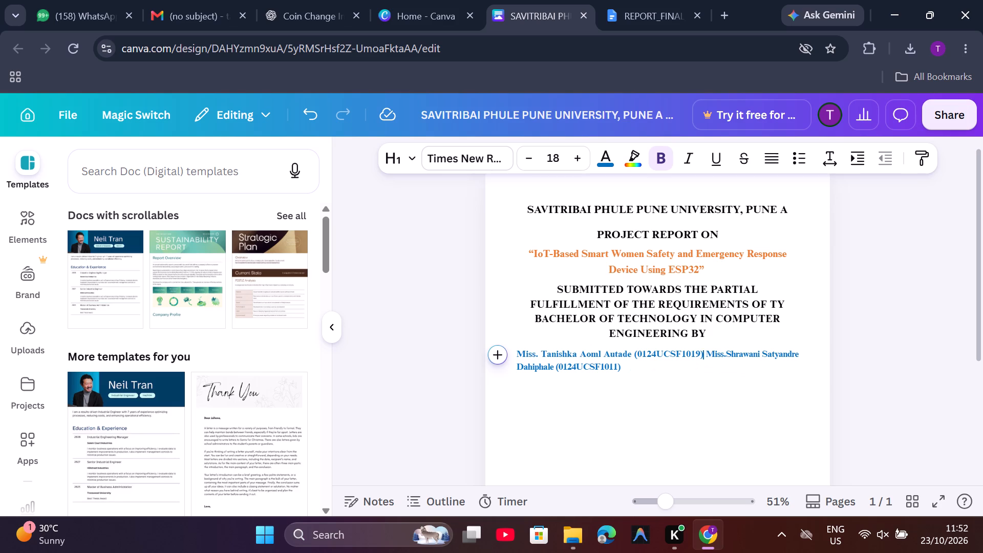
key(Return)
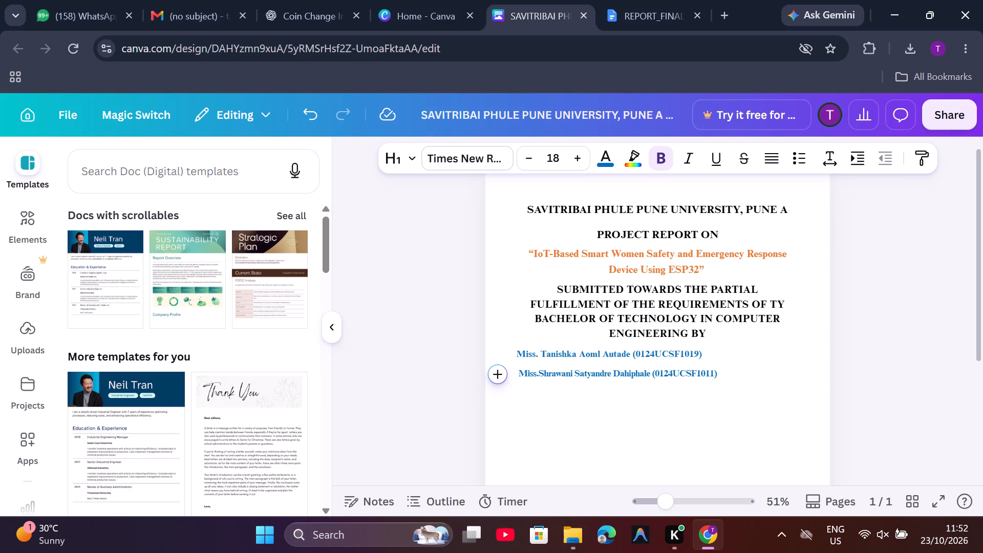
key(Right)
key(BackSpace)
key(BackSpace)
key(Return)
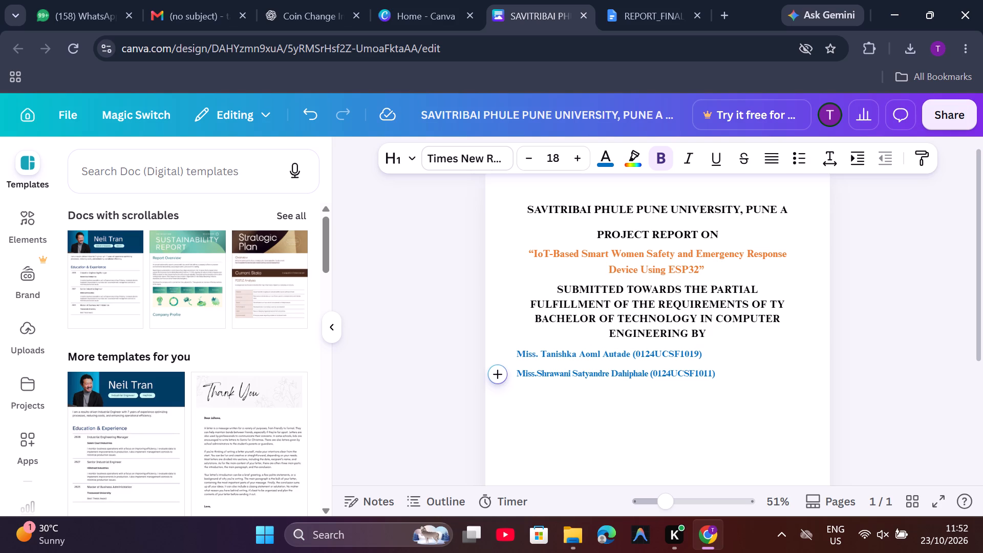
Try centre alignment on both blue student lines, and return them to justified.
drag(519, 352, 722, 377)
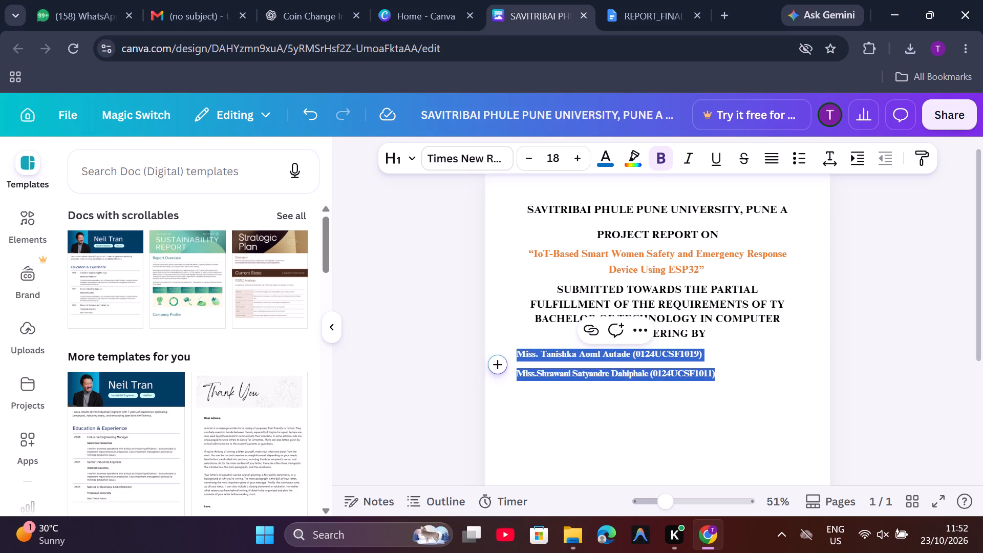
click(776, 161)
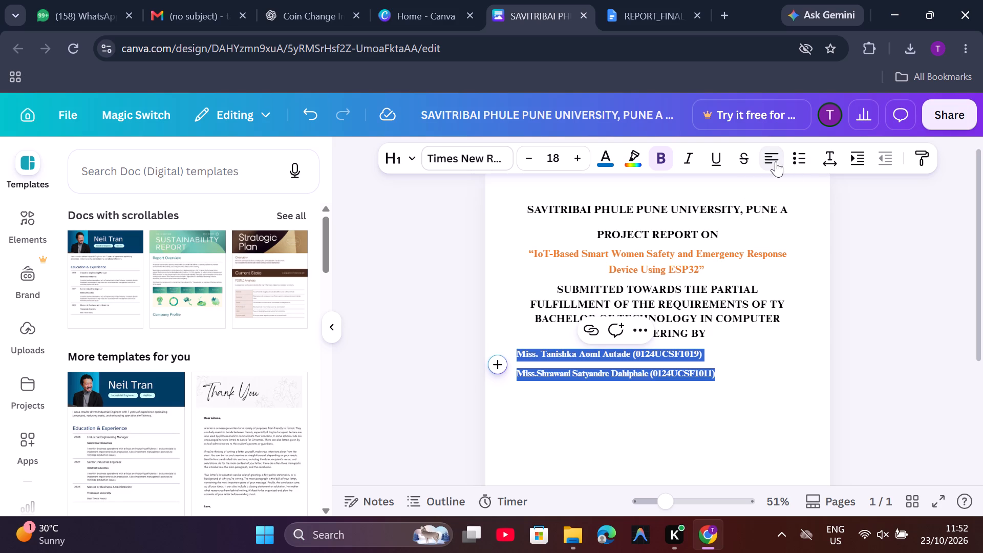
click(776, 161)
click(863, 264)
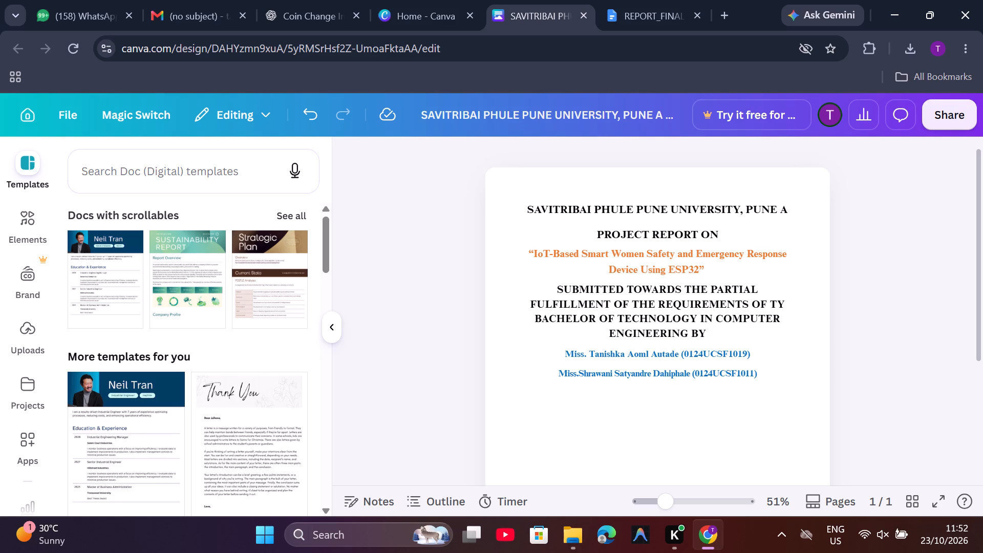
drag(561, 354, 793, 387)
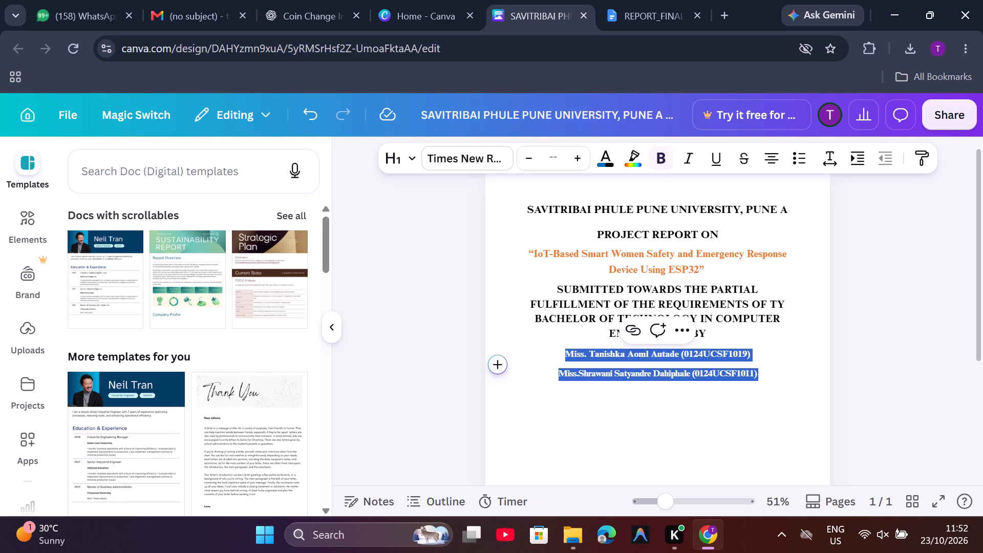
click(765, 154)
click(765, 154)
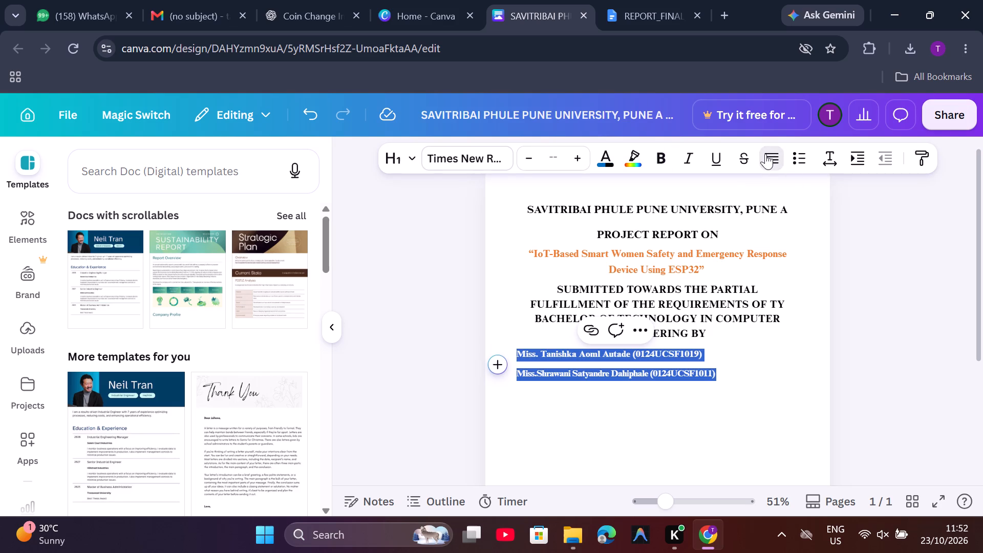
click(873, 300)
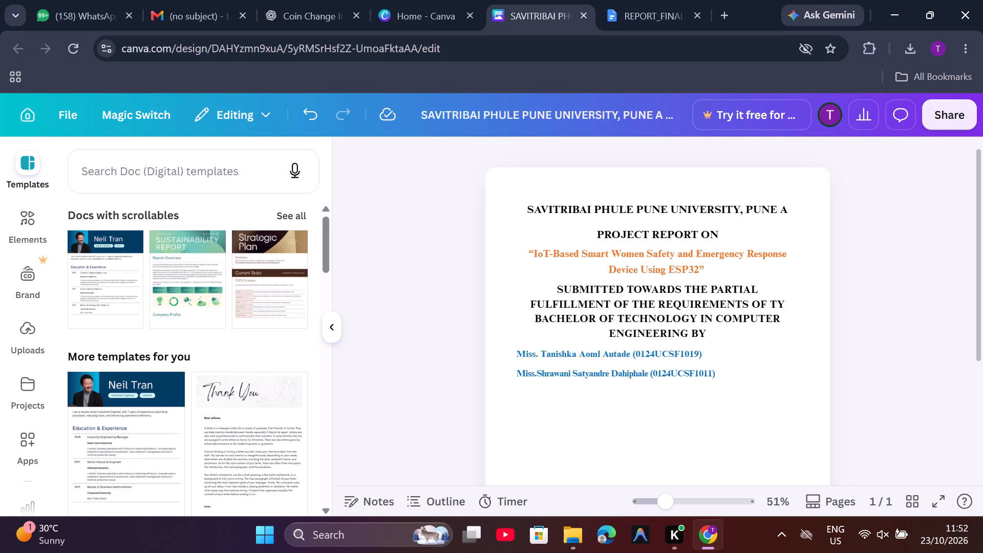
Move the first student's line below the second student's by copying it to a new line and deleting the original.
drag(732, 381, 502, 353)
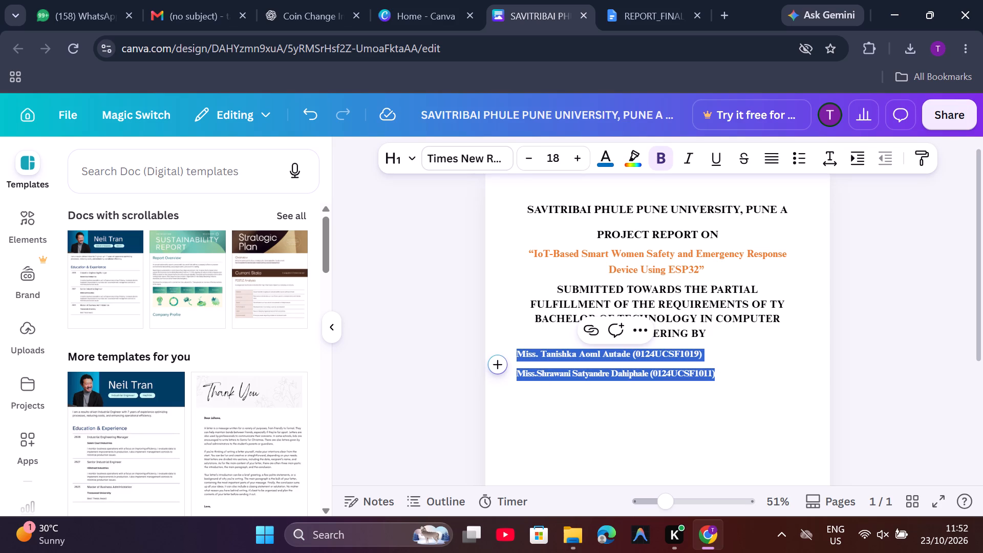
click(702, 368)
click(722, 374)
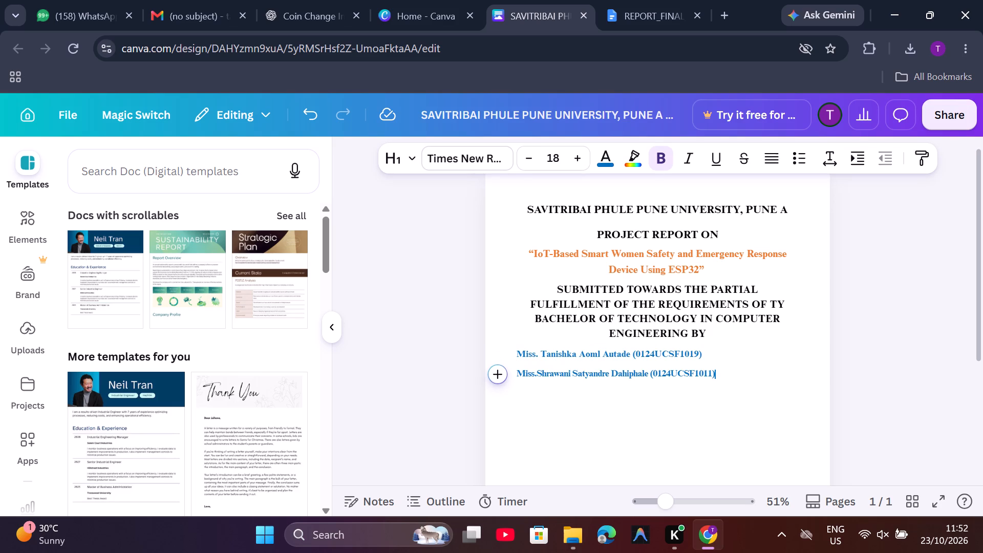
key(Return)
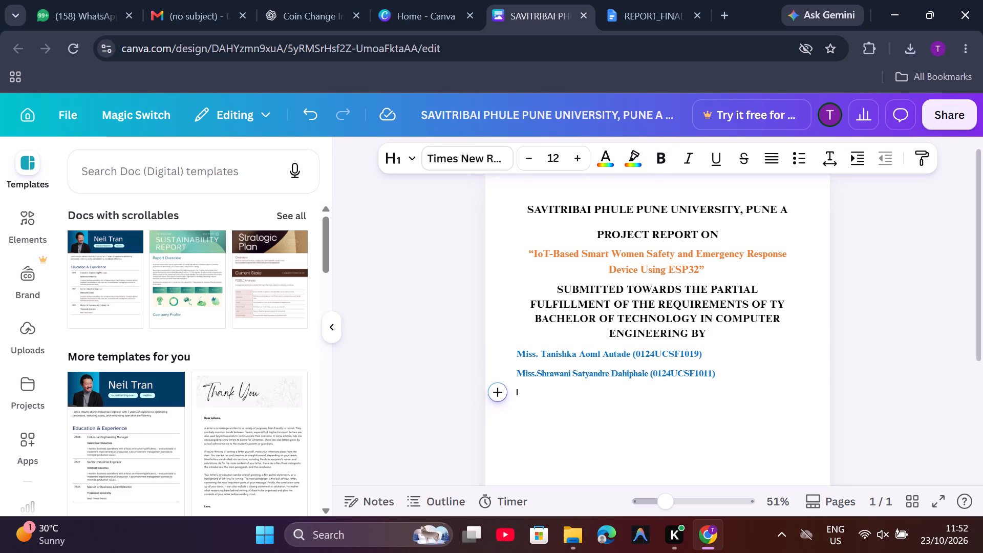
drag(702, 353, 515, 353)
key(ctrl+c)
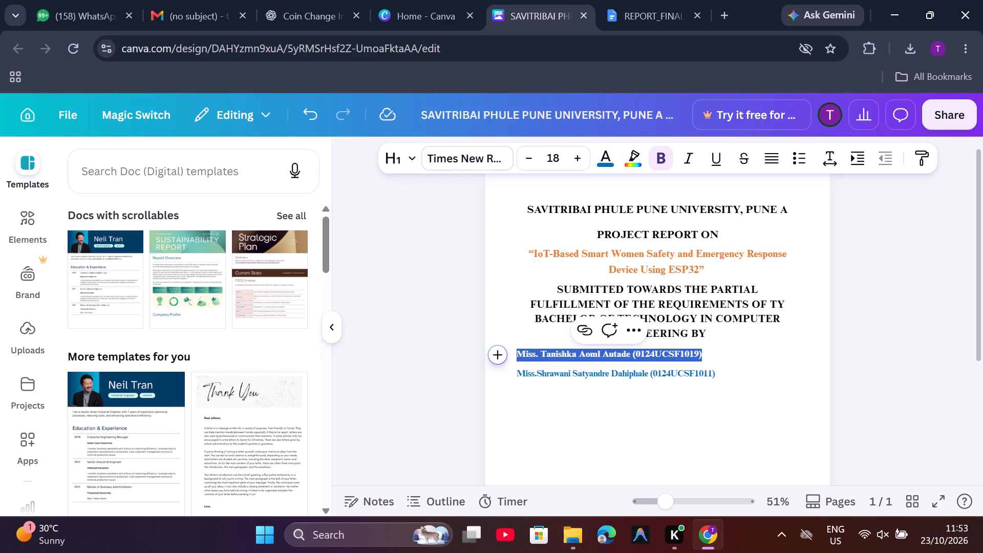
click(729, 377)
key(Return)
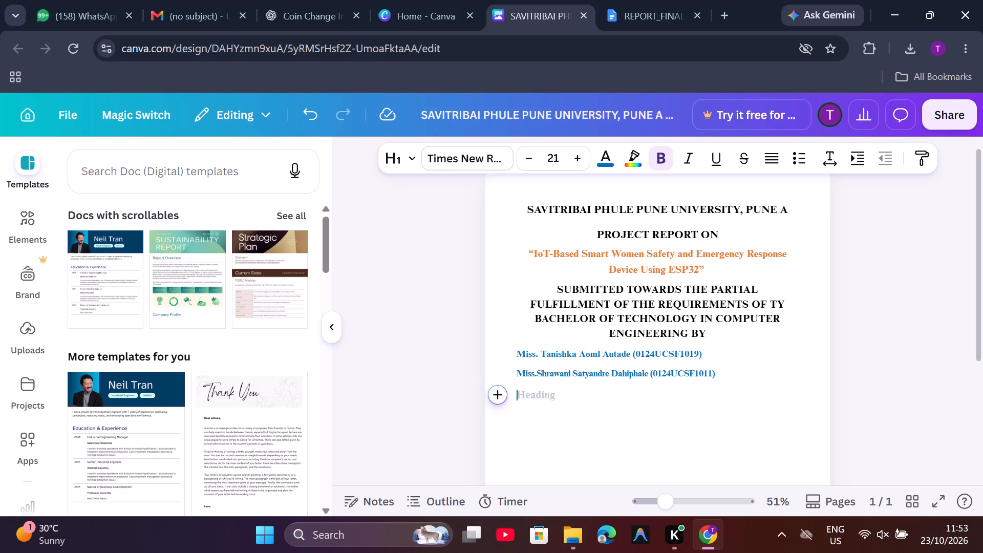
key(ctrl+v)
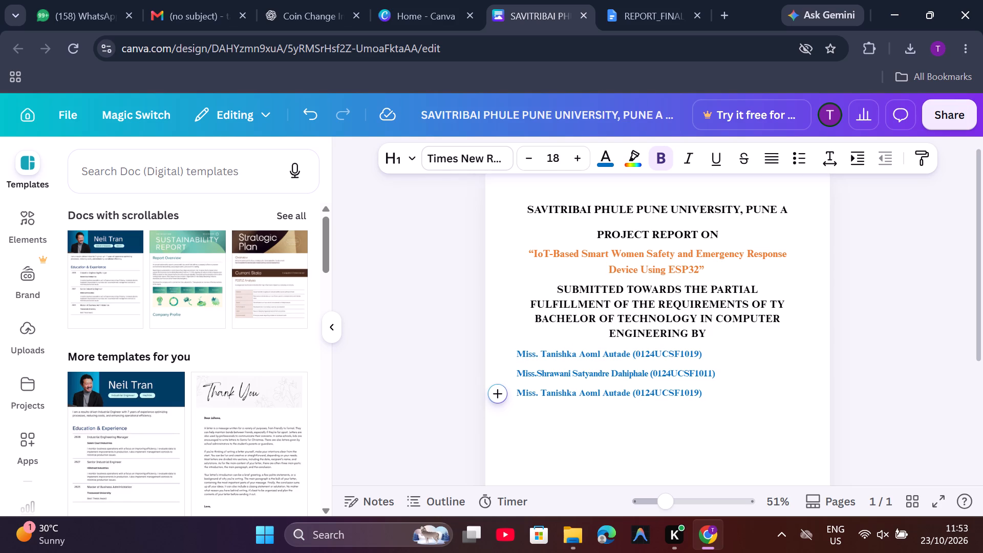
drag(702, 353, 515, 353)
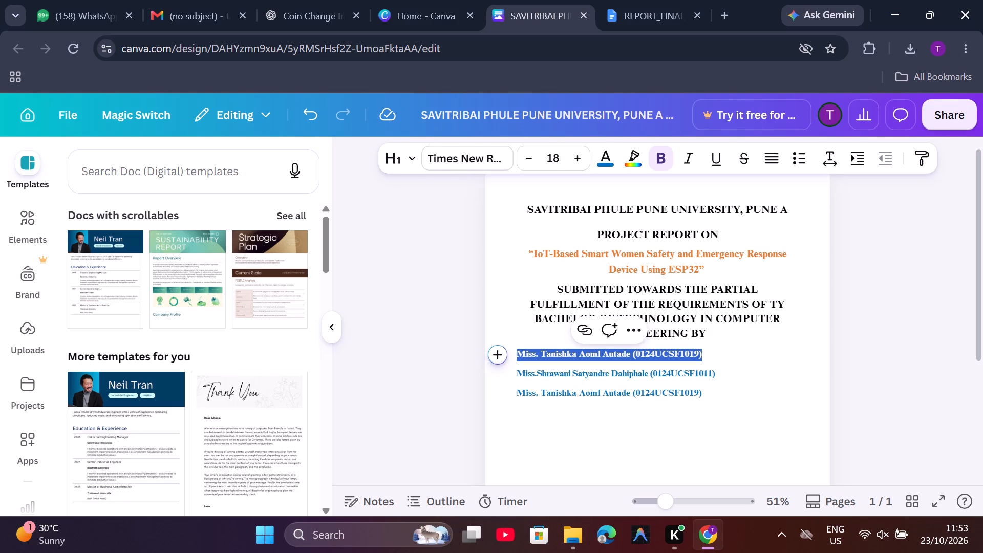
key(BackSpace)
key(BackSpace)
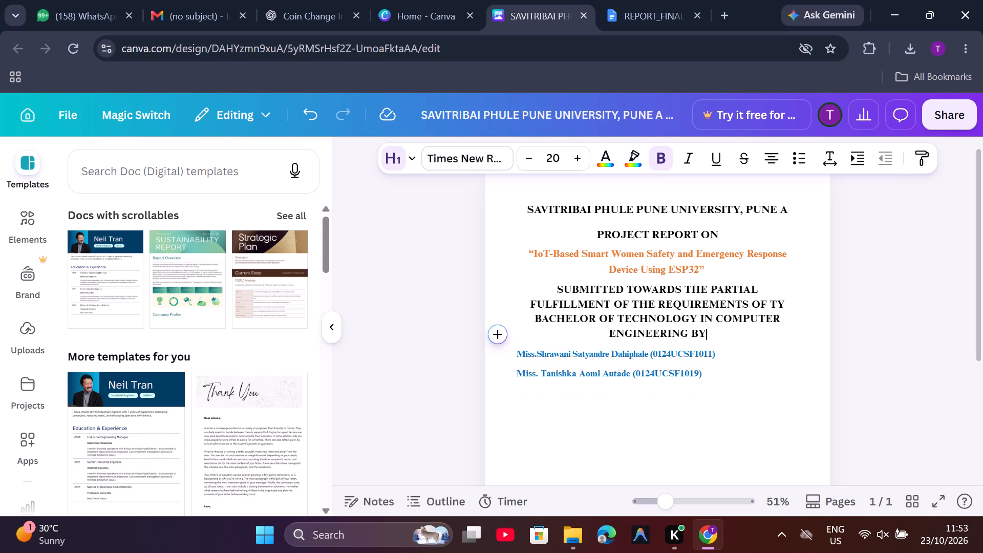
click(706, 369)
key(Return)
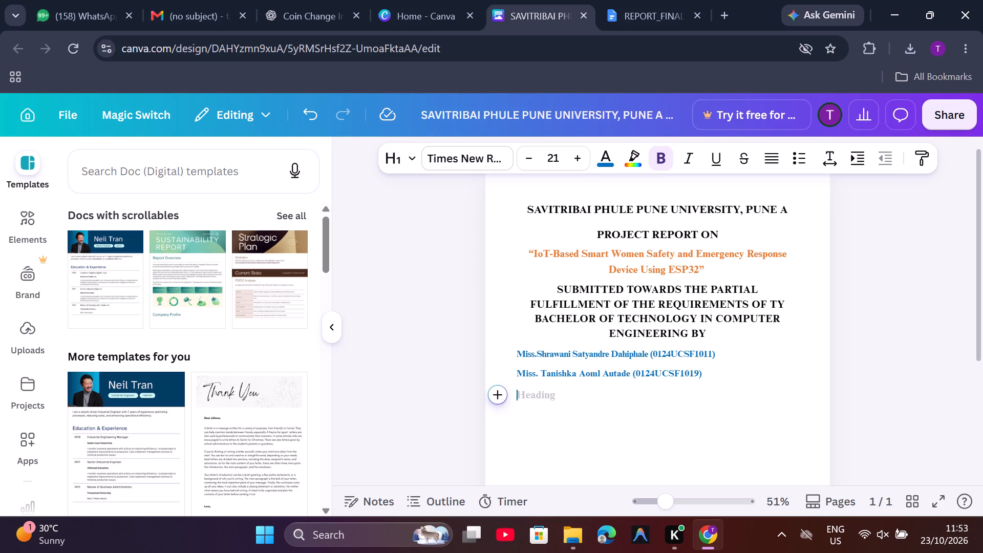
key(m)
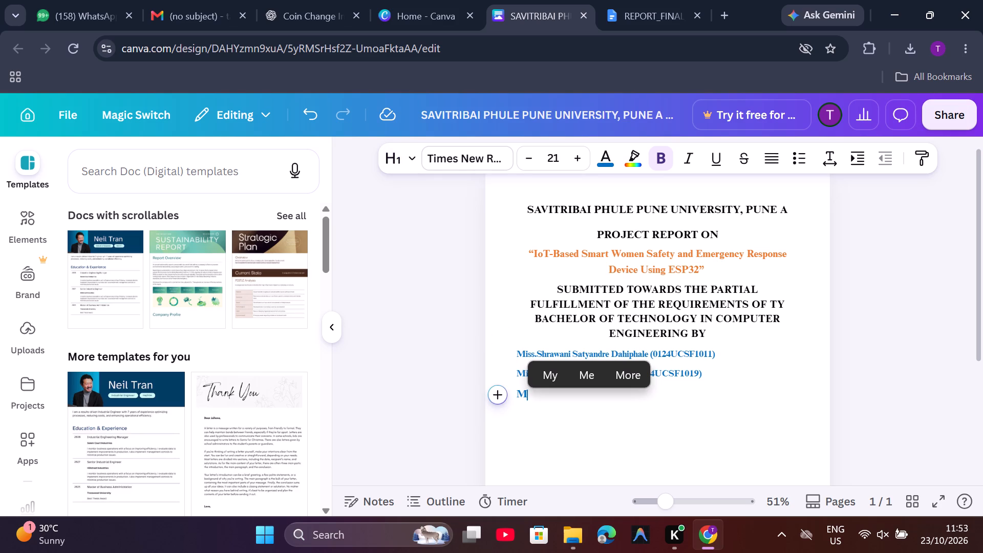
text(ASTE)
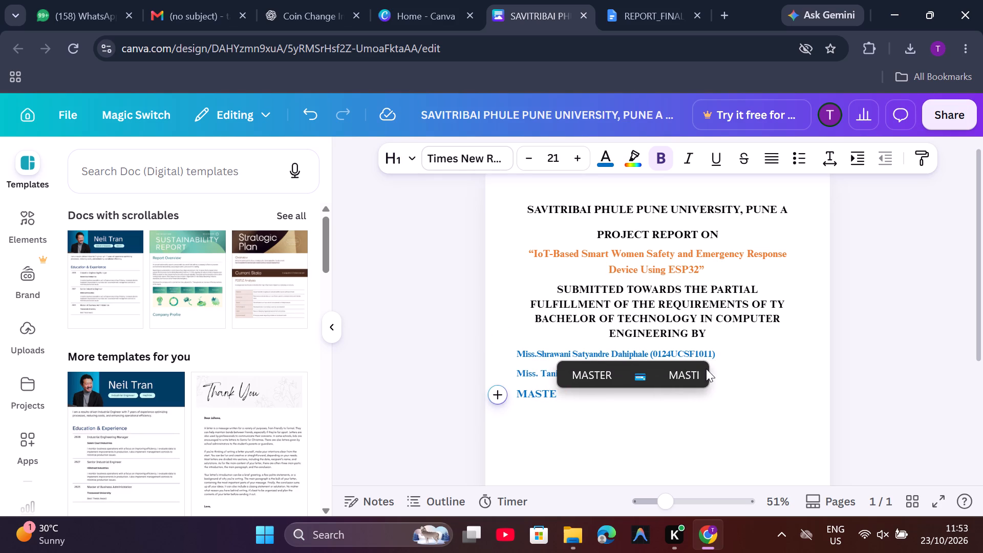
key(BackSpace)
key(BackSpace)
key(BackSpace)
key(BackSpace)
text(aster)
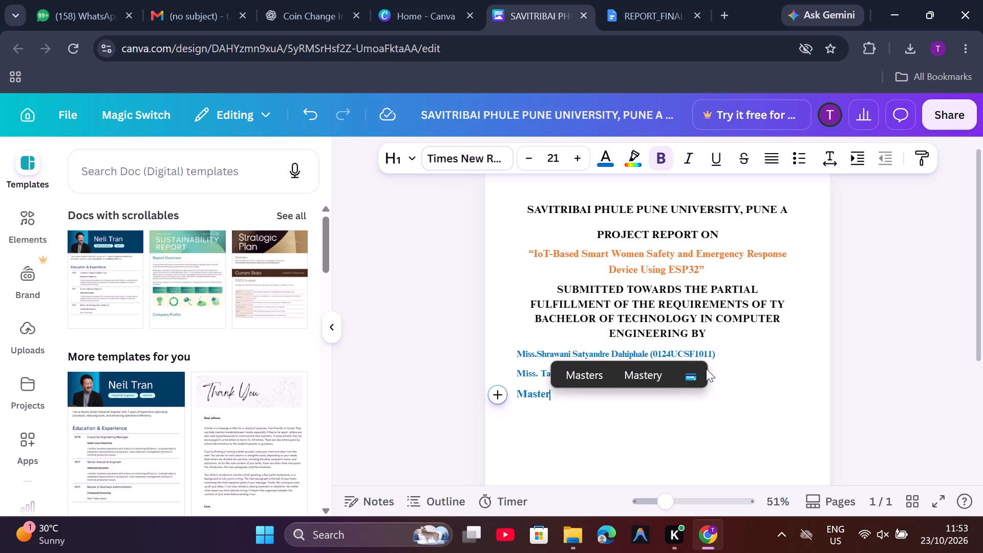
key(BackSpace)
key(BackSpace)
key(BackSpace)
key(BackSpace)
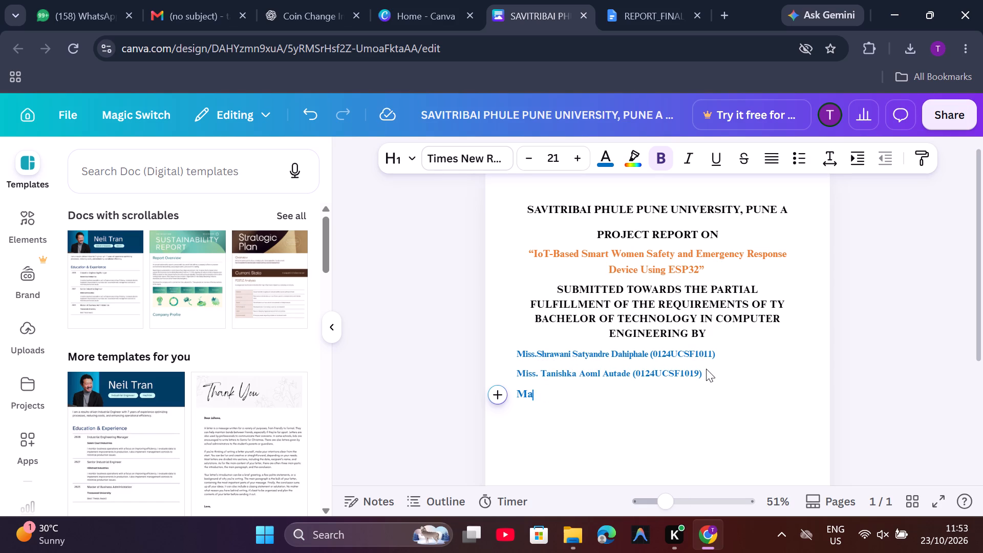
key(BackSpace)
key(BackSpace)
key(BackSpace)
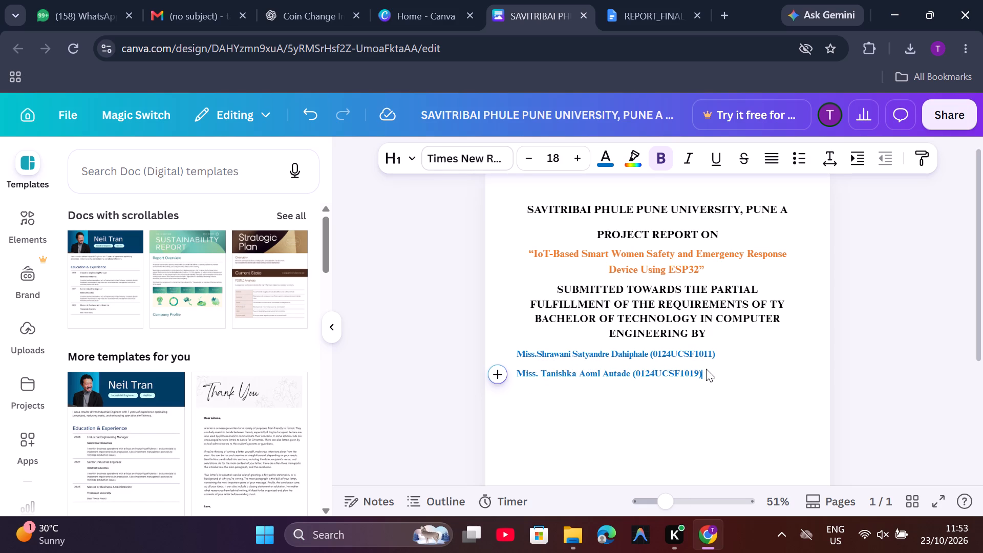
Start a third student line below the second at font size 18, entering the title "Master." and the student's full name.
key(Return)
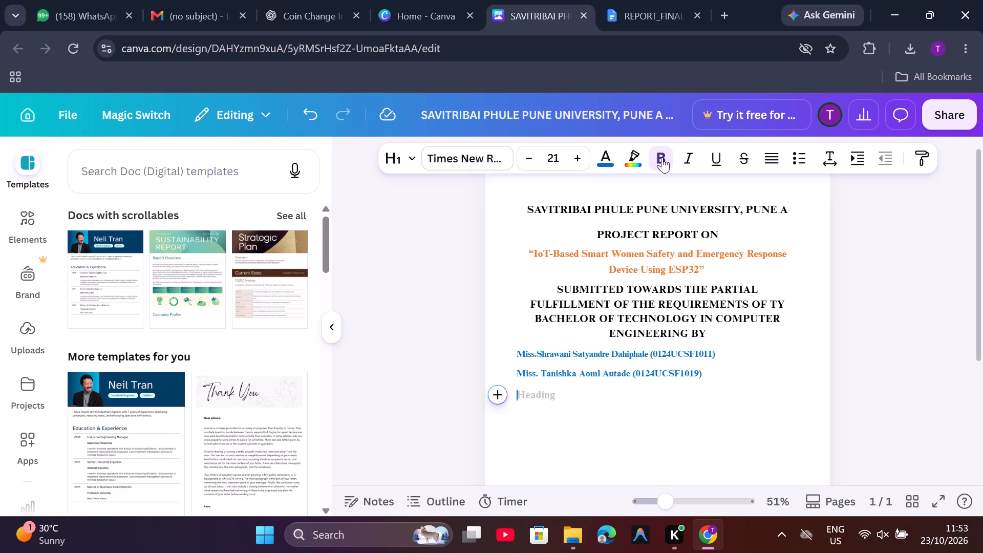
double_click(529, 161)
click(529, 161)
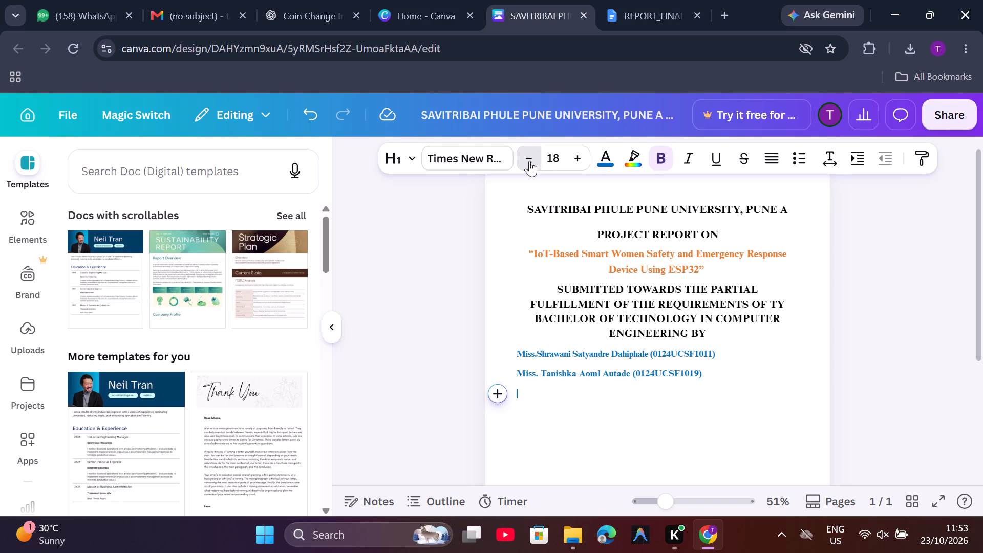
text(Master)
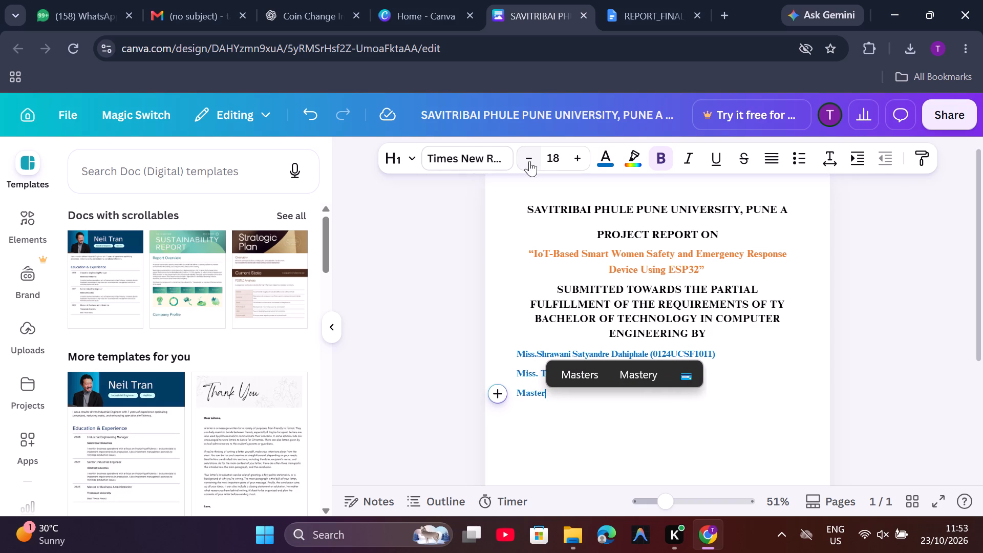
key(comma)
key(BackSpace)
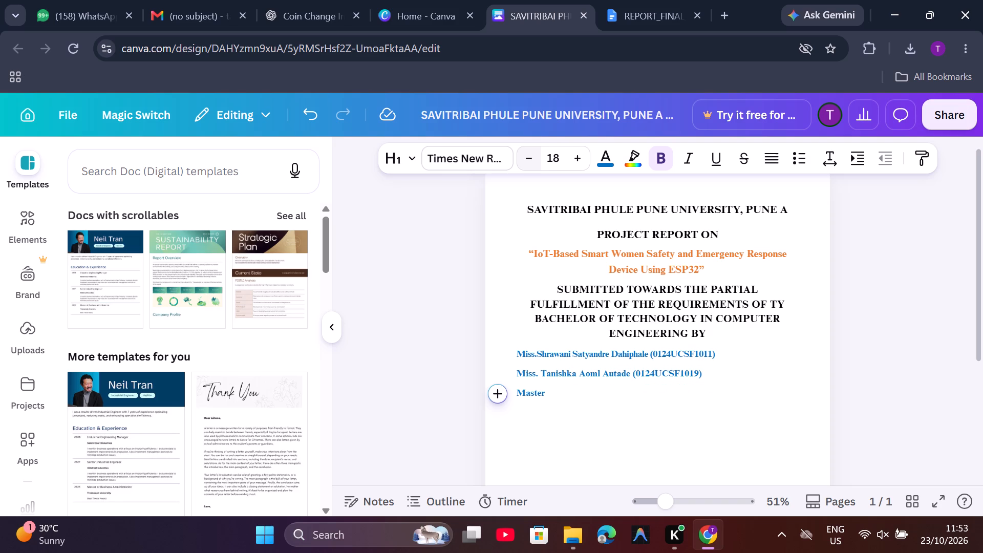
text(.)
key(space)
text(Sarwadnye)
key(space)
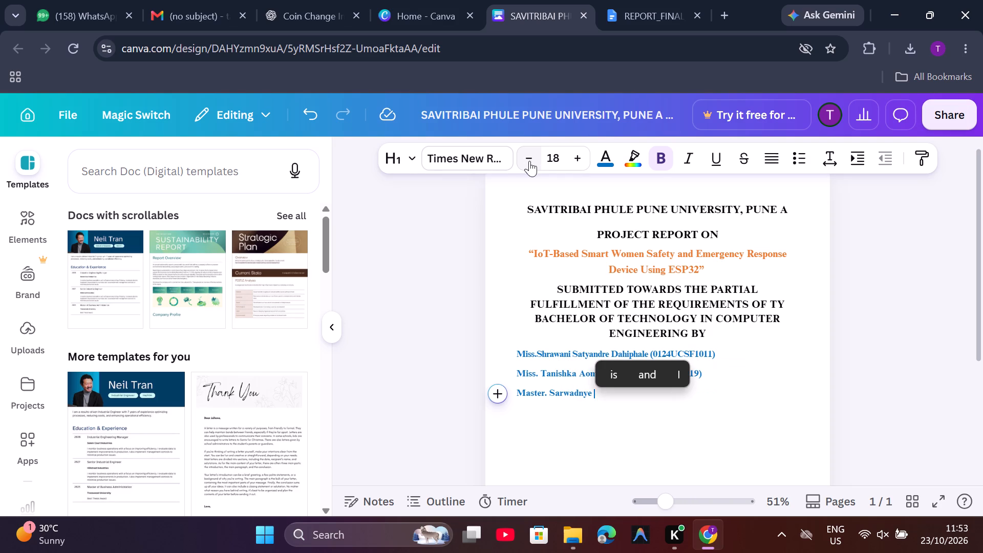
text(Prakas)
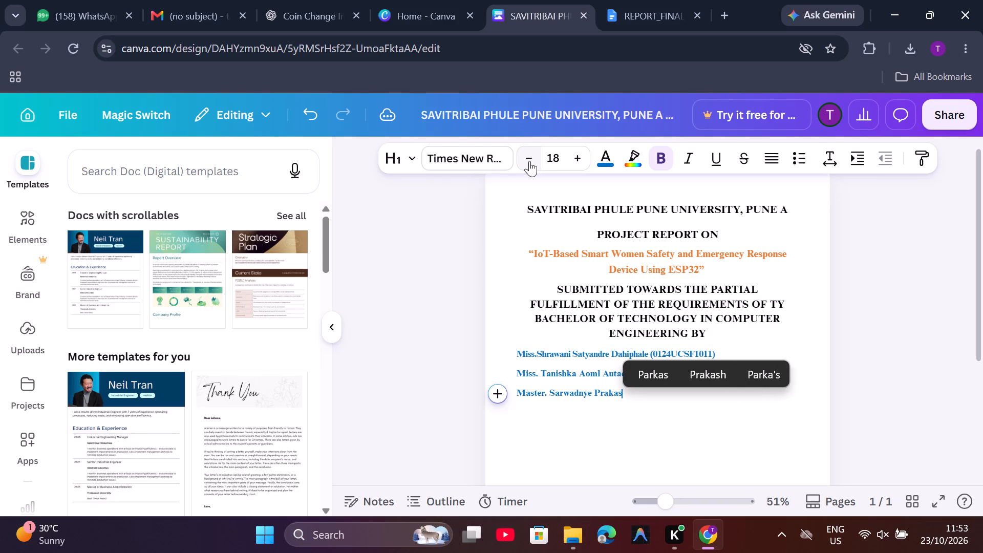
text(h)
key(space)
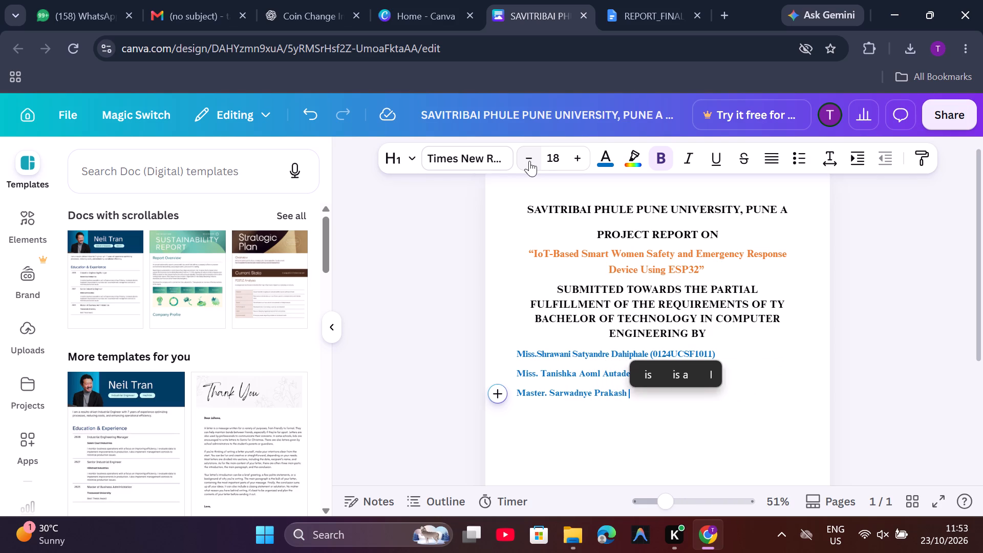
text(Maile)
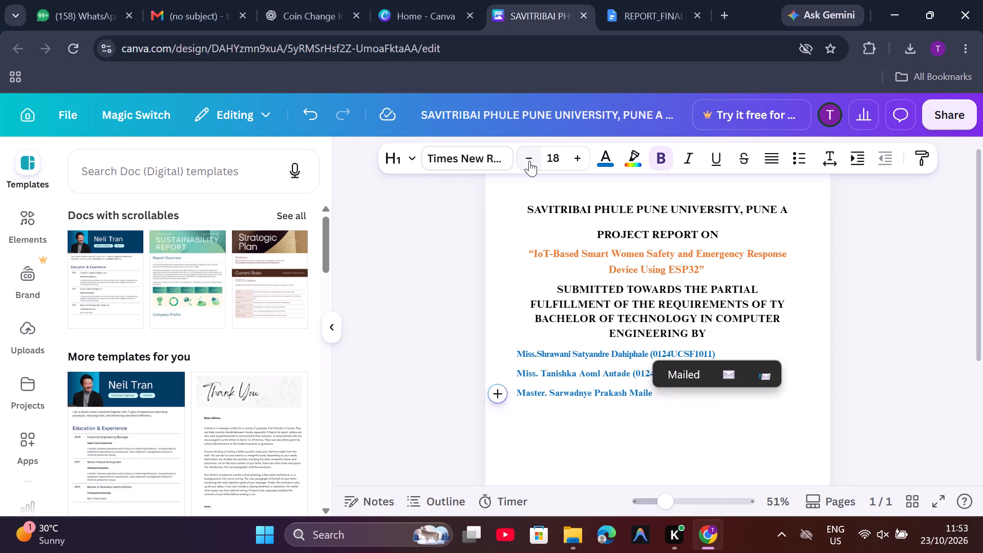
Add the third student's ID number in parentheses after the name, separated by a space.
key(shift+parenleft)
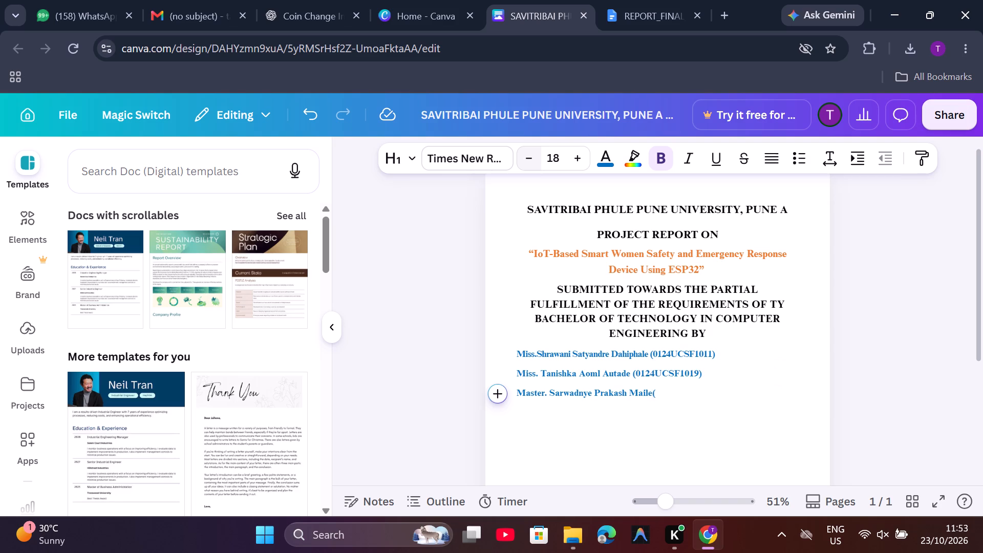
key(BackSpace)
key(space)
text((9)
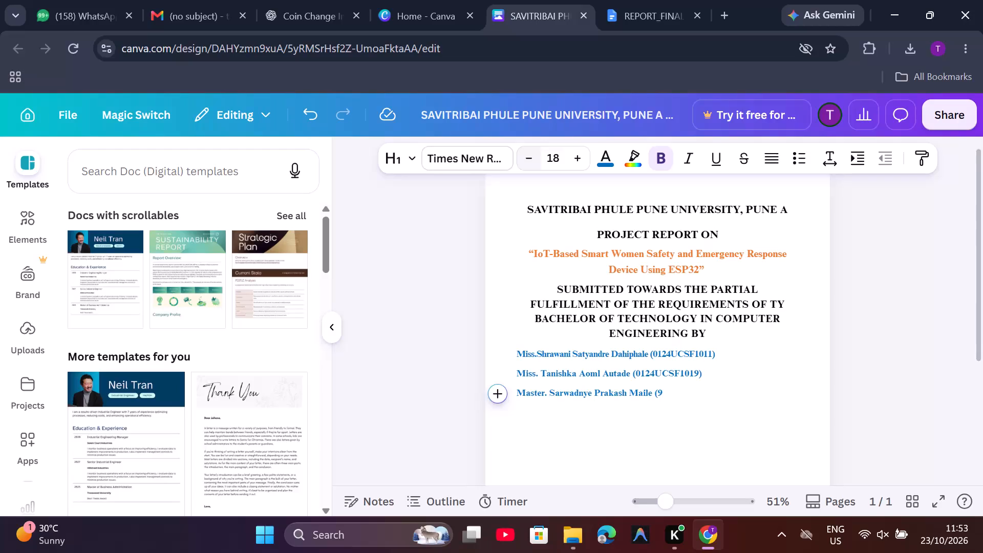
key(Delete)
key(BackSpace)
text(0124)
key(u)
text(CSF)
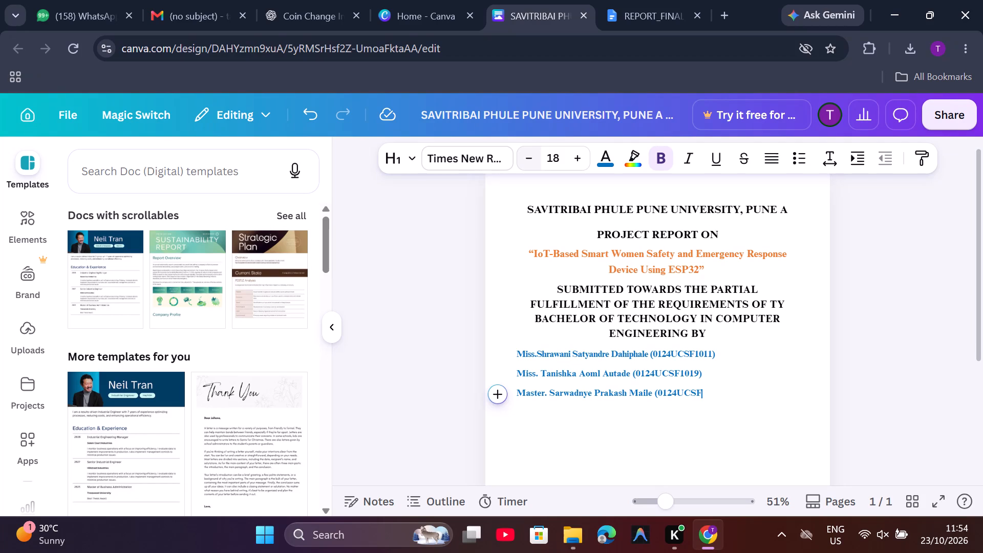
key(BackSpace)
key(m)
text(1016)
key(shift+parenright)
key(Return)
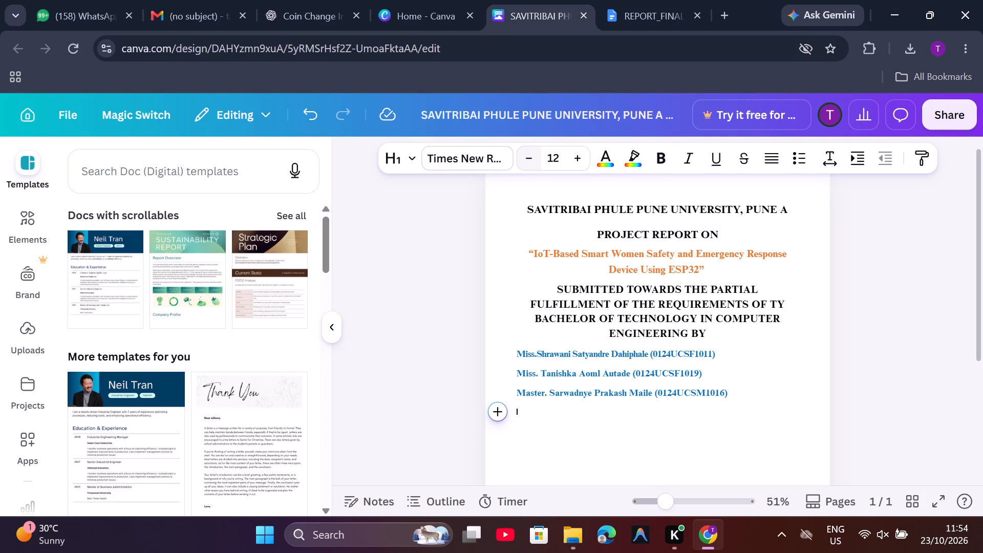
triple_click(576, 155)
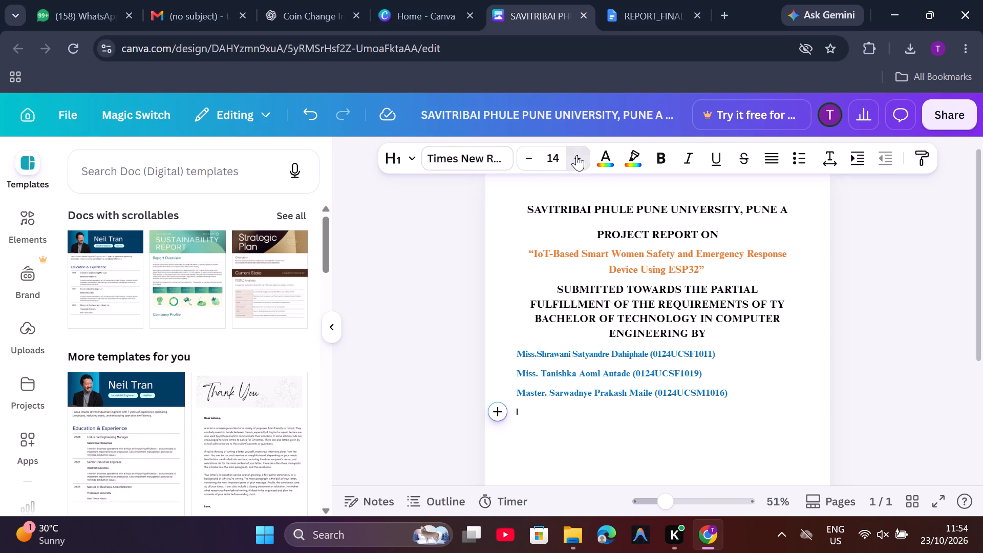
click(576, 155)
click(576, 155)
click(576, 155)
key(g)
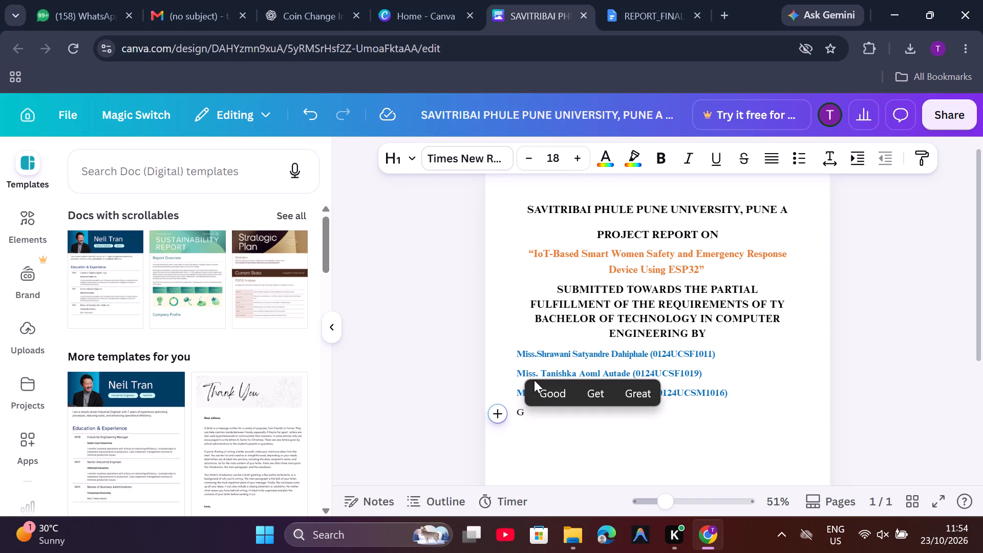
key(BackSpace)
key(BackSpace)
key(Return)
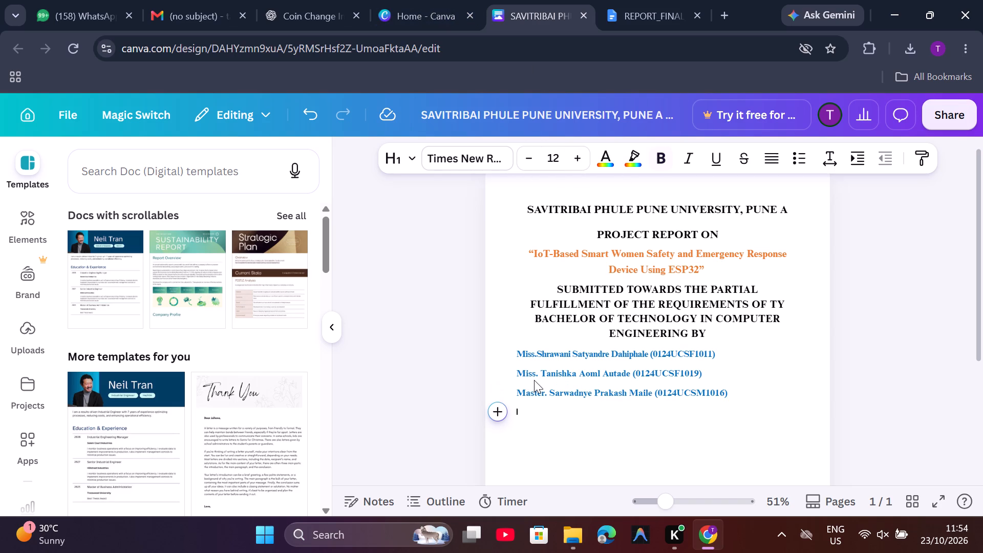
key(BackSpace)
Duplicate the third student's line onto a new line directly below it for the fourth student.
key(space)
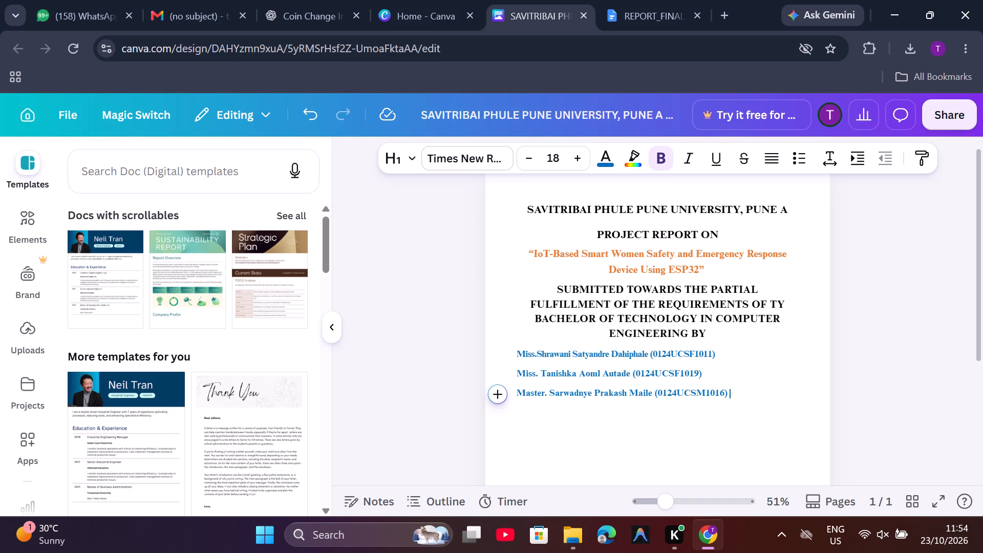
drag(729, 394, 512, 394)
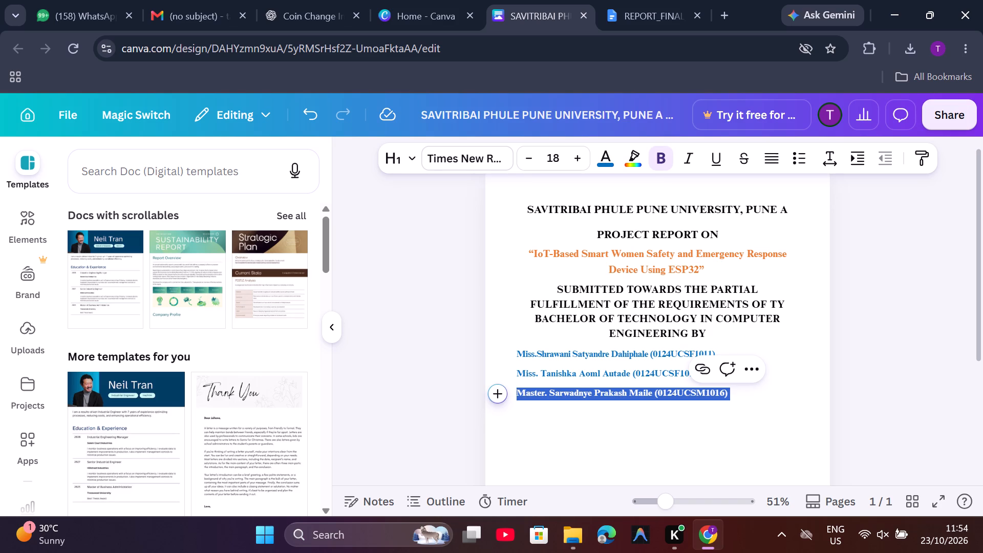
drag(512, 394, 514, 392)
key(ctrl+c)
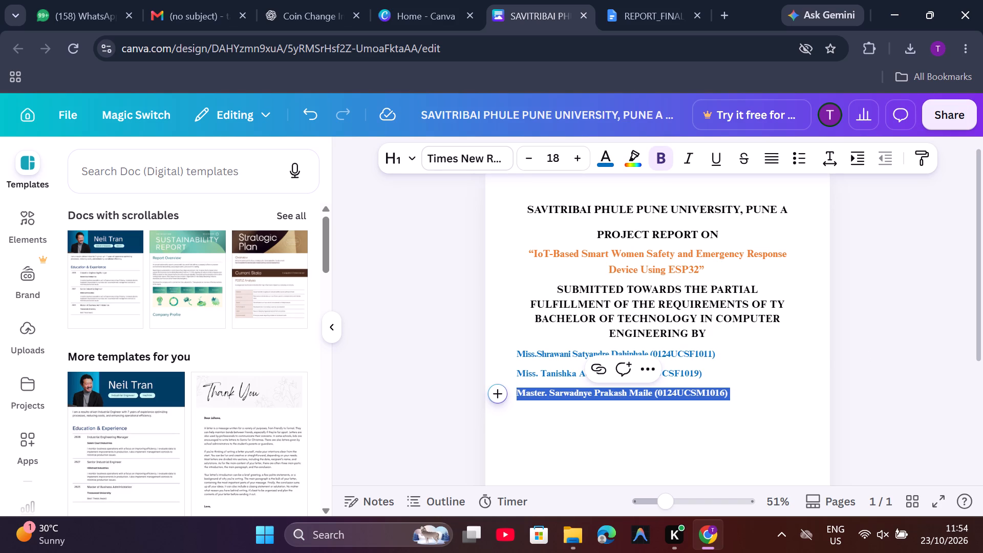
click(719, 394)
click(733, 392)
key(Return)
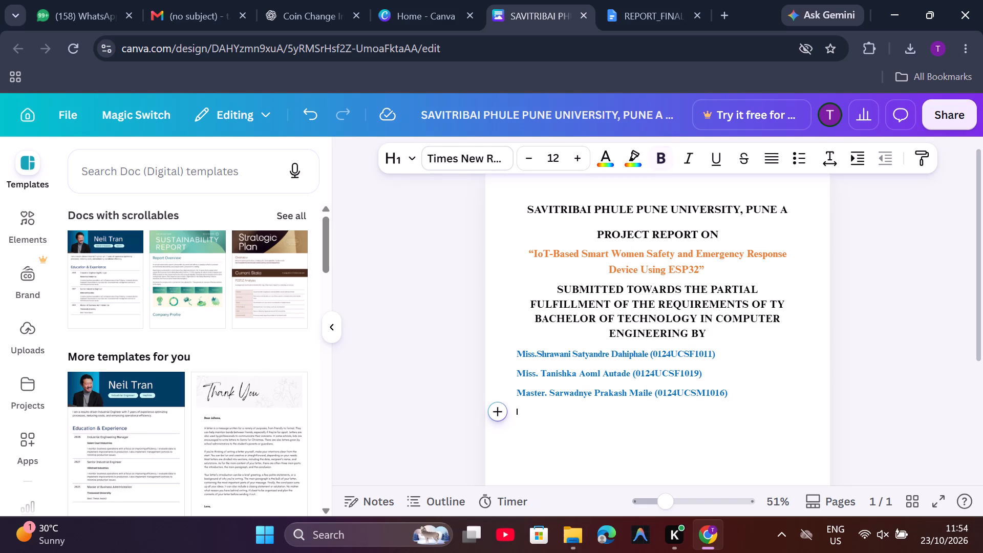
key(ctrl+v)
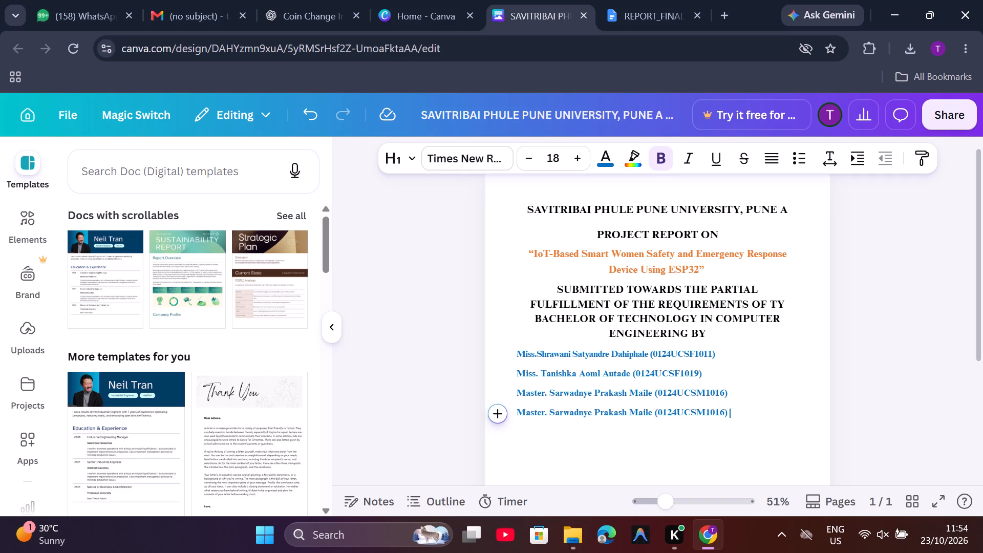
Replace the first name in the duplicated line with the fourth student's first name, capitalising only its initial letter.
drag(518, 413, 756, 405)
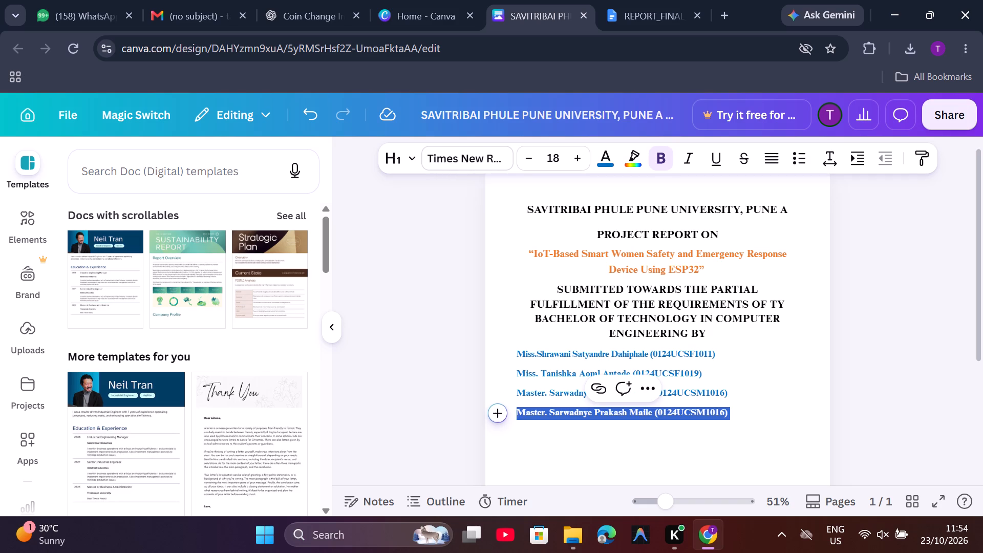
click(536, 414)
click(592, 412)
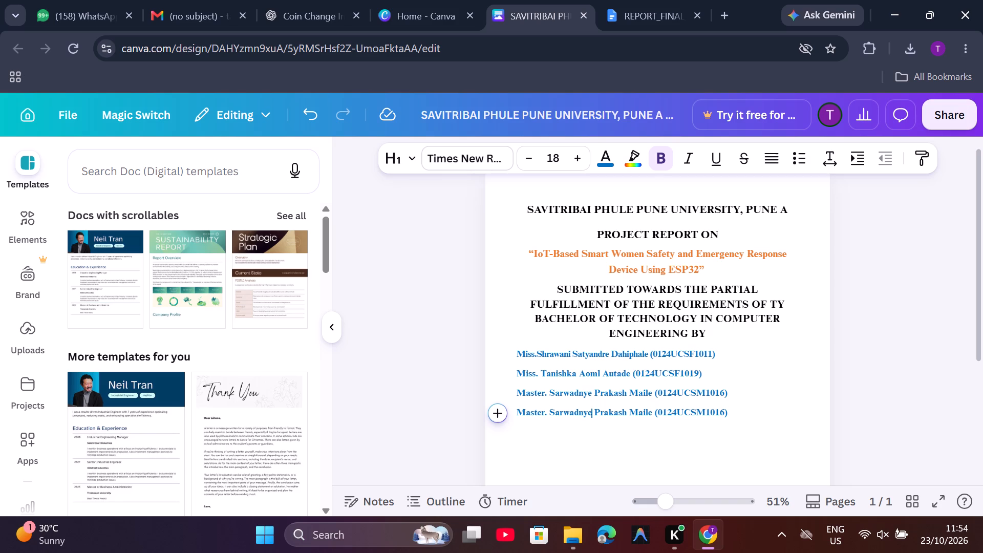
key(BackSpace)
key(BackSpace)
key(BackSpace)
key(BackSpace)
key(BackSpace)
key(BackSpace)
key(BackSpace)
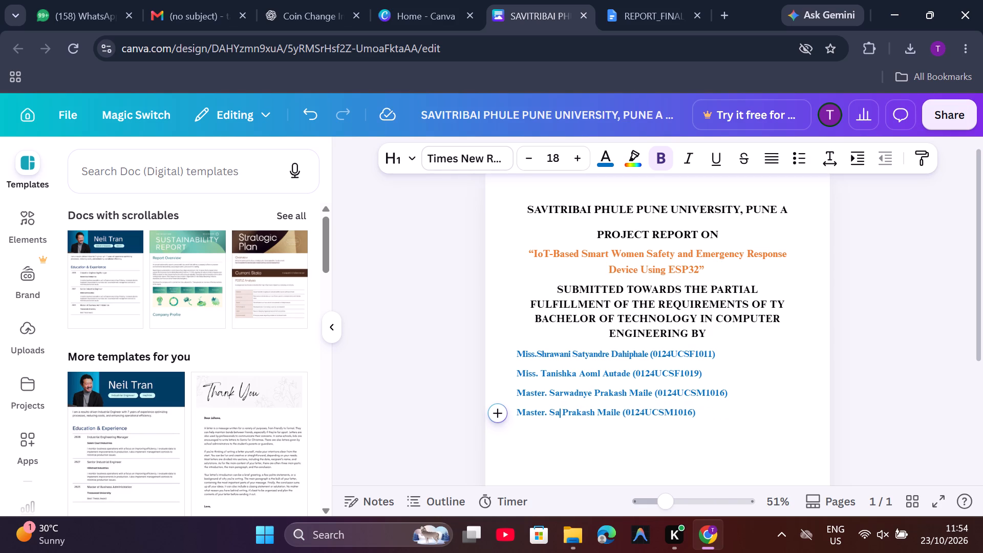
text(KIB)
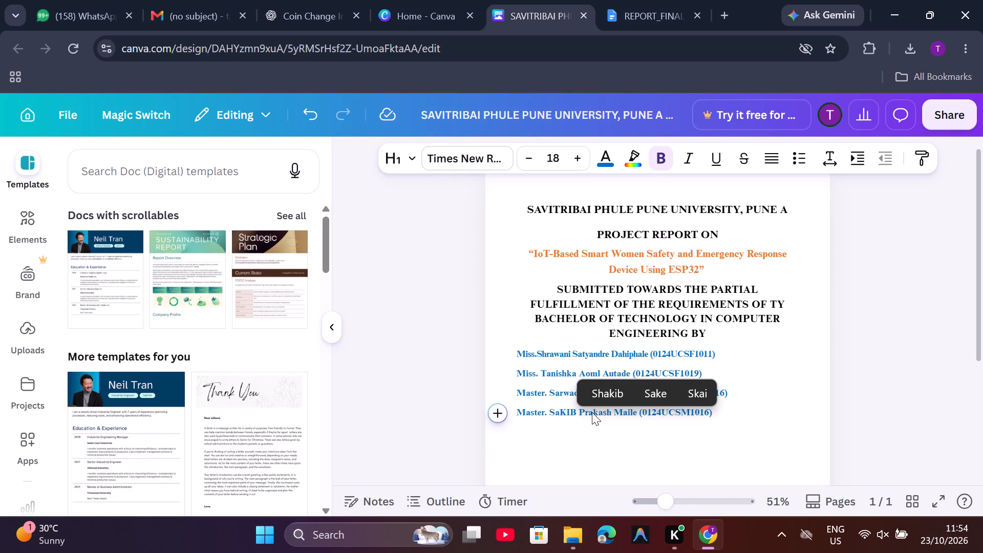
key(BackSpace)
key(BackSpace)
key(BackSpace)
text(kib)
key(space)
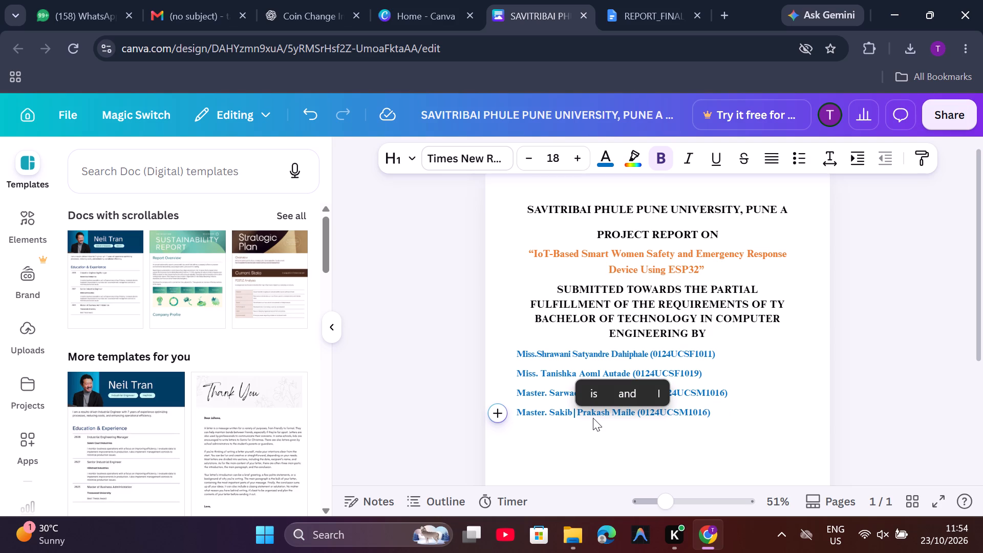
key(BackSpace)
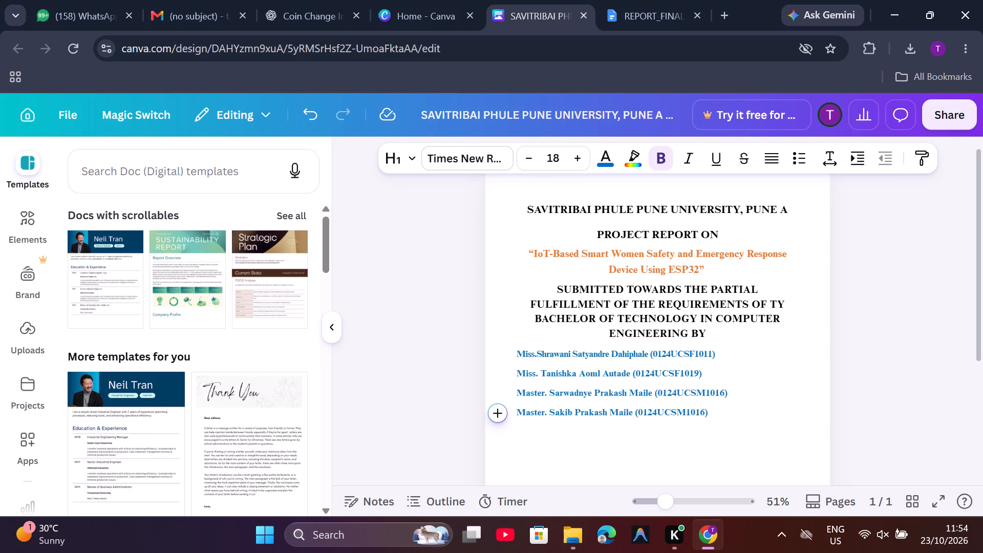
Replace the copied middle name in the fourth student line with the fourth student's middle name.
drag(605, 411, 574, 413)
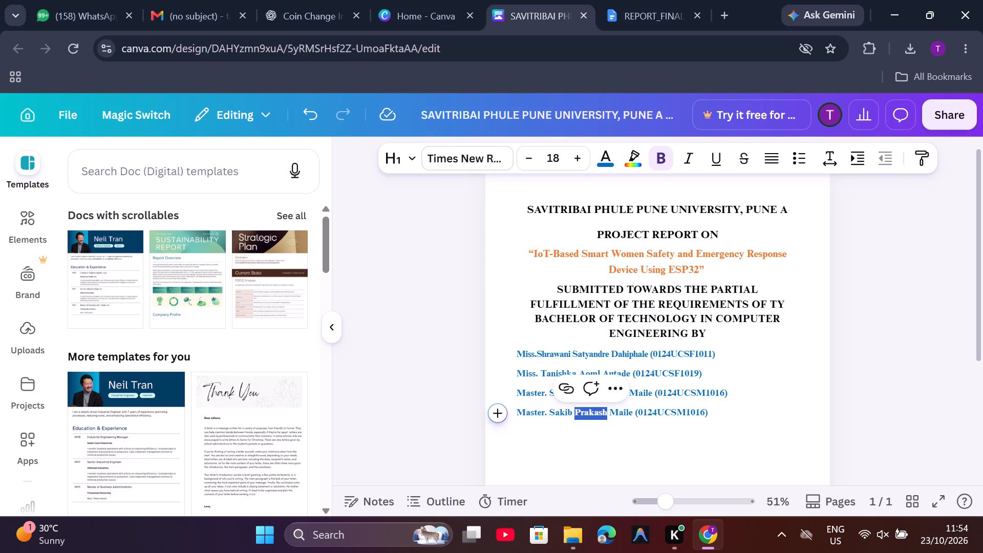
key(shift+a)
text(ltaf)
Replace the copied surname in the fourth student's line with the fourth student's surname, capitalising only its initial letter.
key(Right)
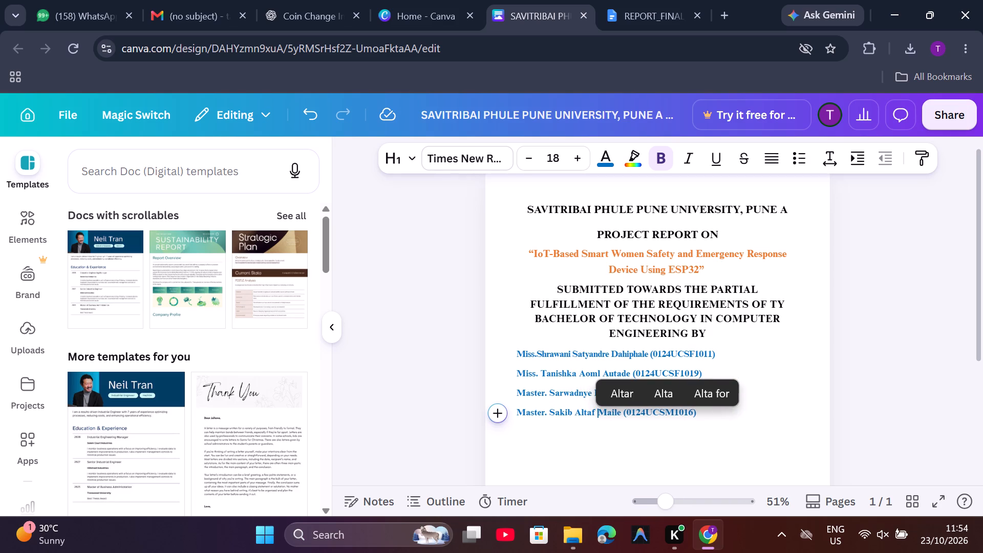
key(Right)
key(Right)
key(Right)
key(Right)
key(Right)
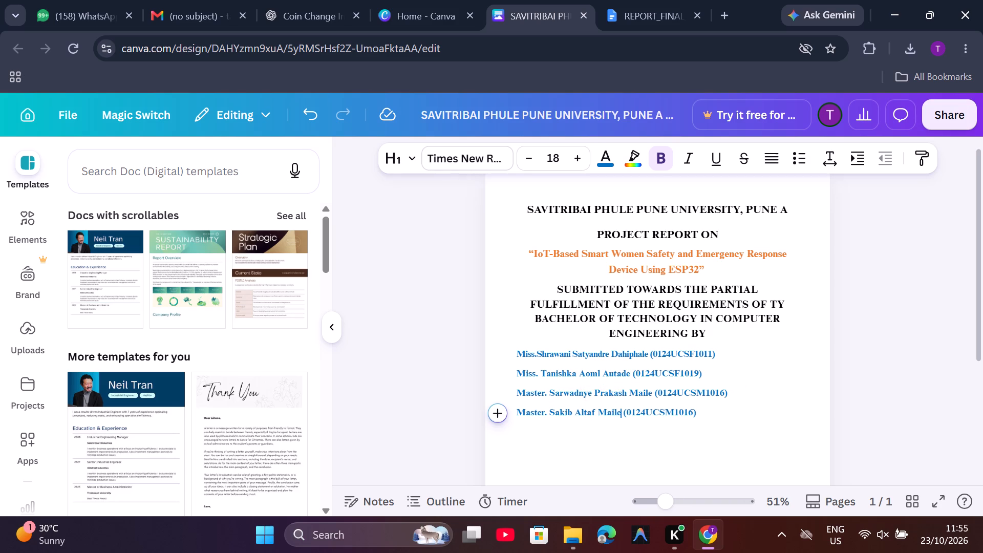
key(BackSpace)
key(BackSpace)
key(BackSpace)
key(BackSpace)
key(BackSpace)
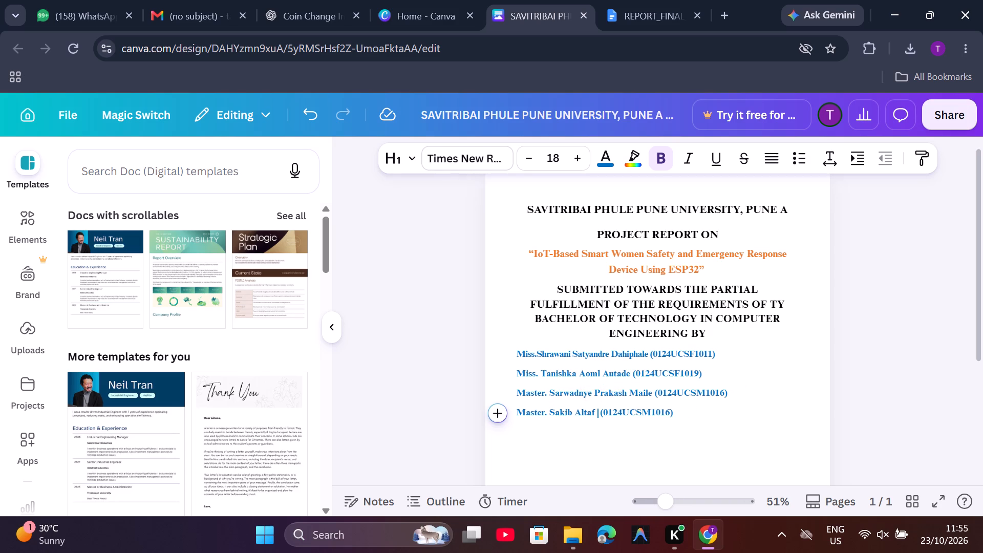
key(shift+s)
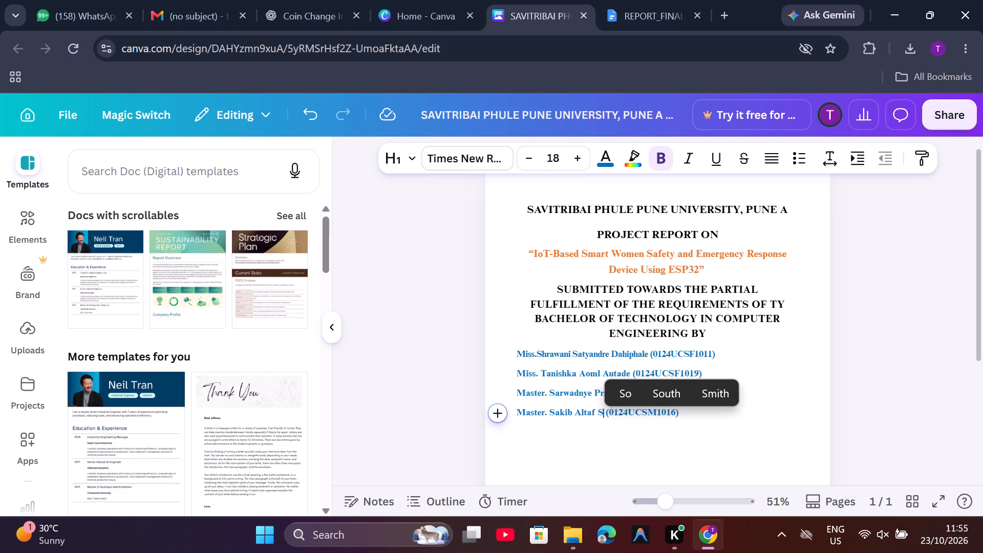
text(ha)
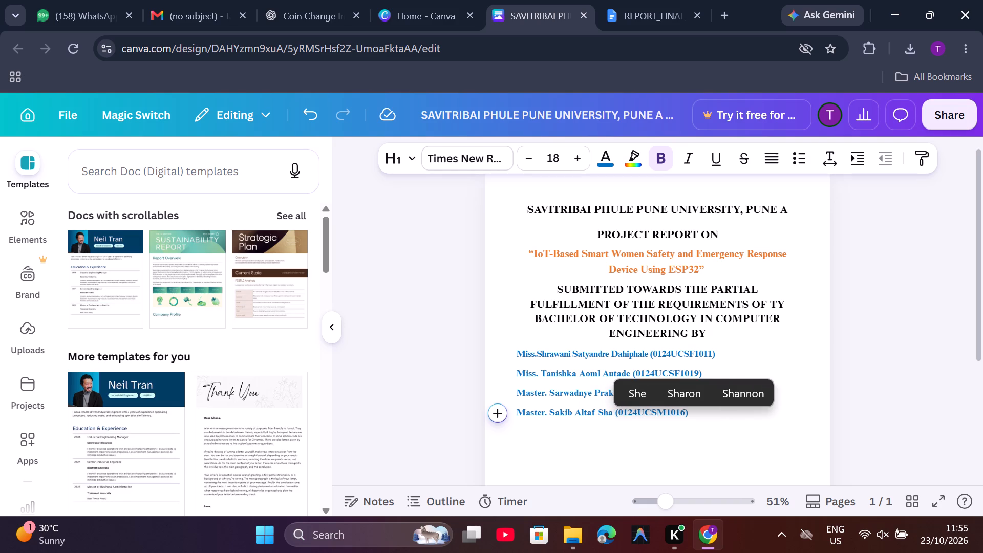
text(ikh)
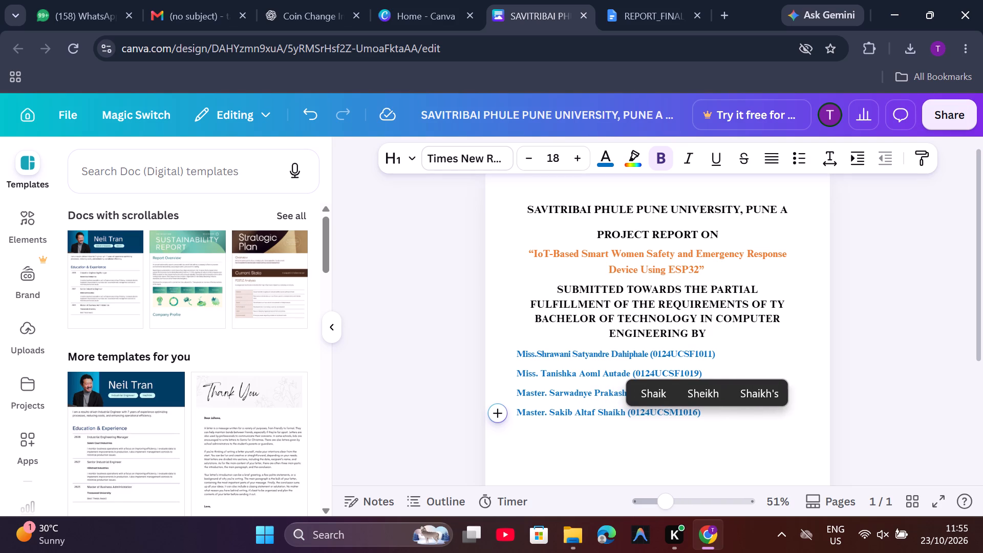
Change the second-to-last digit of the copied ID in the fourth student's line to match that student's own ID number.
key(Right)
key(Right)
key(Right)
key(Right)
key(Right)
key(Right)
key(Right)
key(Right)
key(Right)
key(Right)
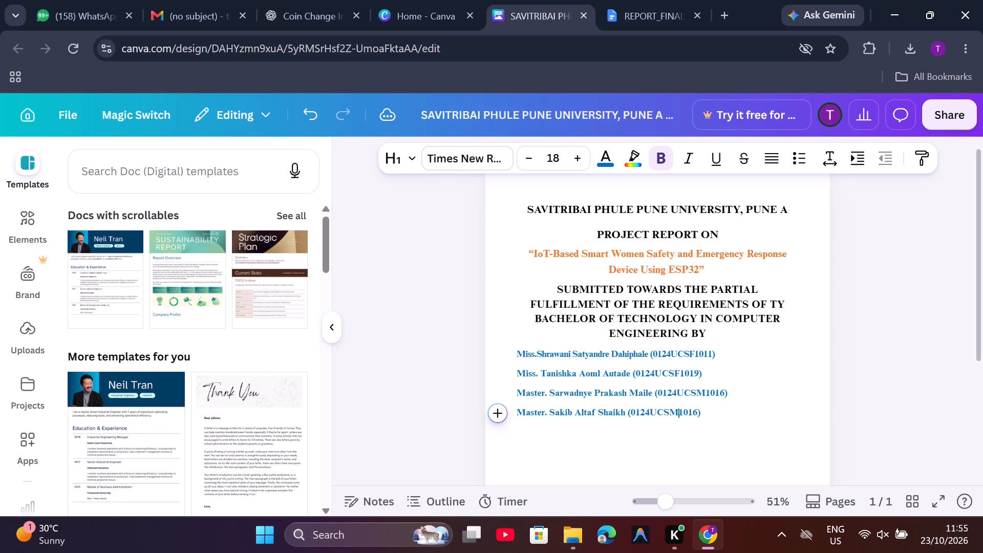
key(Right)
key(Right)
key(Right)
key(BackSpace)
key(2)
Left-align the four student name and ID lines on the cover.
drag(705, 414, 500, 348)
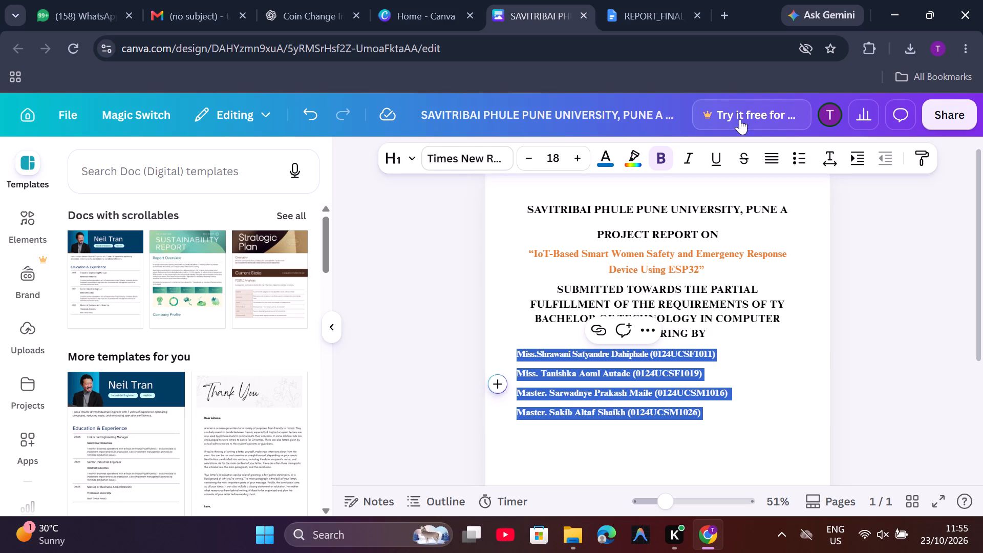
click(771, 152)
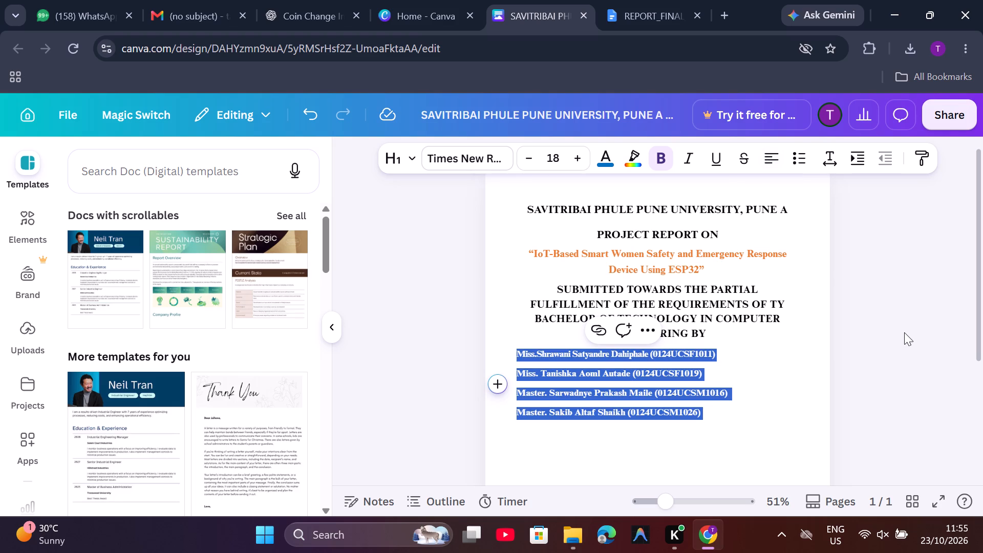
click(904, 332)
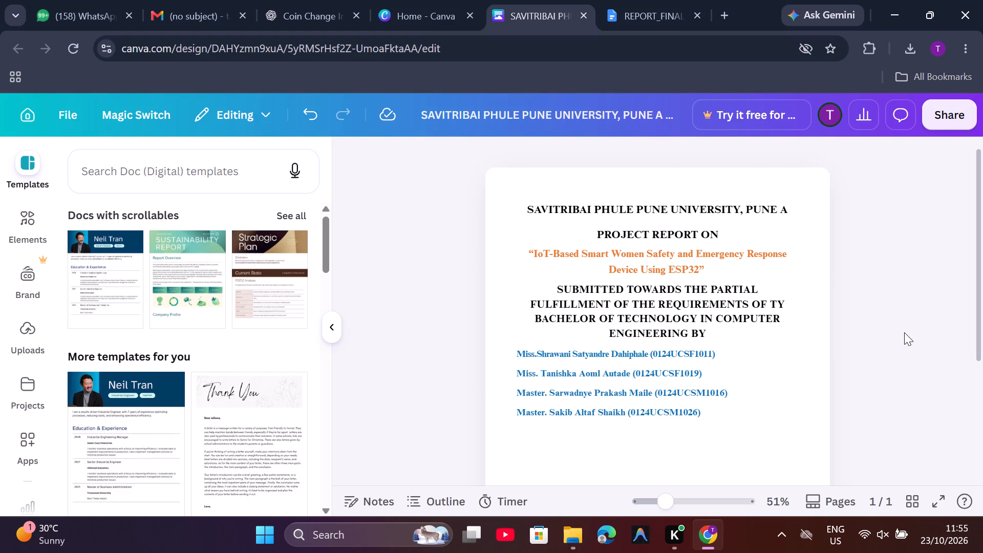
Set the paragraph spacing of the four student name lines to 19.
drag(516, 352, 706, 428)
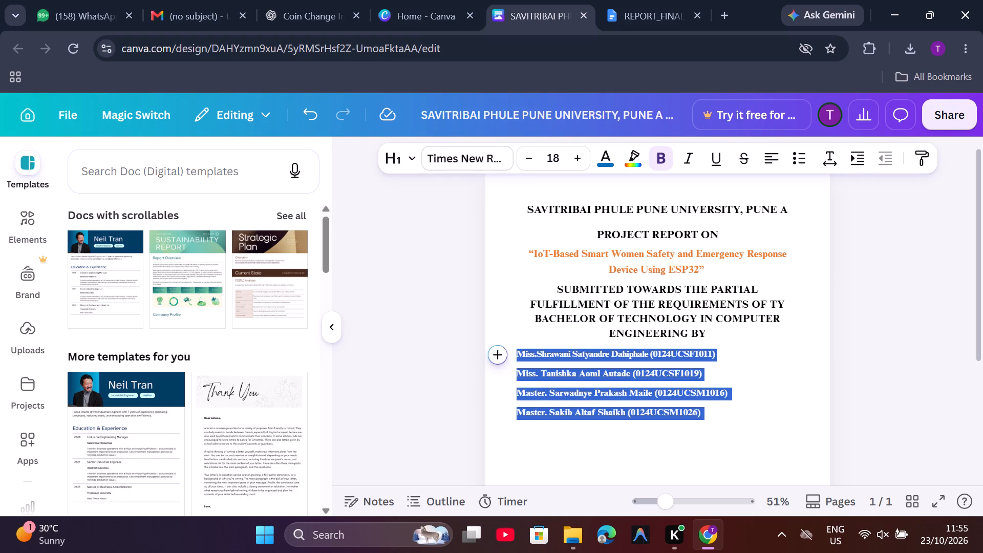
drag(706, 428, 705, 426)
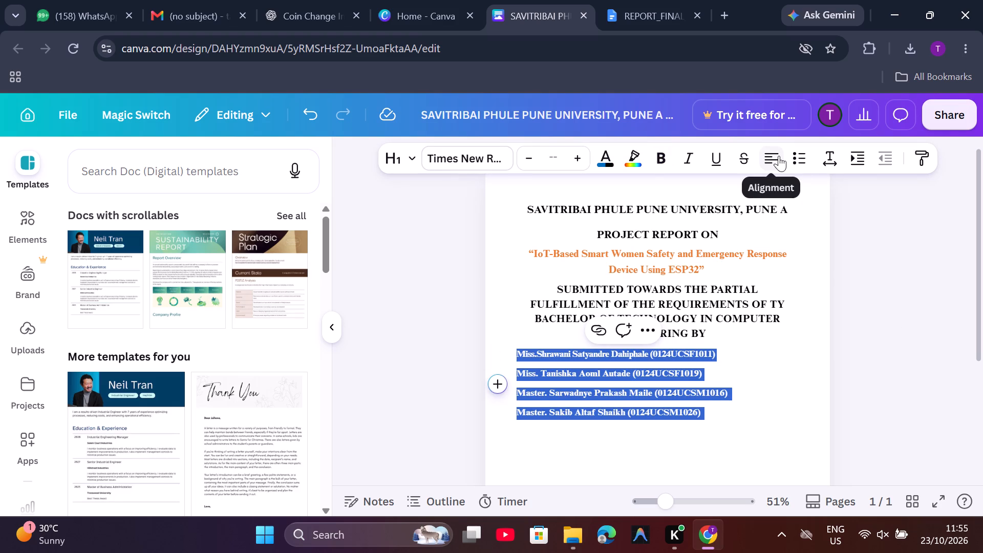
click(841, 157)
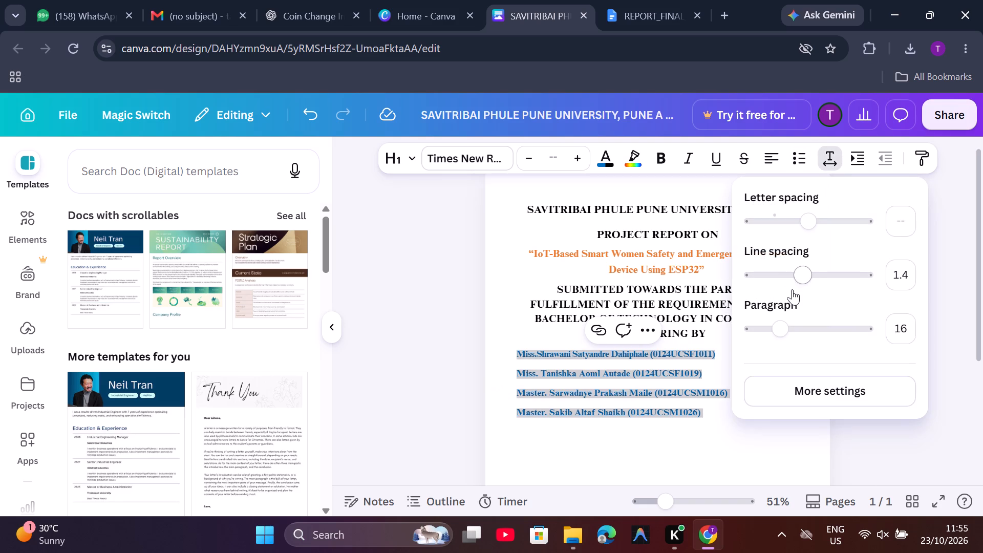
drag(782, 323, 789, 325)
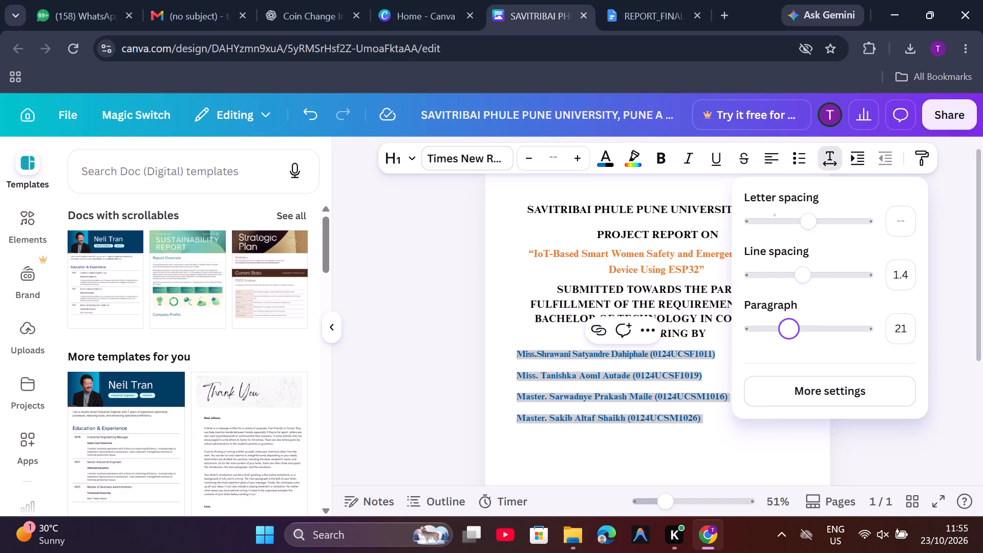
drag(789, 325, 805, 332)
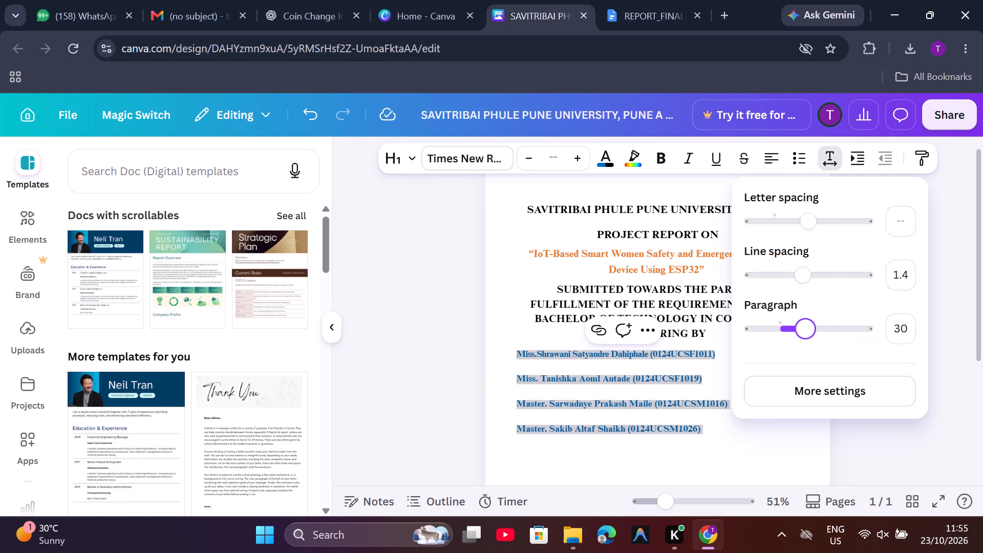
drag(805, 332, 795, 337)
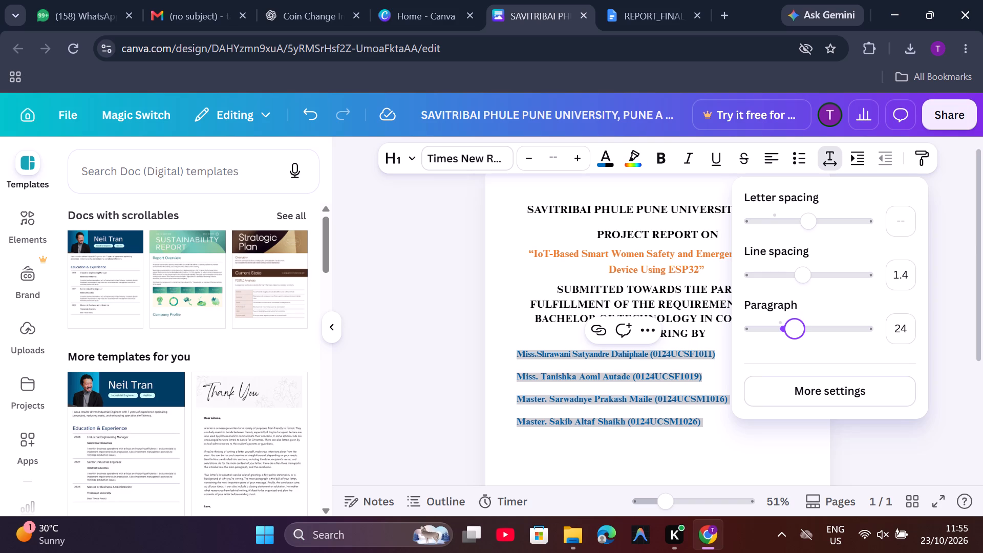
drag(795, 337, 787, 342)
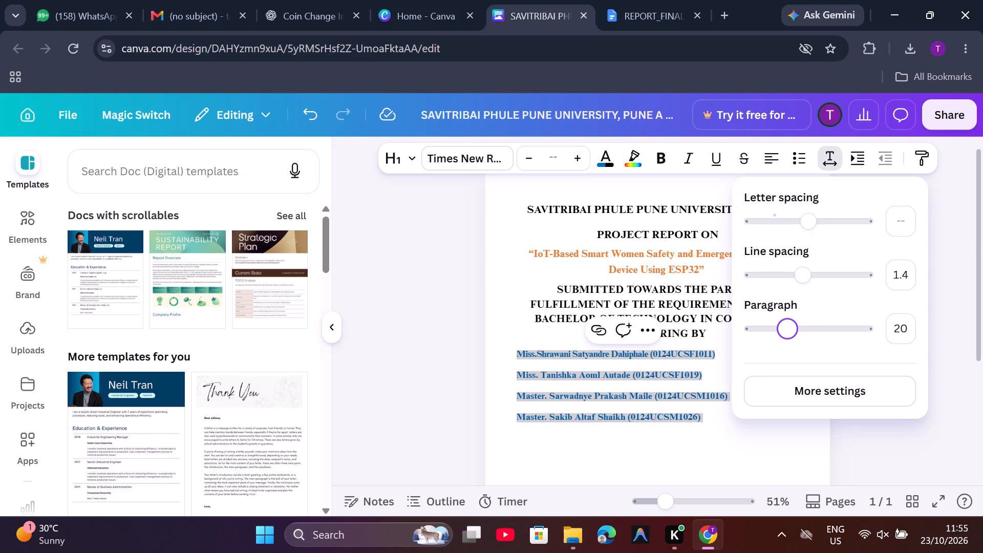
drag(787, 342, 785, 343)
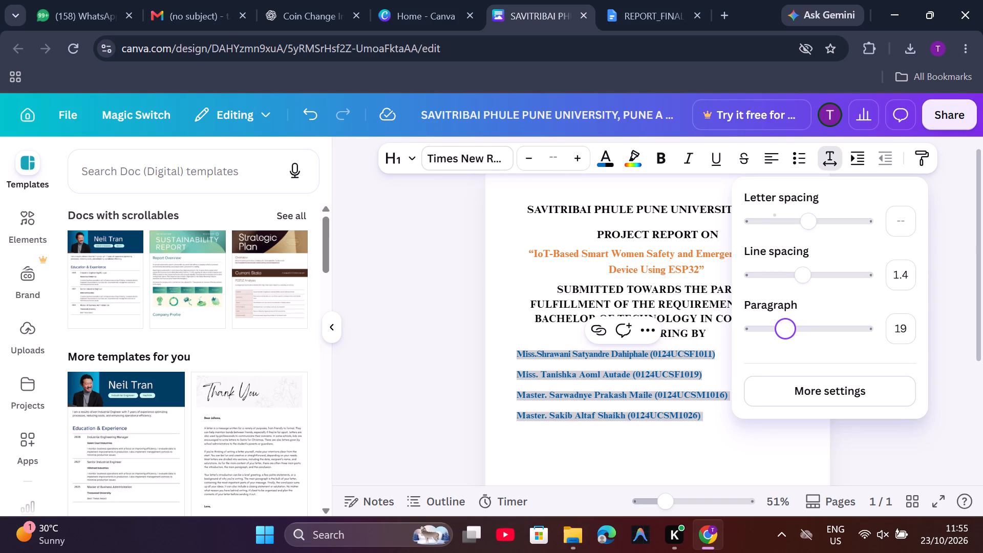
Increase the font size of the four student name lines to 19.
click(573, 159)
click(465, 280)
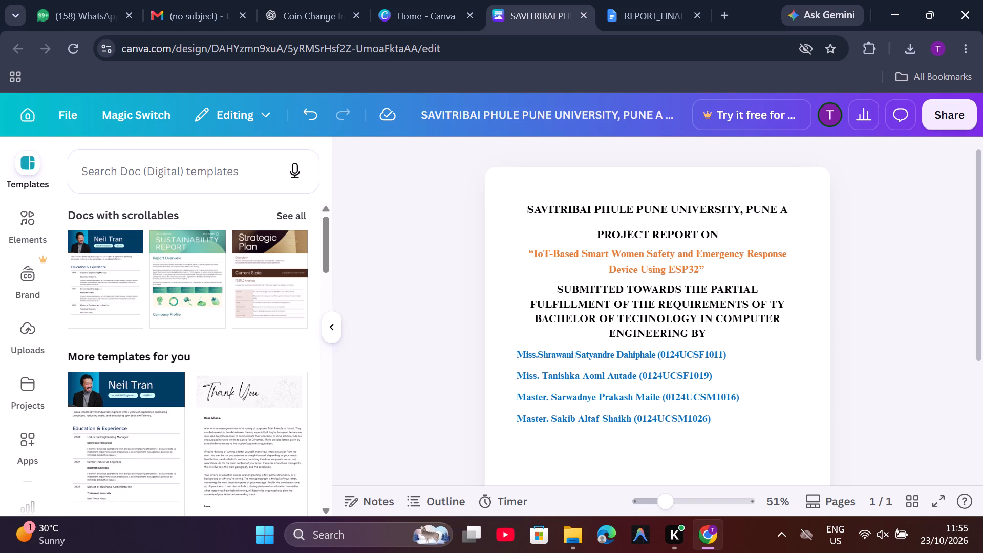
Correct the misspelled middle name in the second student's line.
click(602, 377)
key(BackSpace)
key(BackSpace)
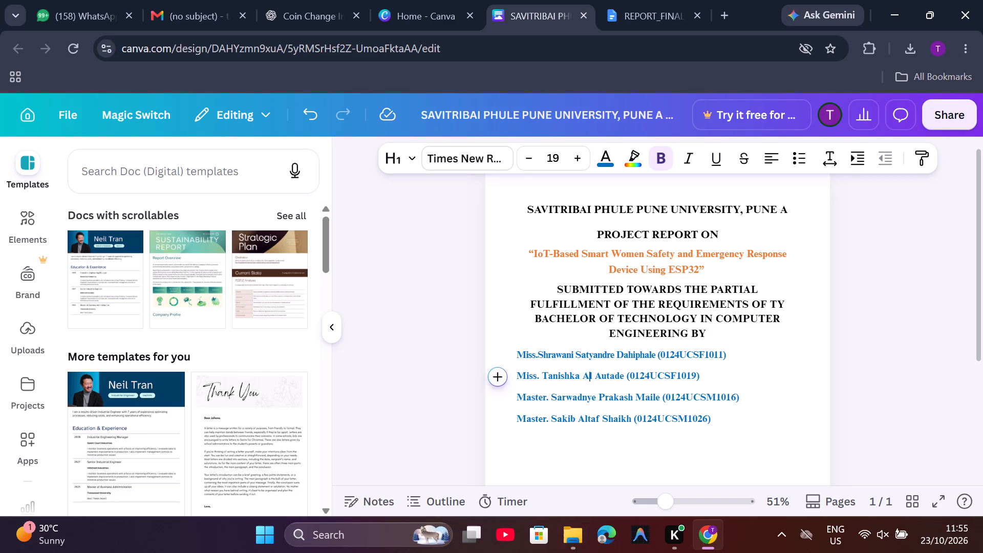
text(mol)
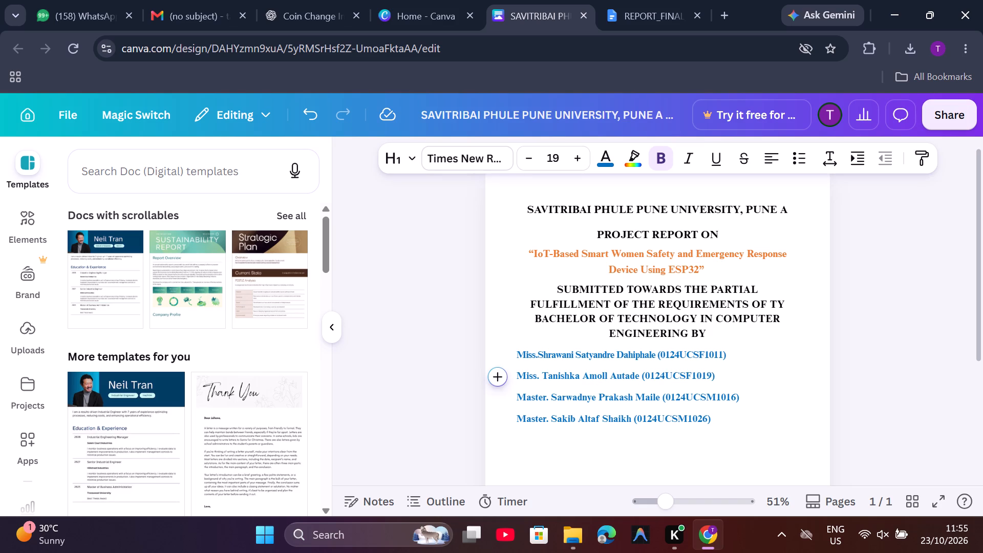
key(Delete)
Centre-align the four student name and ID lines under the "ENGINEERING BY" heading.
drag(721, 422, 515, 351)
click(440, 321)
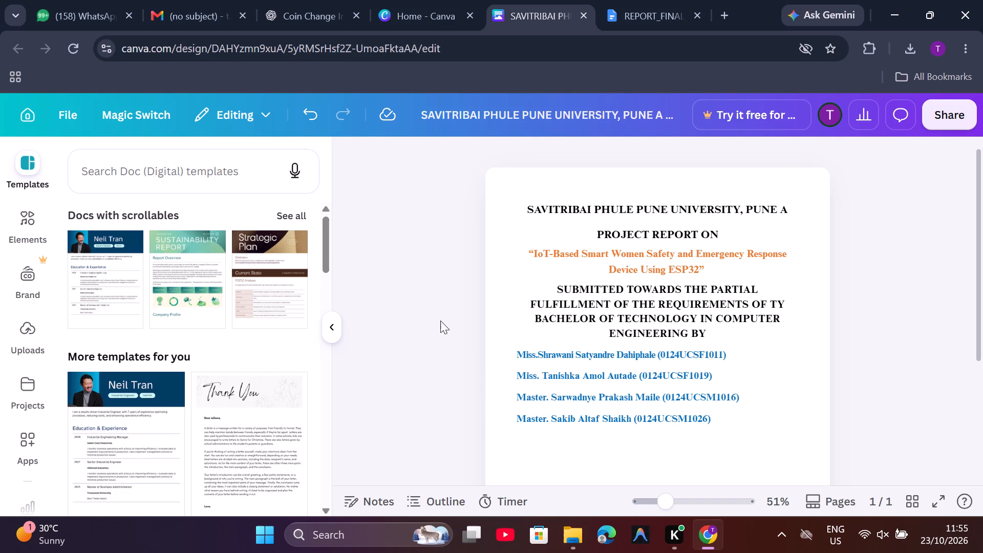
scroll(771, 394, down, 1)
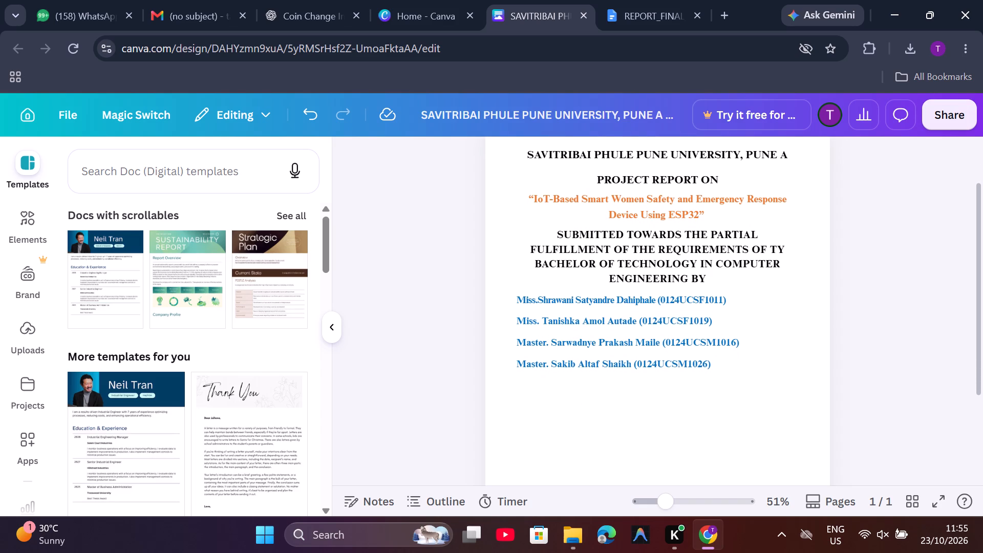
drag(515, 299, 741, 365)
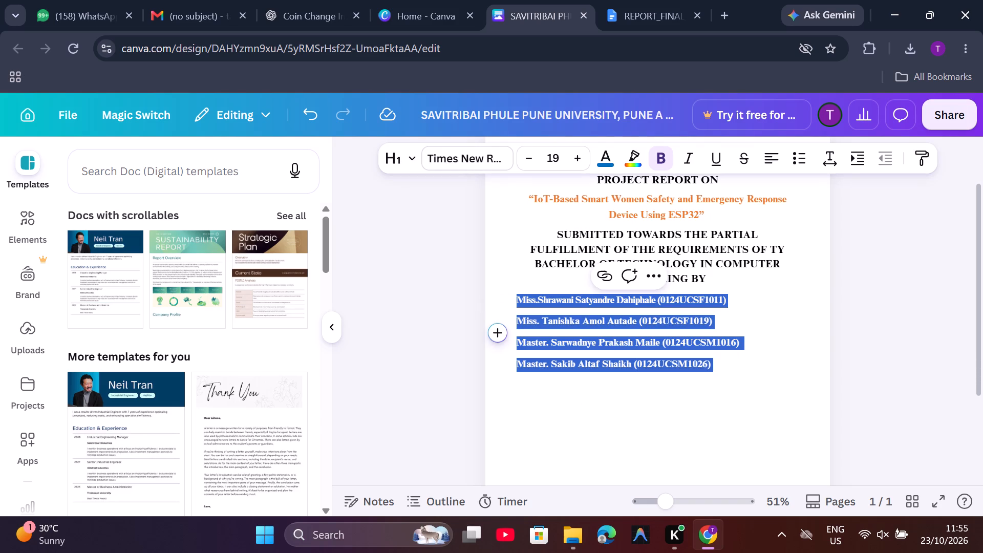
click(768, 156)
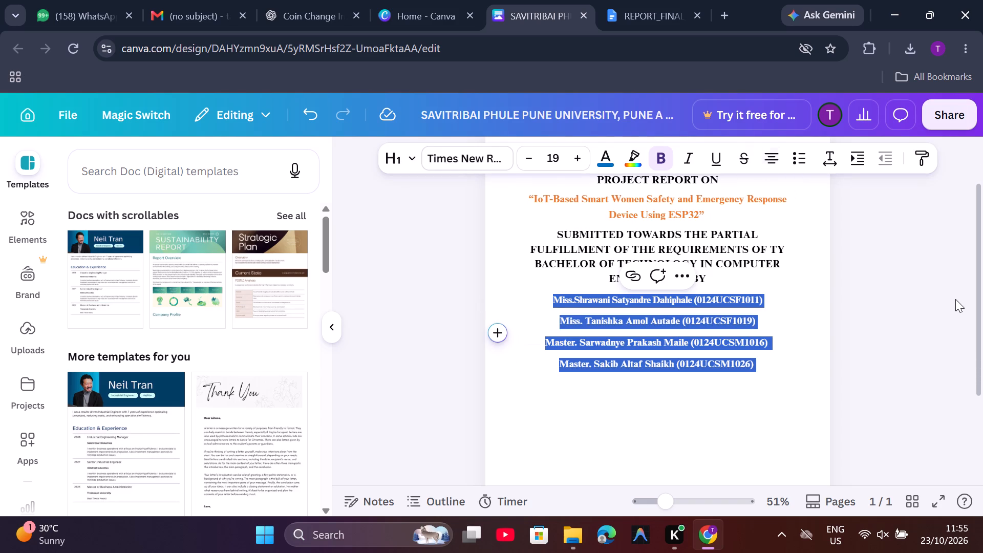
click(955, 299)
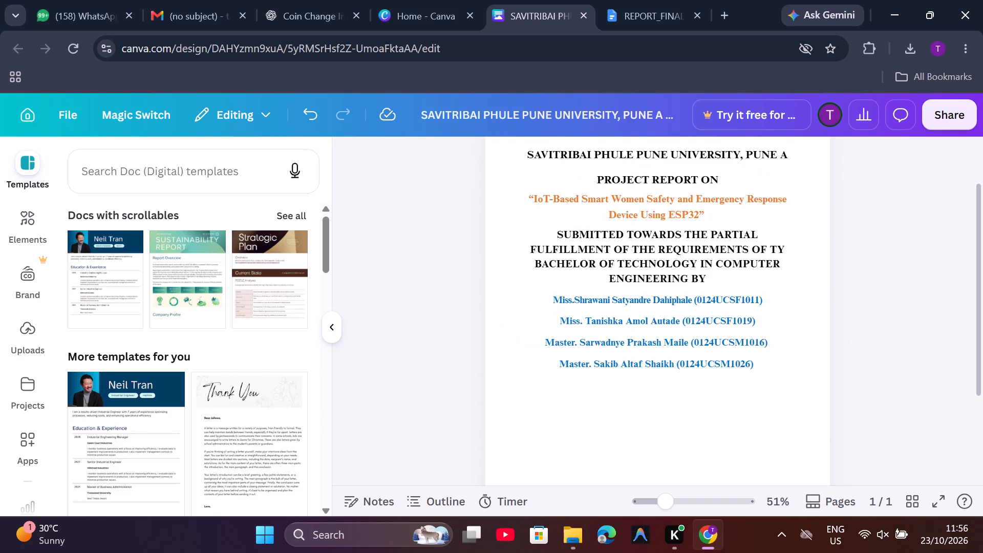
Switch to the REPORT_FINAL_IOT Google Doc and copy the orange "(TY B.Tech Computer Engineering)" line below the student names.
click(628, 9)
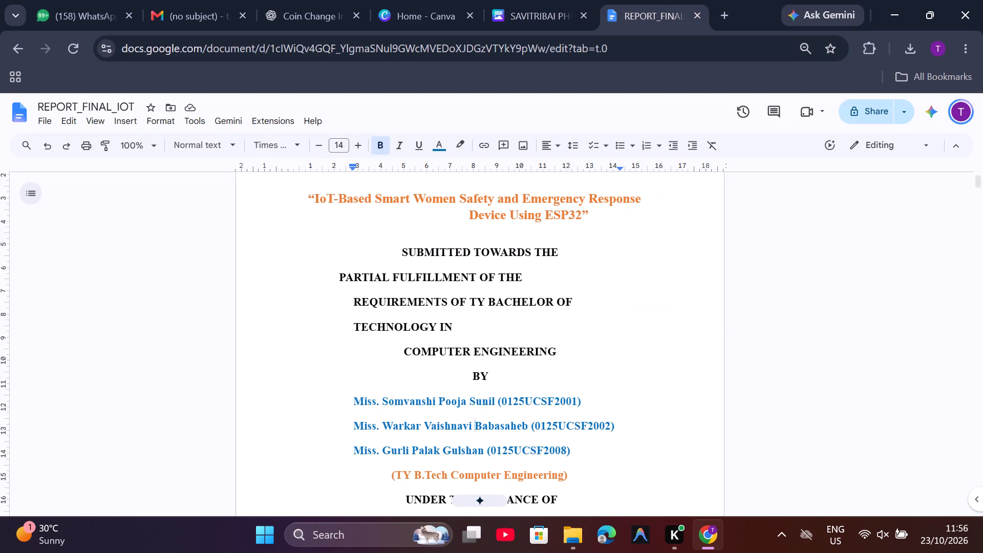
scroll(547, 248, down, 4)
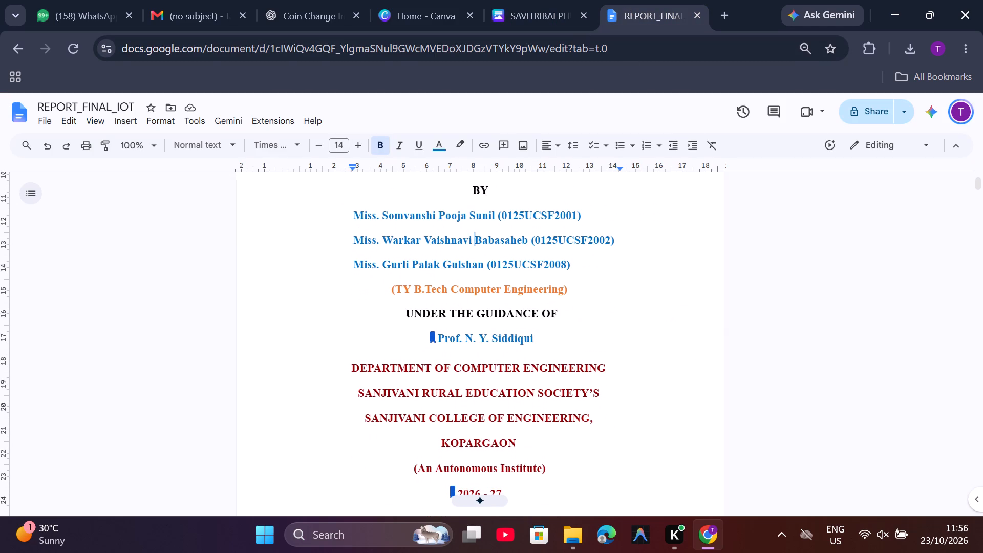
click(395, 288)
drag(382, 289, 581, 280)
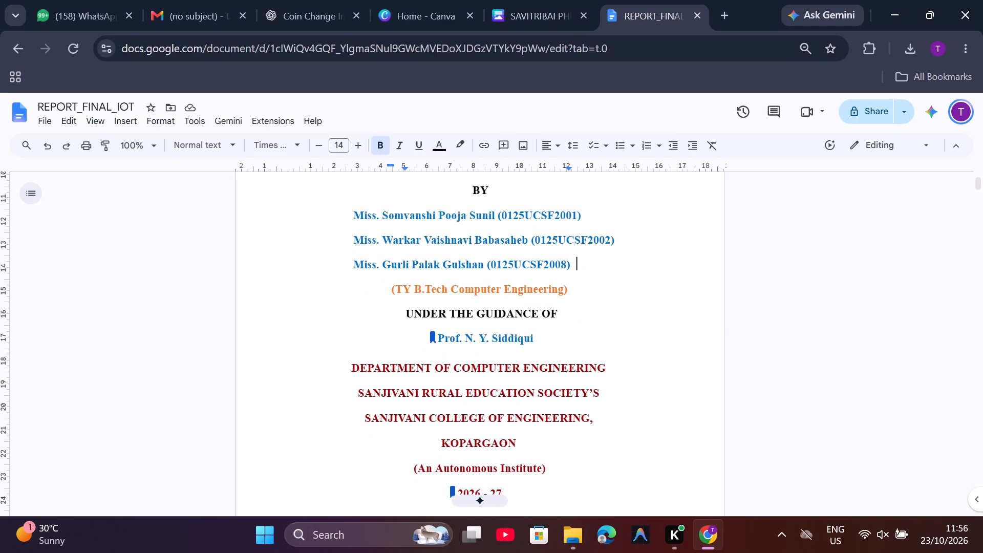
drag(581, 280, 554, 280)
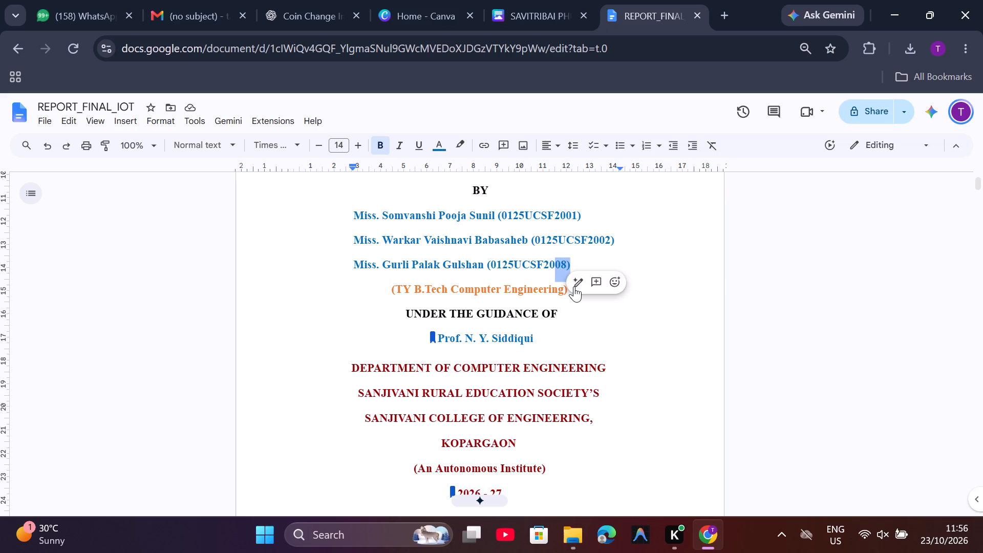
click(574, 286)
click(576, 297)
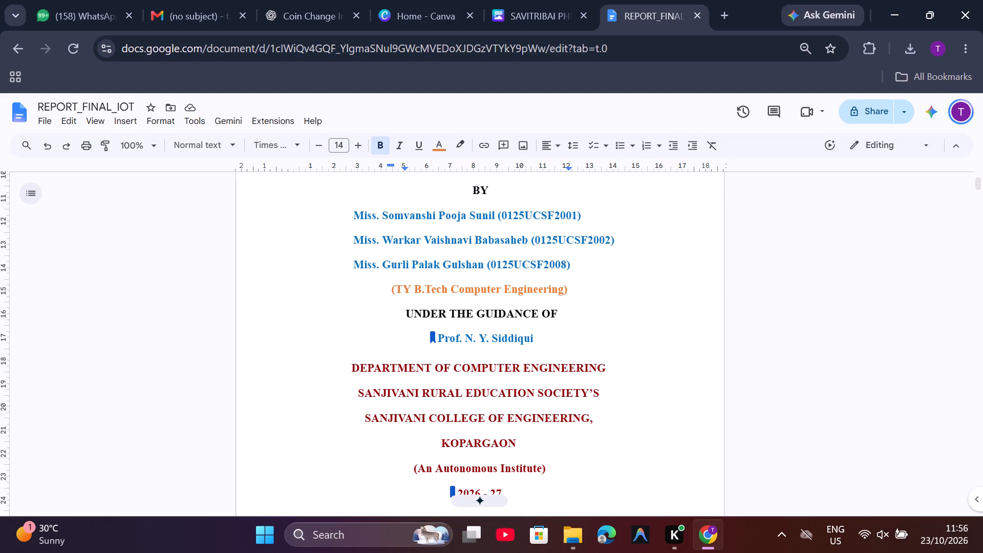
drag(566, 288, 369, 290)
key(ctrl+c)
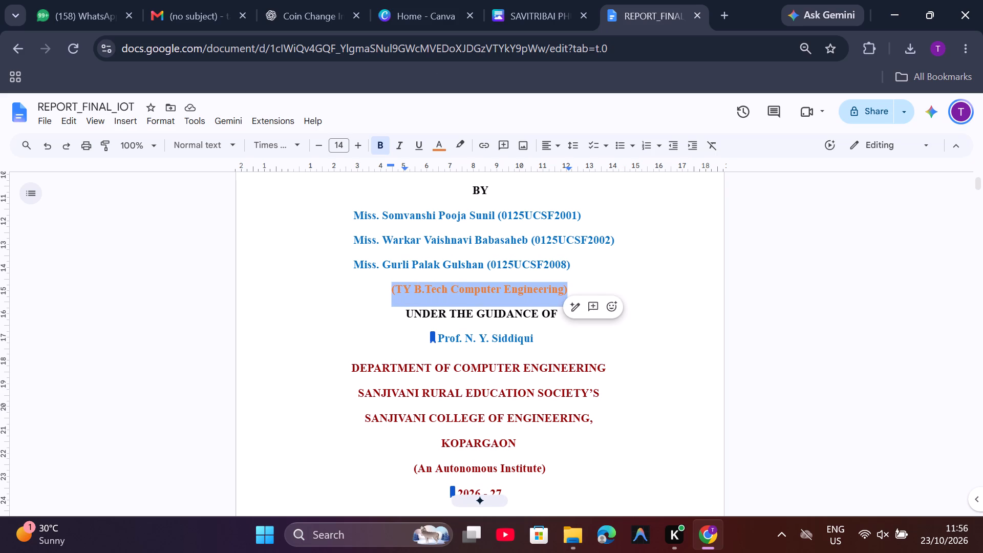
Back in the Canva Doc, paste the copied "(TY B.Tech Computer Engineering)" text on a new line below the fourth student's line.
click(533, 11)
click(612, 394)
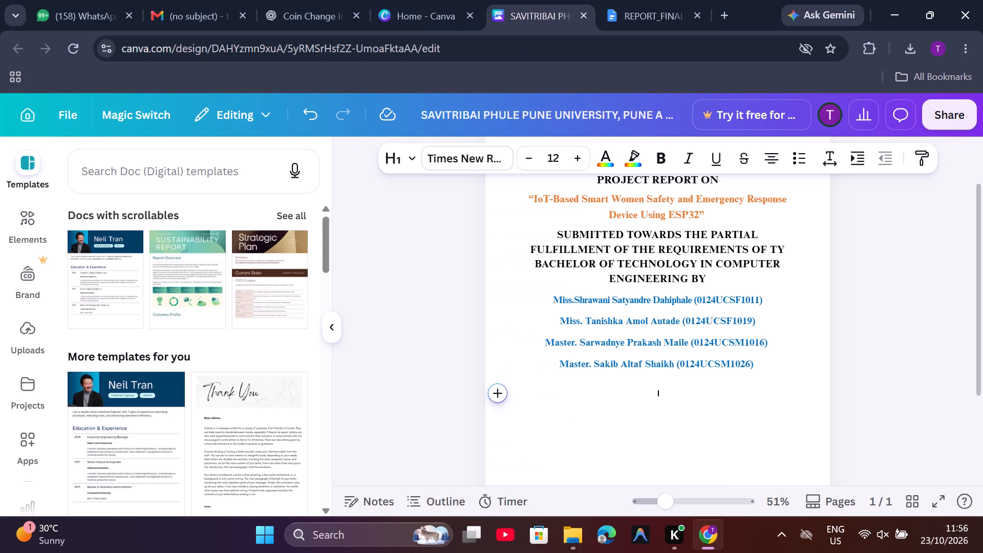
click(757, 364)
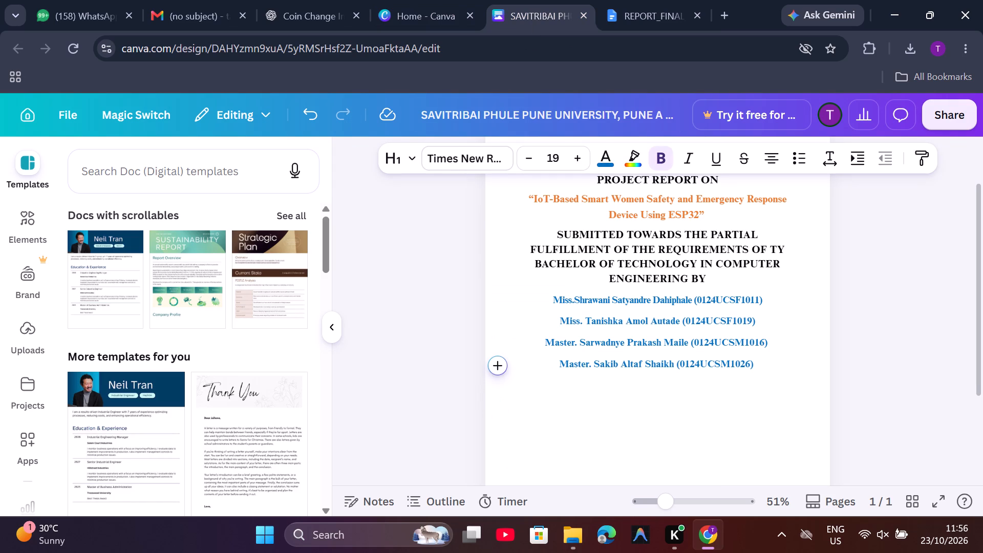
key(Return)
key(ctrl+v)
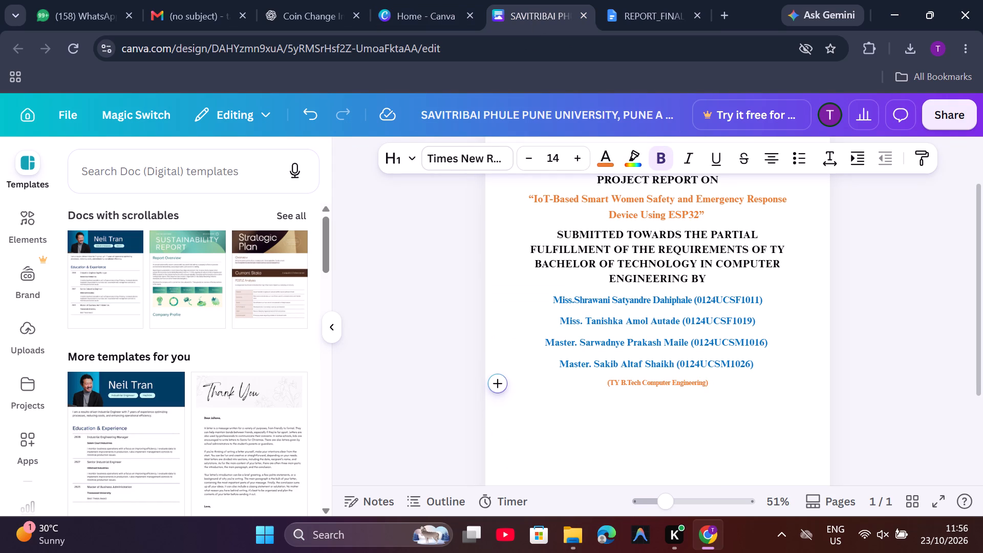
Set the font size of the "(TY B.Tech Computer Engineering)" line to 18.
drag(712, 386, 598, 382)
triple_click(576, 159)
click(576, 159)
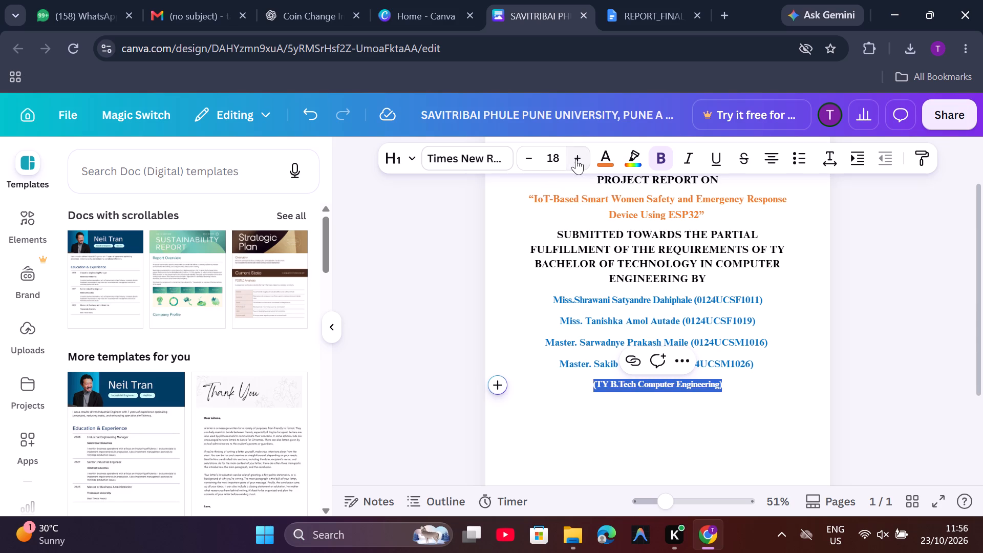
click(576, 159)
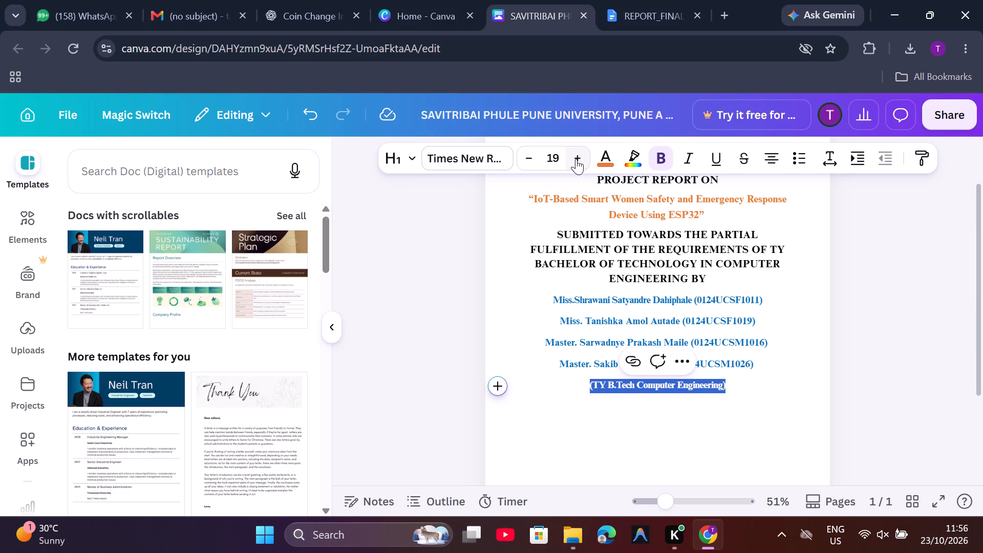
click(530, 164)
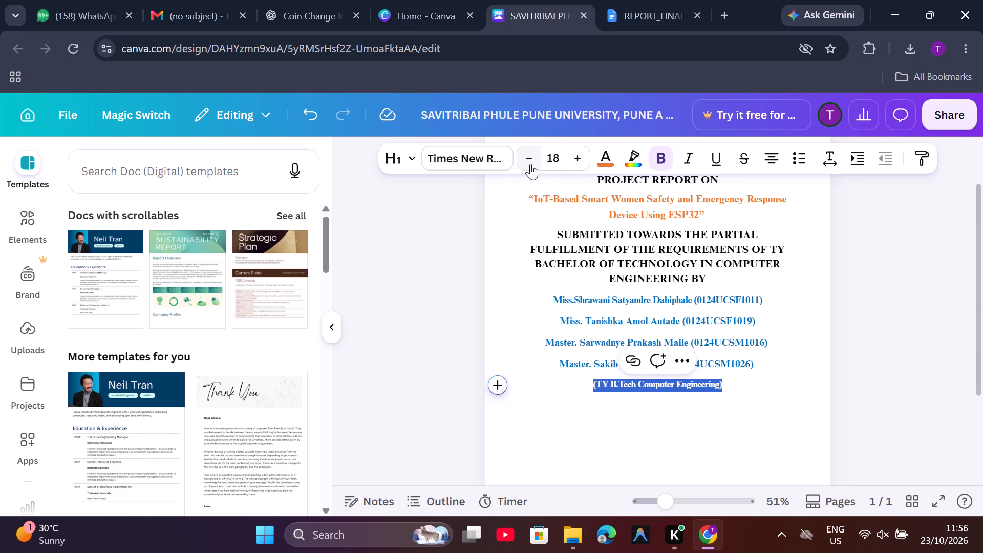
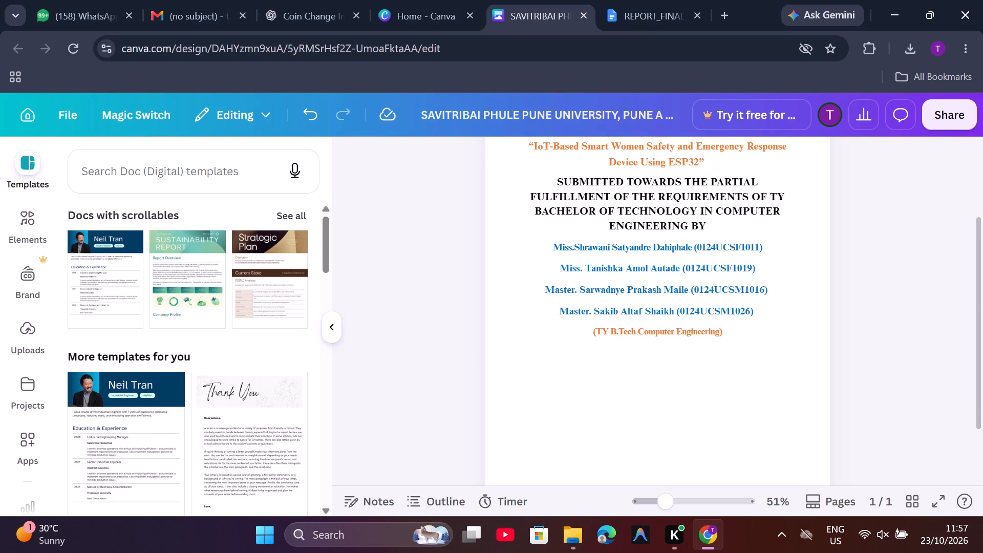
Switch to the REPORT_FINAL_IOT Google Doc and copy the "UNDER THE GUIDANCE OF" line below "(TY B.Tech Computer Engineering)".
scroll(656, 409, up, 2)
scroll(581, 205, down, 1)
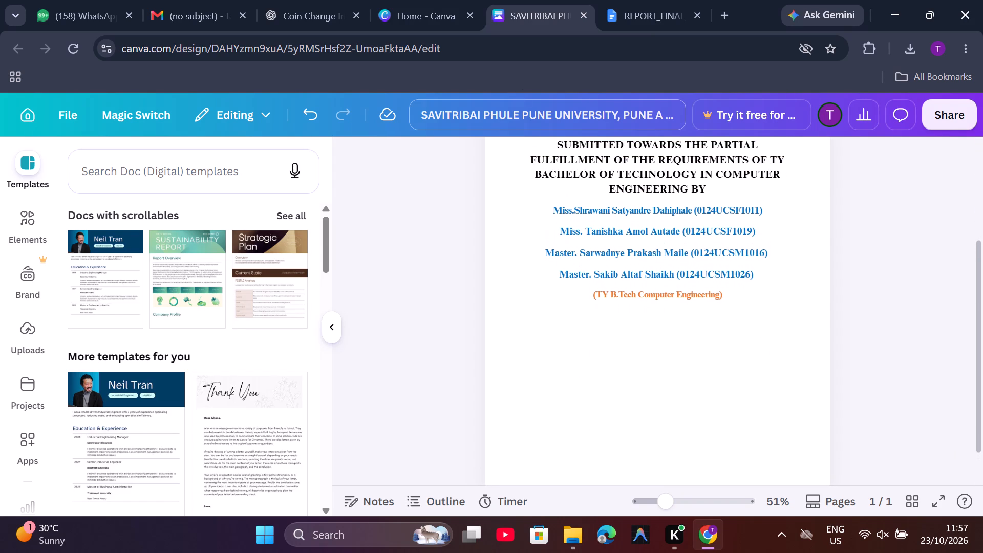
drag(723, 299, 612, 290)
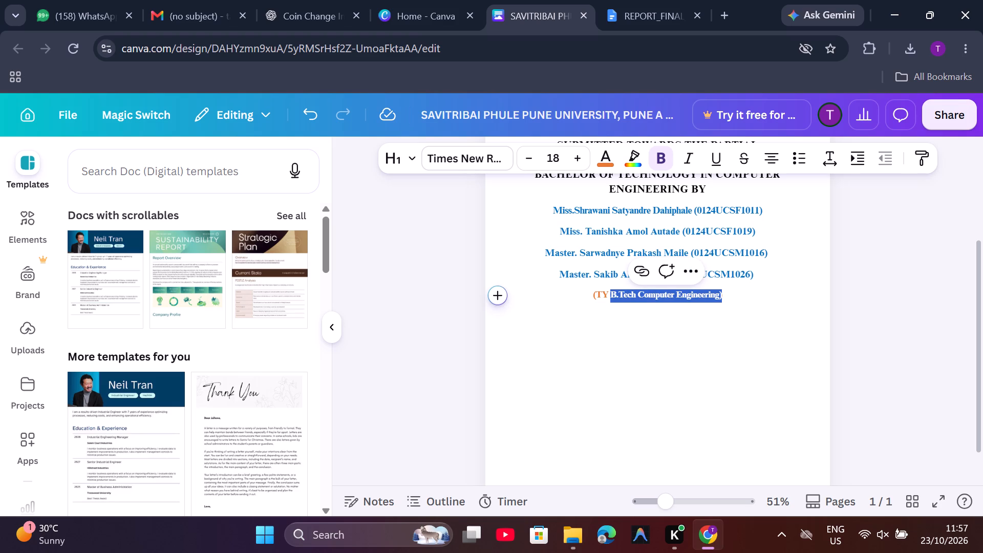
click(601, 318)
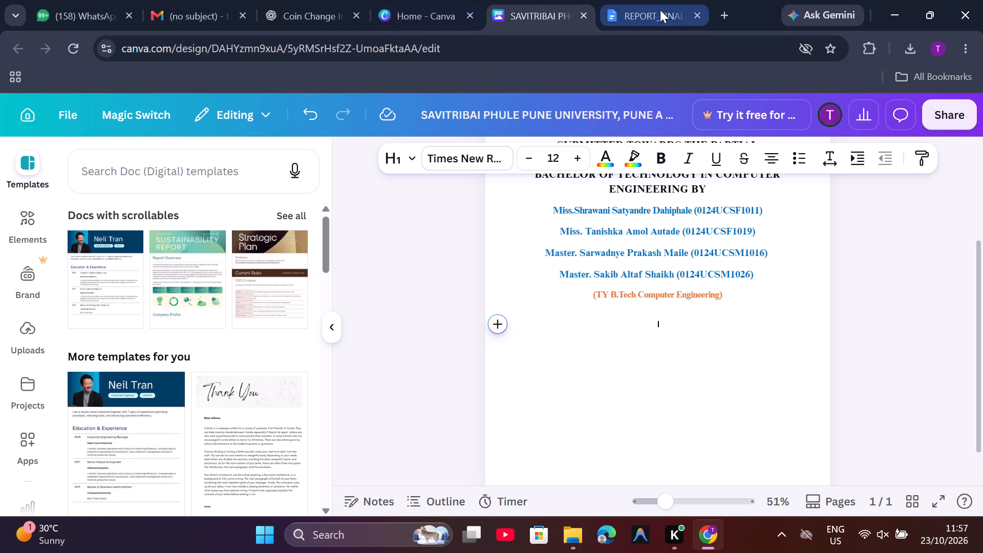
click(660, 10)
scroll(593, 315, down, 1)
click(533, 306)
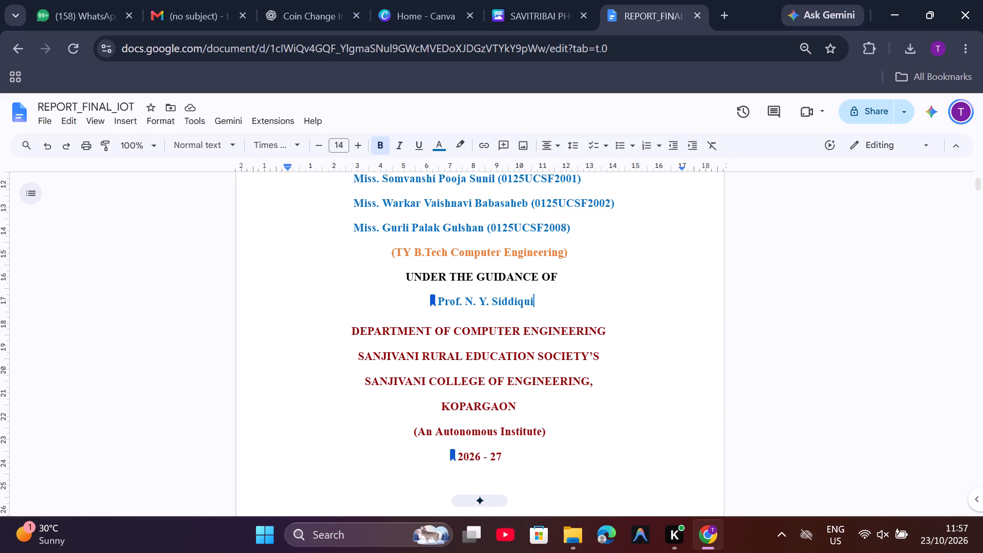
scroll(456, 328, down, 1)
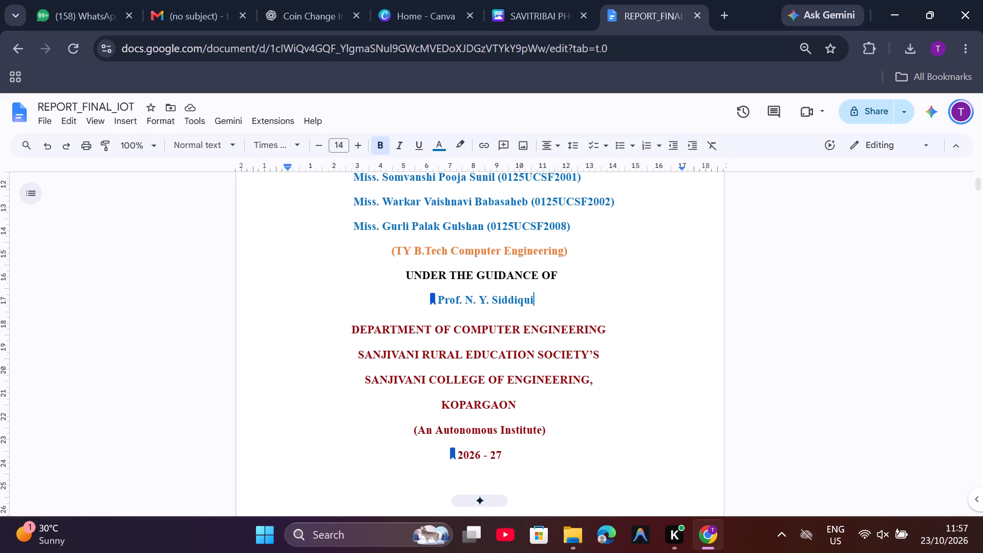
scroll(456, 328, down, 2)
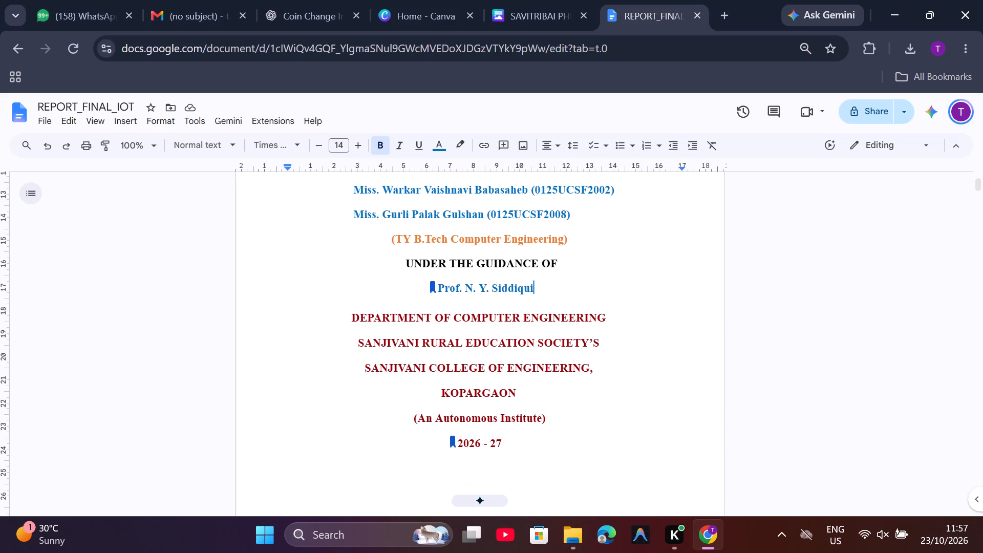
drag(407, 263, 559, 264)
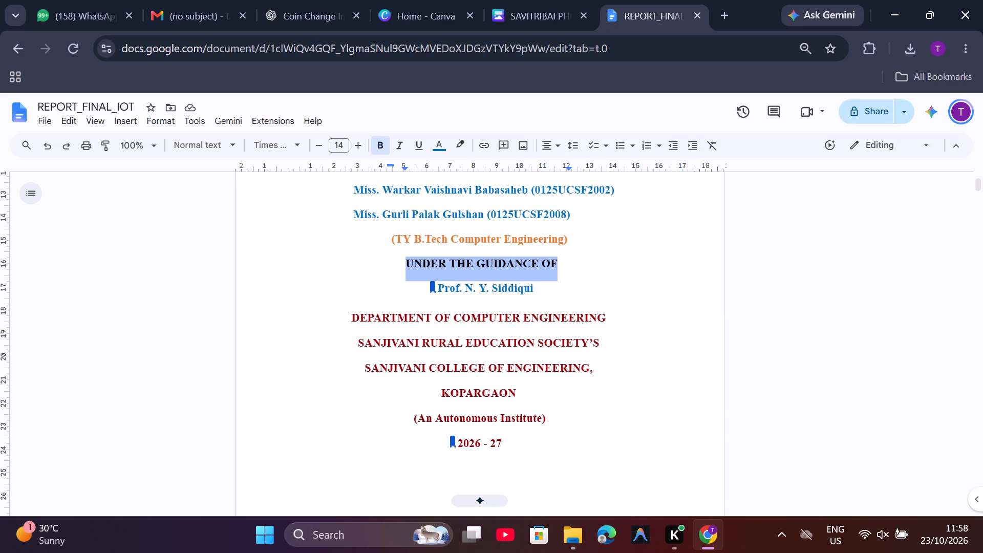
drag(559, 264, 559, 265)
key(ctrl+c)
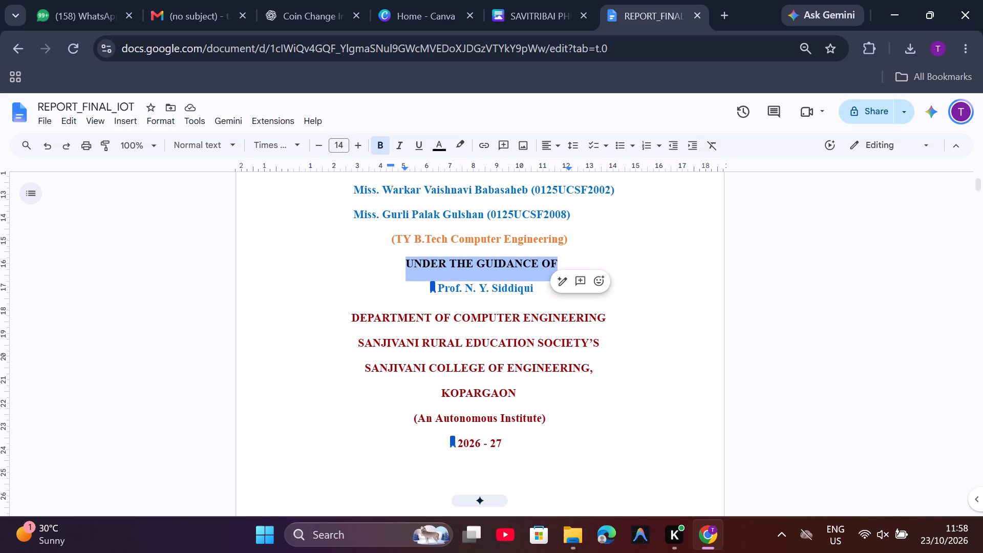
Back in the Canva Doc, paste "UNDER THE GUIDANCE OF" on the empty line below "(TY B.Tech Computer Engineering)".
click(536, 0)
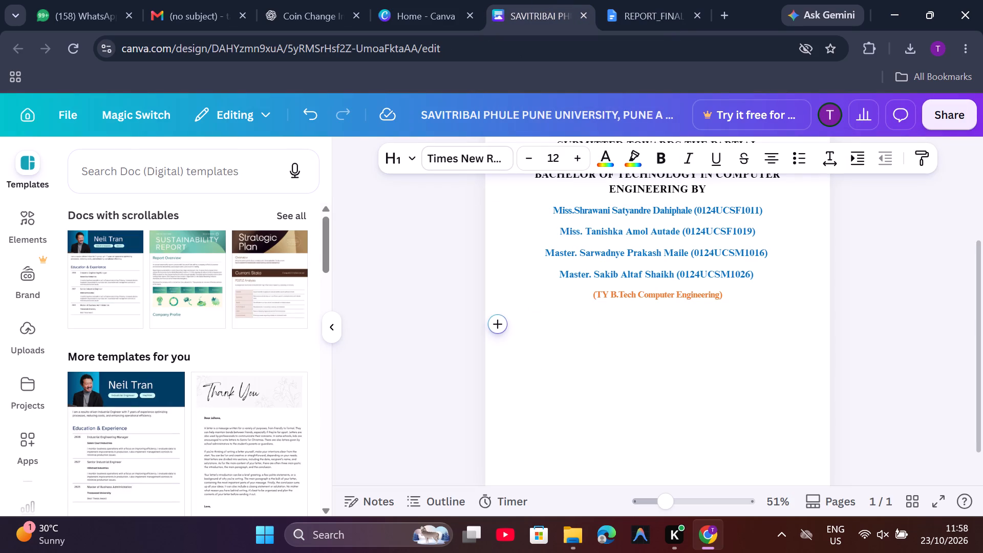
click(657, 320)
key(ctrl+v)
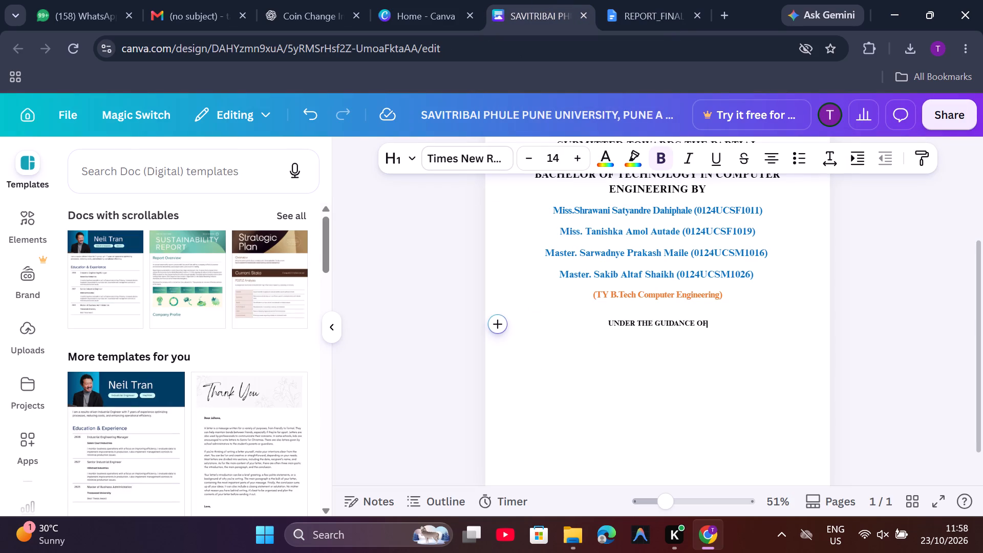
Set the font size of the pasted "UNDER THE GUIDANCE OF" line to 19.
drag(707, 320, 605, 323)
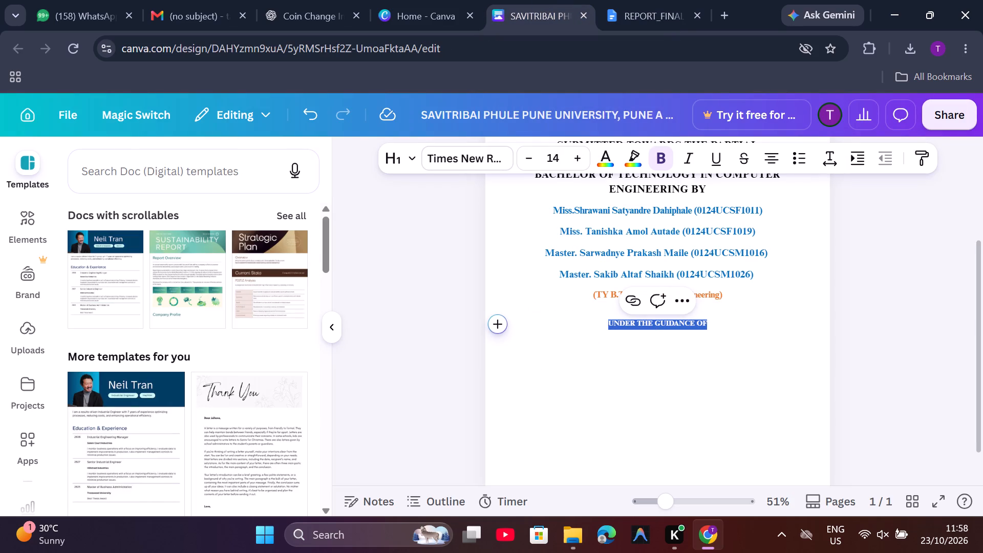
triple_click(573, 159)
double_click(573, 159)
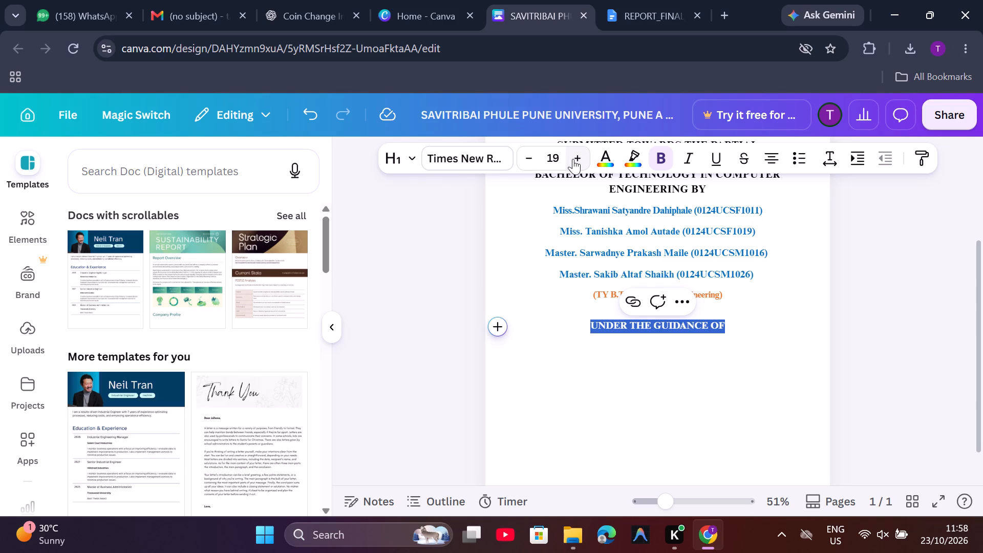
click(852, 278)
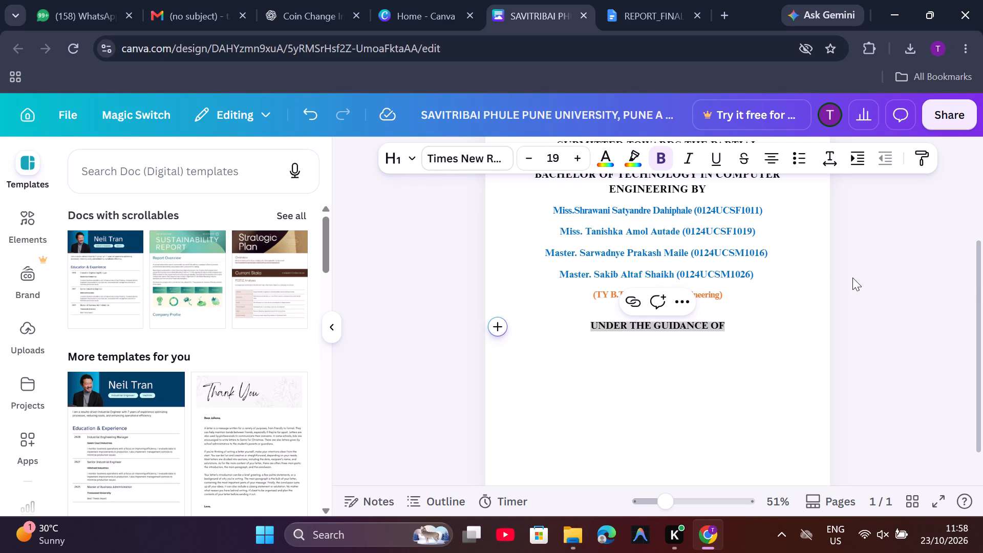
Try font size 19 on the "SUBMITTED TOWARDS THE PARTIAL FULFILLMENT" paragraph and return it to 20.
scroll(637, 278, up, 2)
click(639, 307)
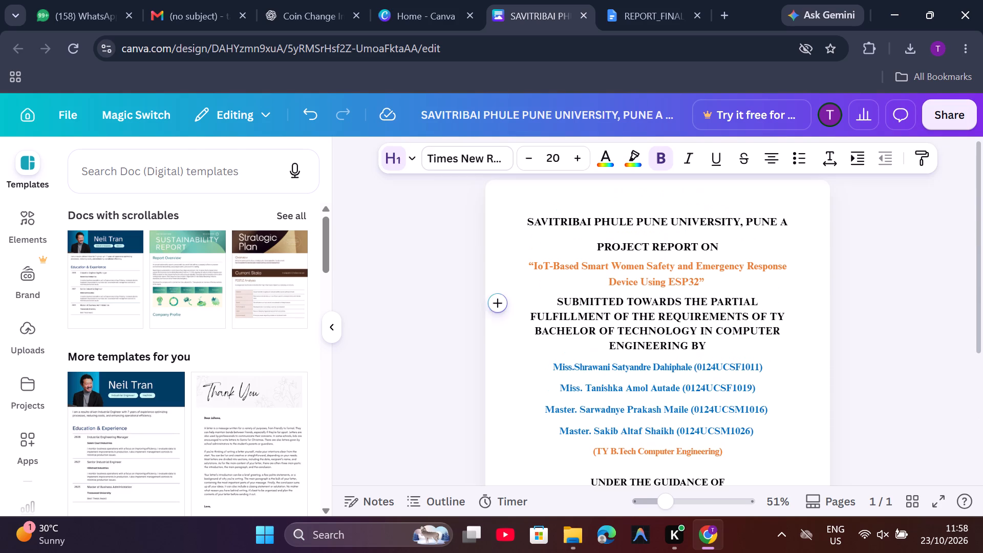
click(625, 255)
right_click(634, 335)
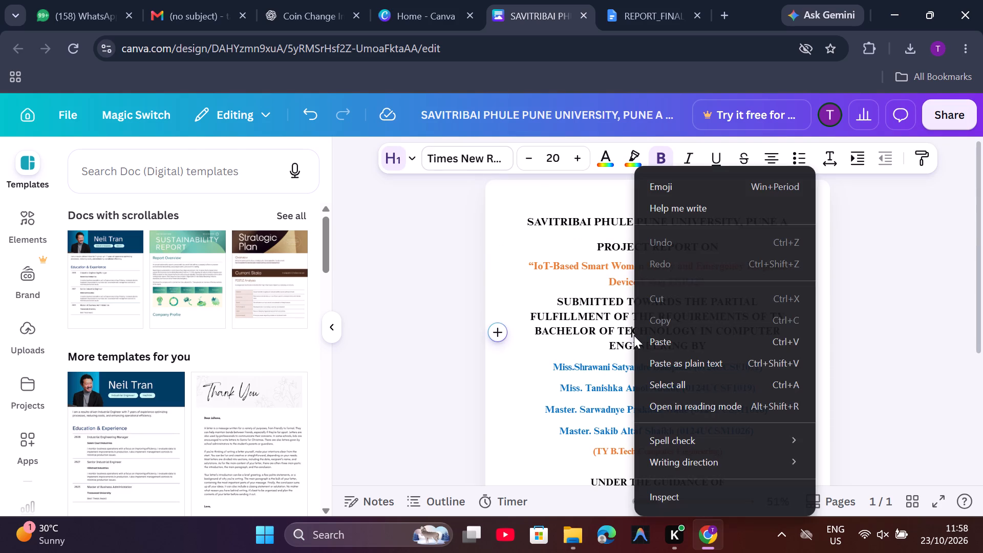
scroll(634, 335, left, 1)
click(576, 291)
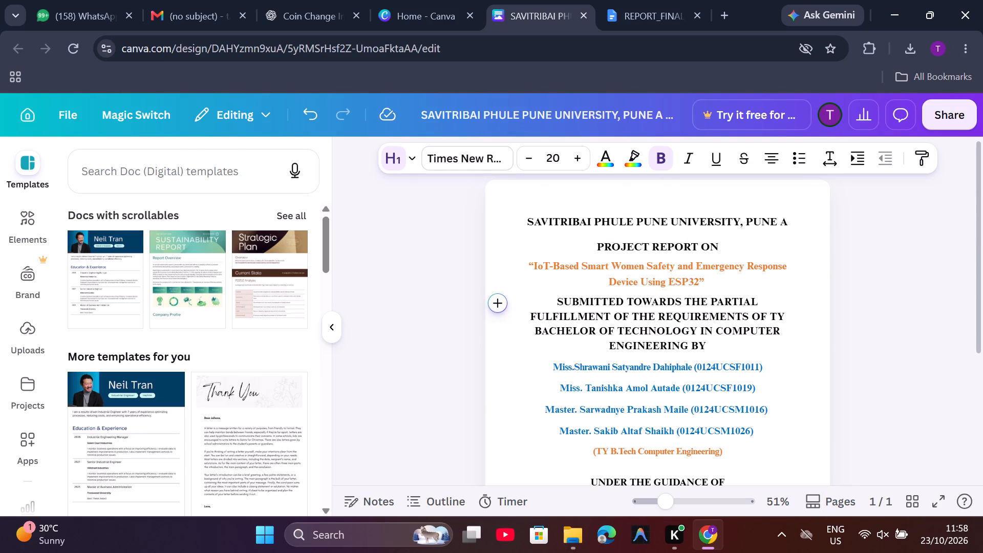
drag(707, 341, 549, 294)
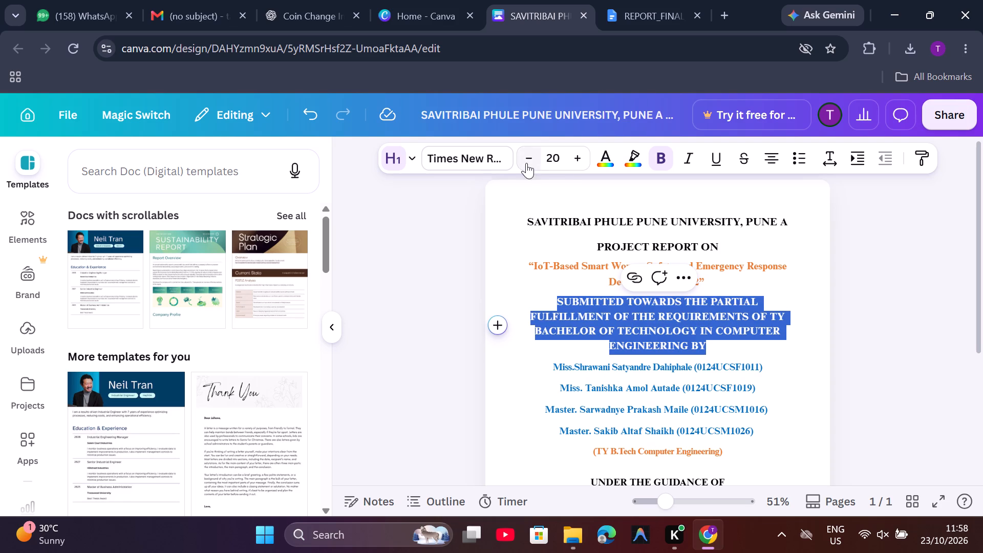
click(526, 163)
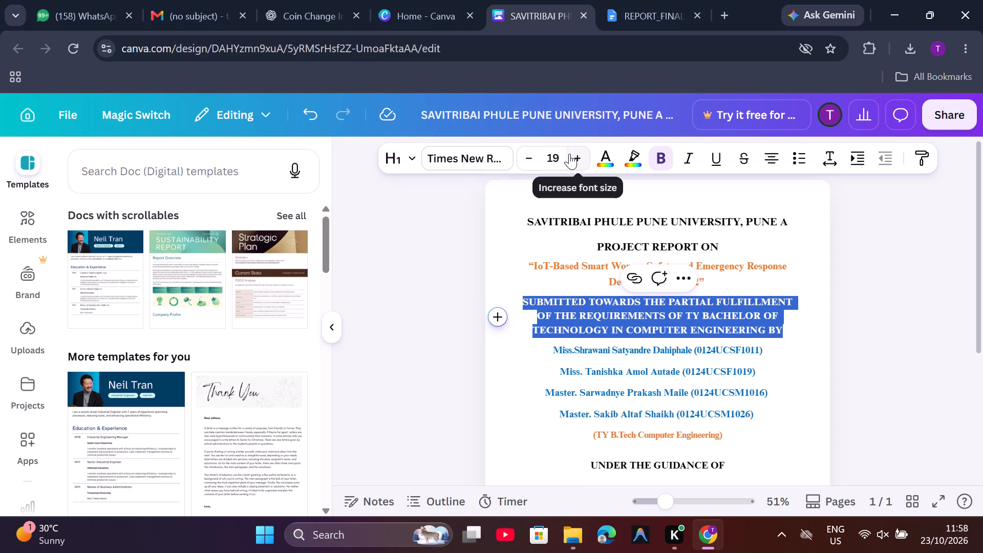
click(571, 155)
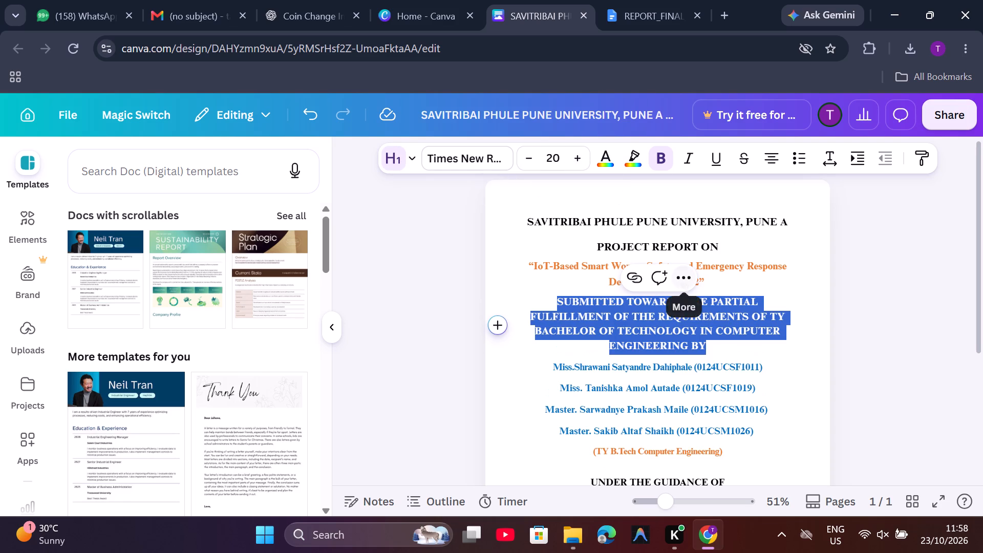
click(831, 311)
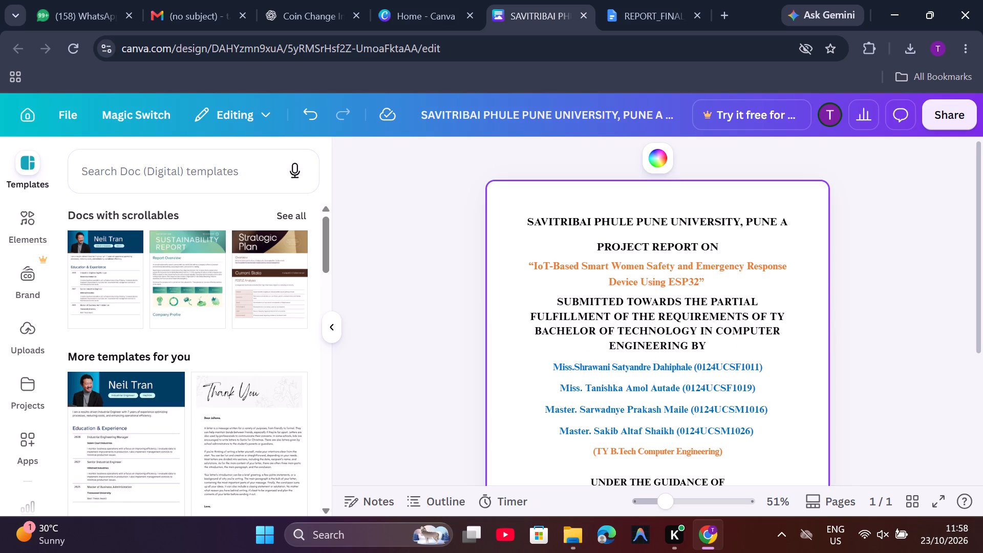
Reduce the font size of the "SAVITRIBAI PHULE PUNE UNIVERSITY, PUNE A PROJECT REPORT ON" title lines by one.
drag(720, 246, 488, 217)
click(527, 152)
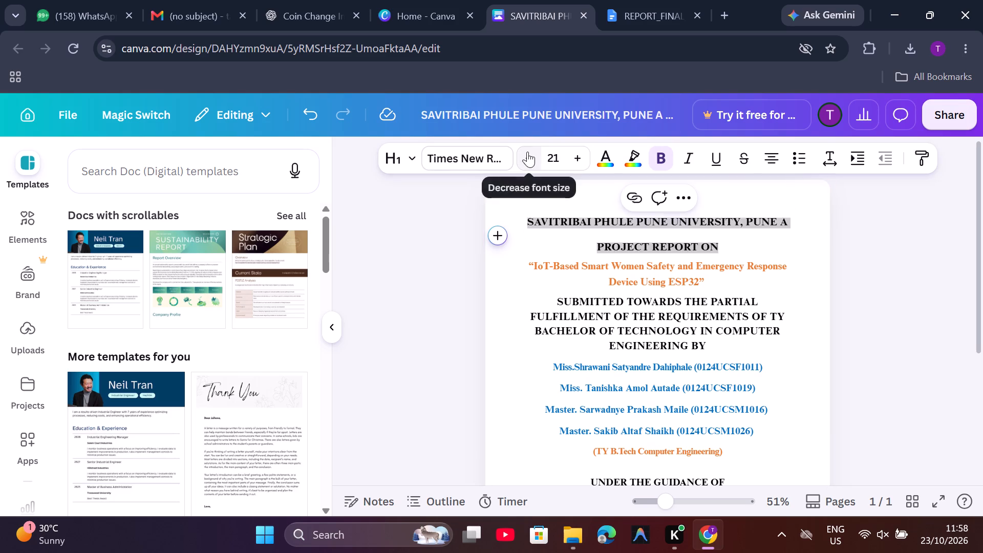
click(850, 266)
Set the font size of the "UNDER THE GUIDANCE OF" line to 20.
scroll(646, 339, down, 2)
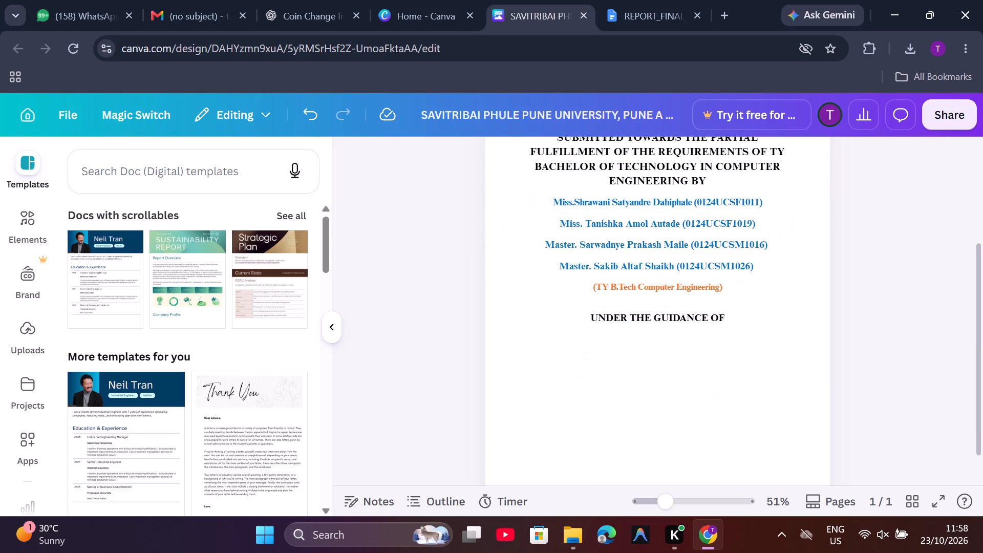
drag(730, 311, 593, 318)
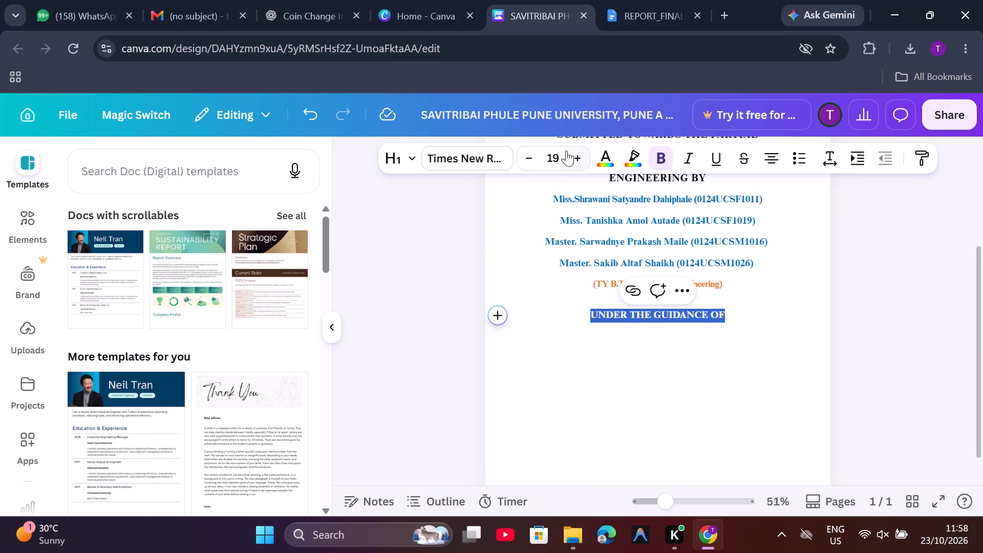
click(572, 153)
click(840, 228)
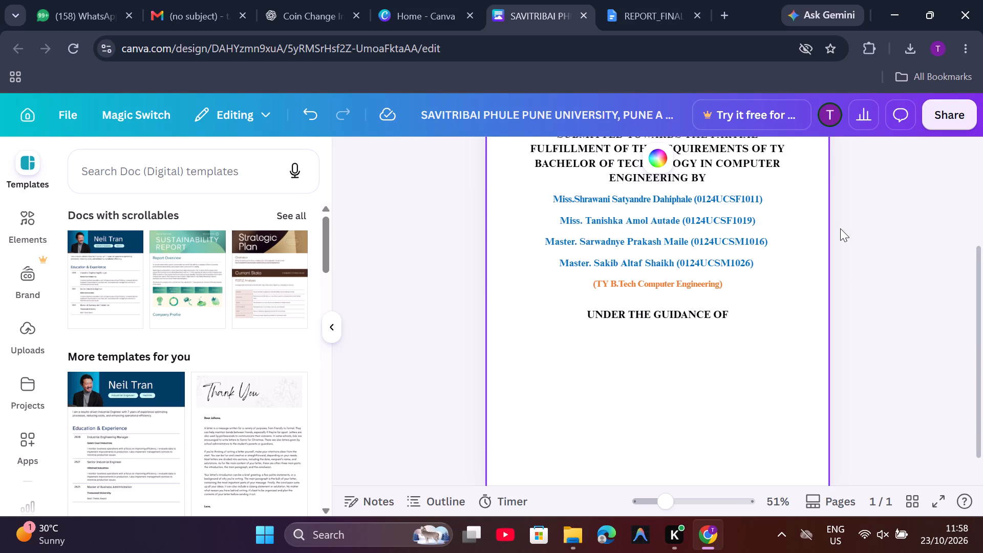
Switch to the REPORT_FINAL_IOT Google Doc and copy the four dark red lines from "DEPARTMENT OF COMPUTER ENGINEERING" through "KOPARGAON".
click(659, 0)
click(566, 403)
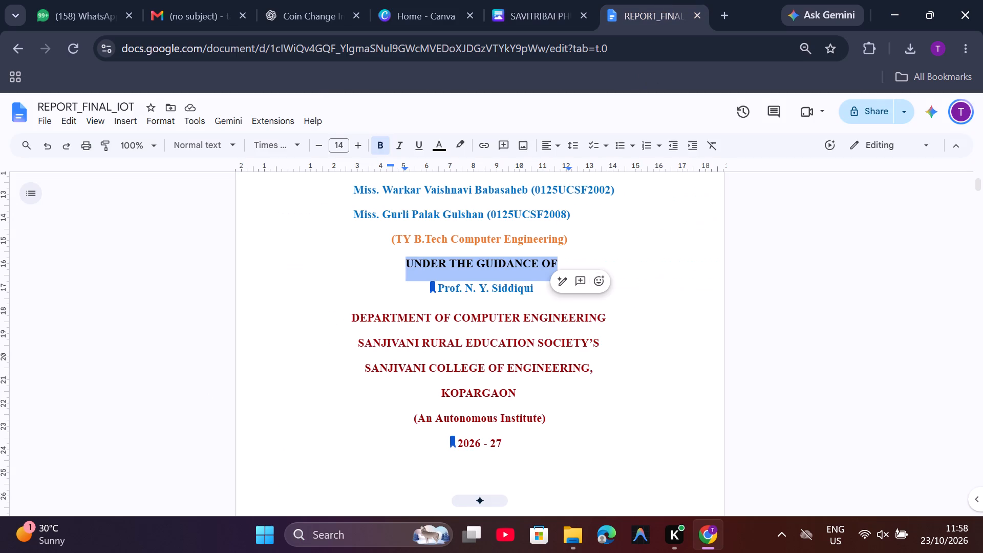
drag(523, 391, 351, 318)
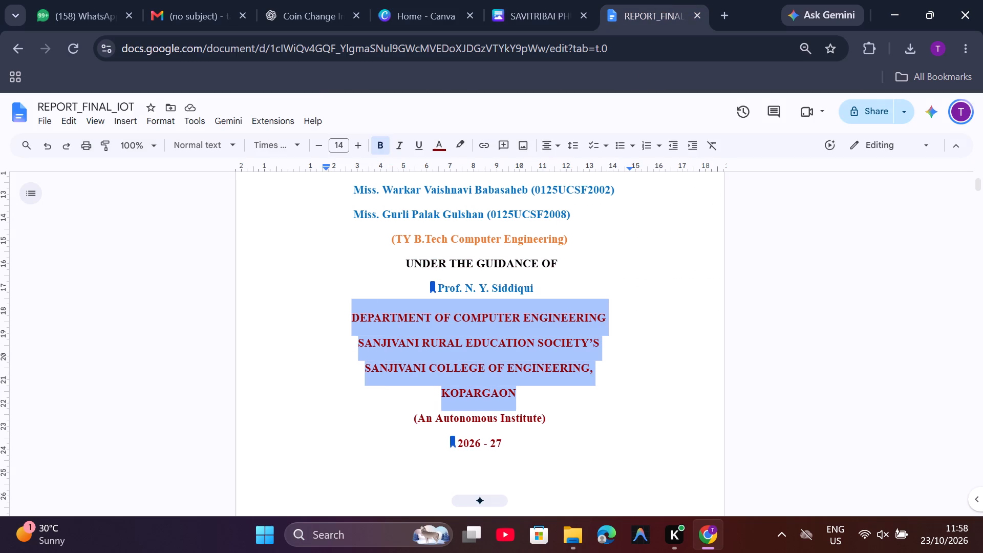
drag(351, 318, 351, 318)
key(ctrl+c)
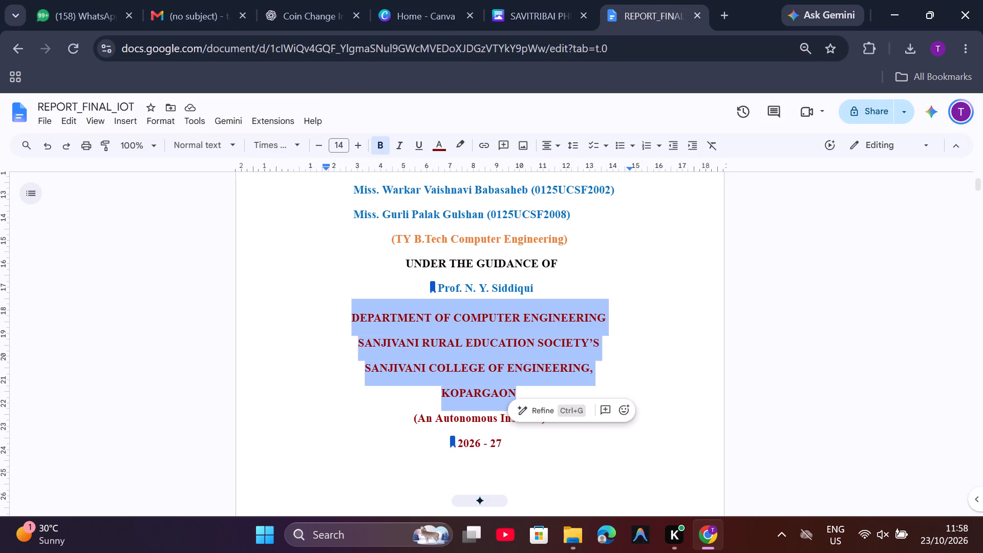
Back in the Canva Doc, paste the copied department and college lines below "UNDER THE GUIDANCE OF".
click(518, 1)
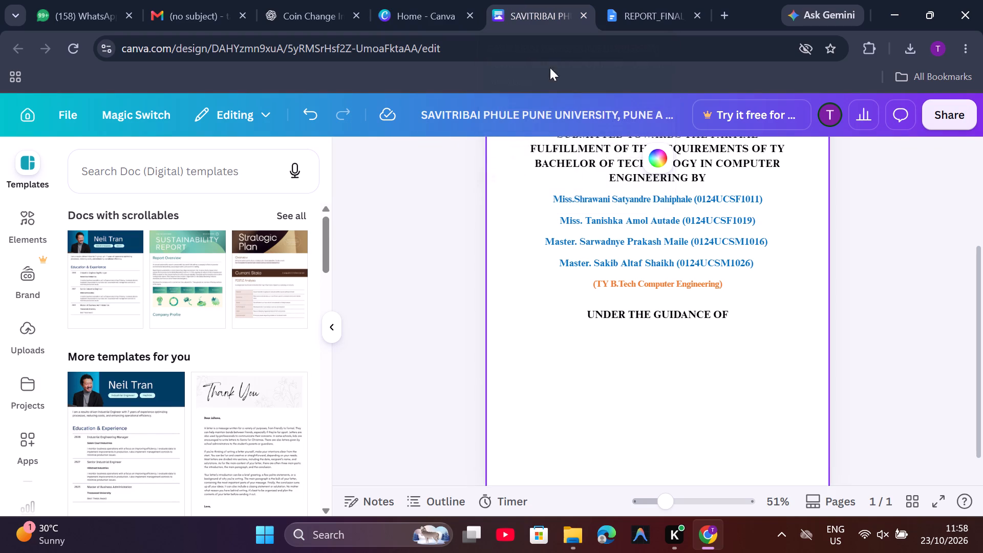
click(692, 332)
key(ctrl+v)
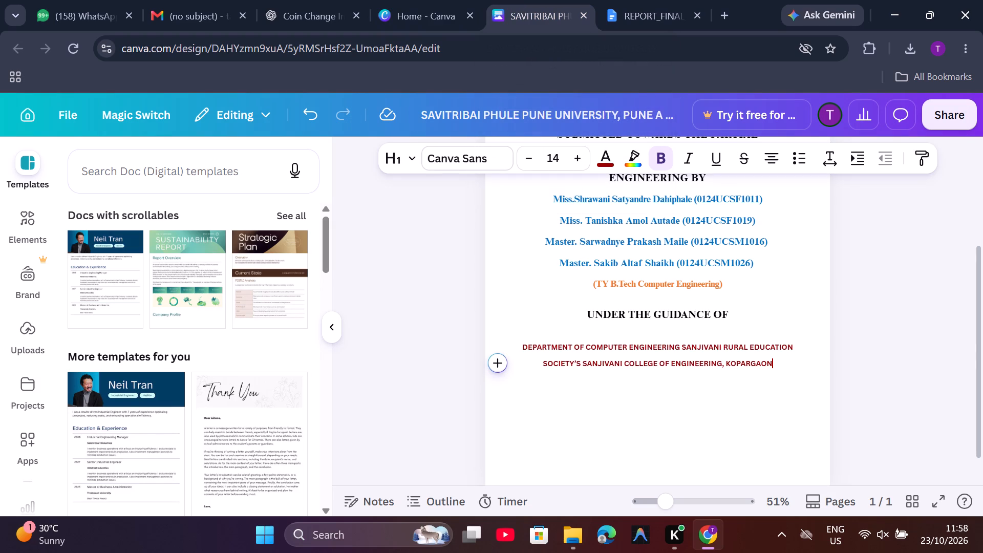
Change the font of the whole pasted department and college block to Times New Roman MT.
click(490, 157)
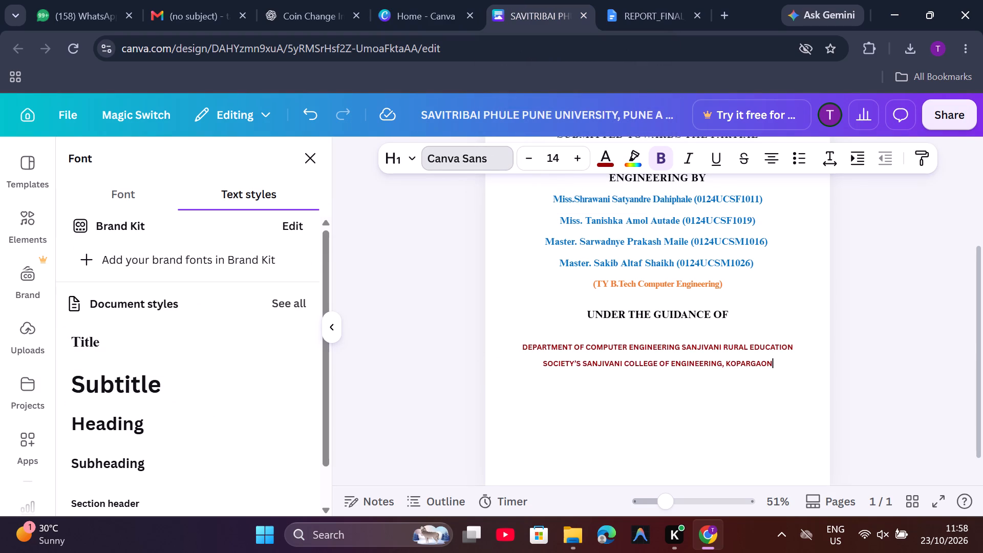
drag(775, 366, 524, 346)
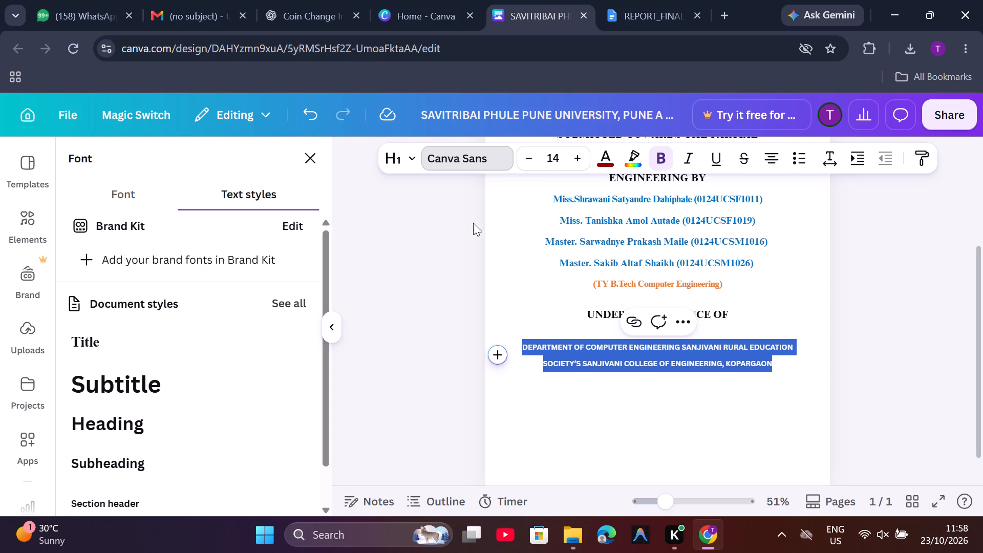
click(124, 190)
click(134, 362)
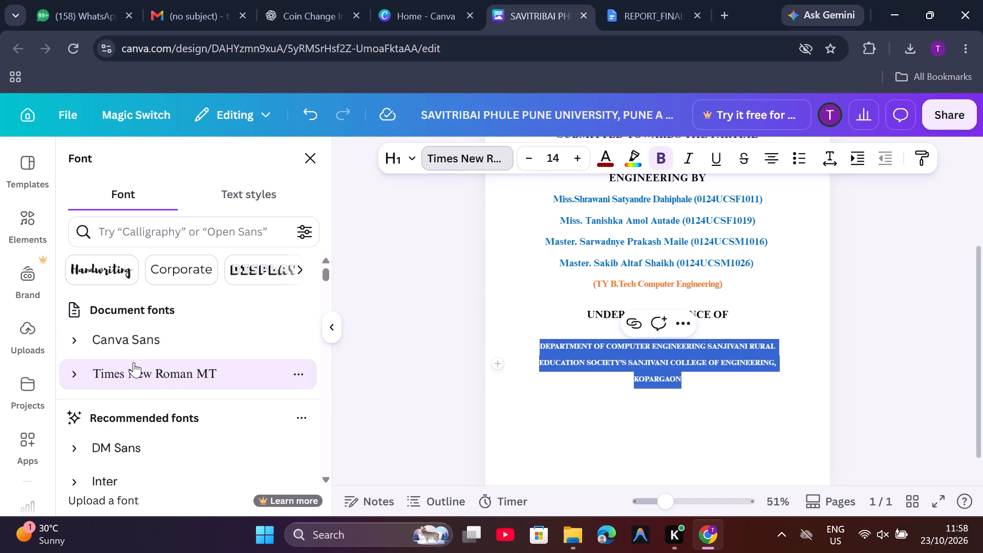
Set the font size of the department and college block to 20.
double_click(577, 153)
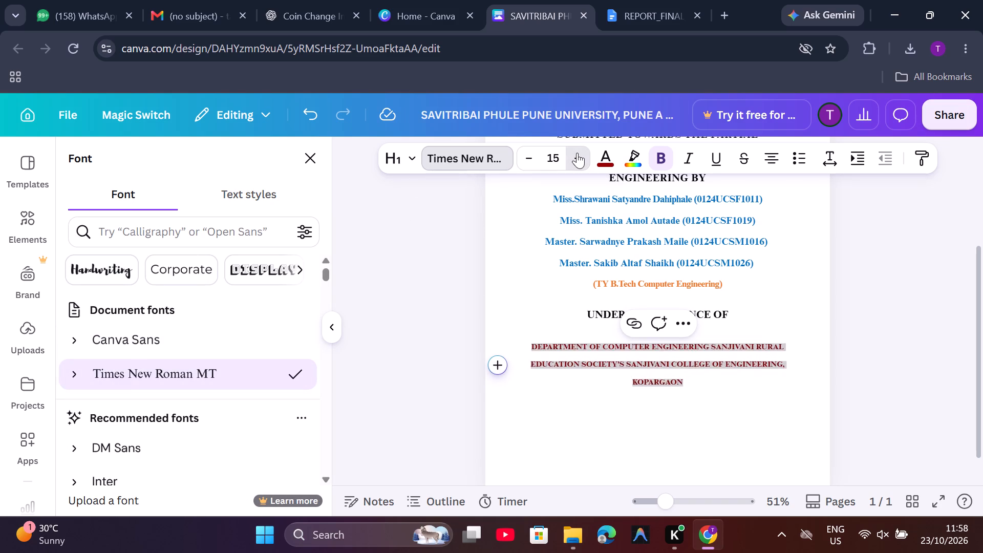
click(577, 153)
click(577, 153)
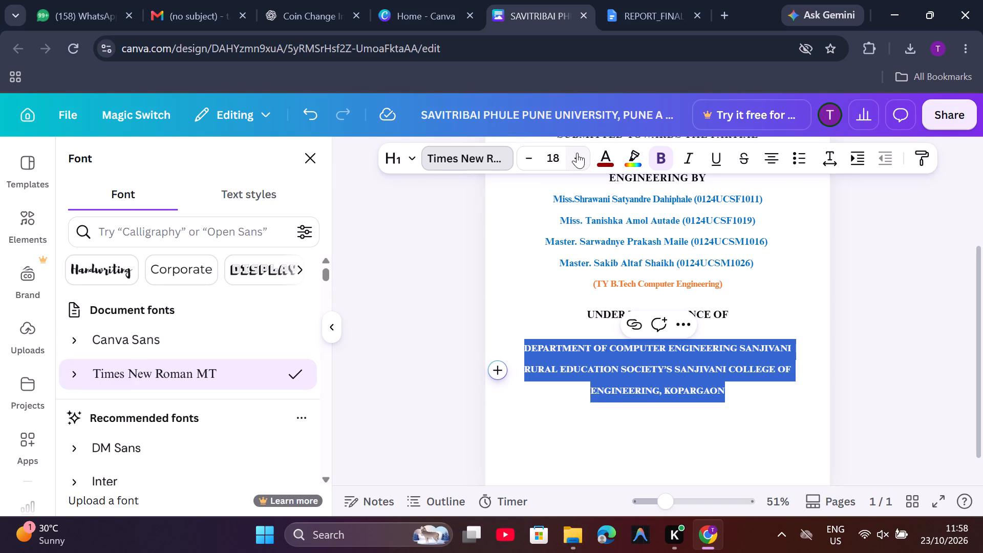
double_click(577, 153)
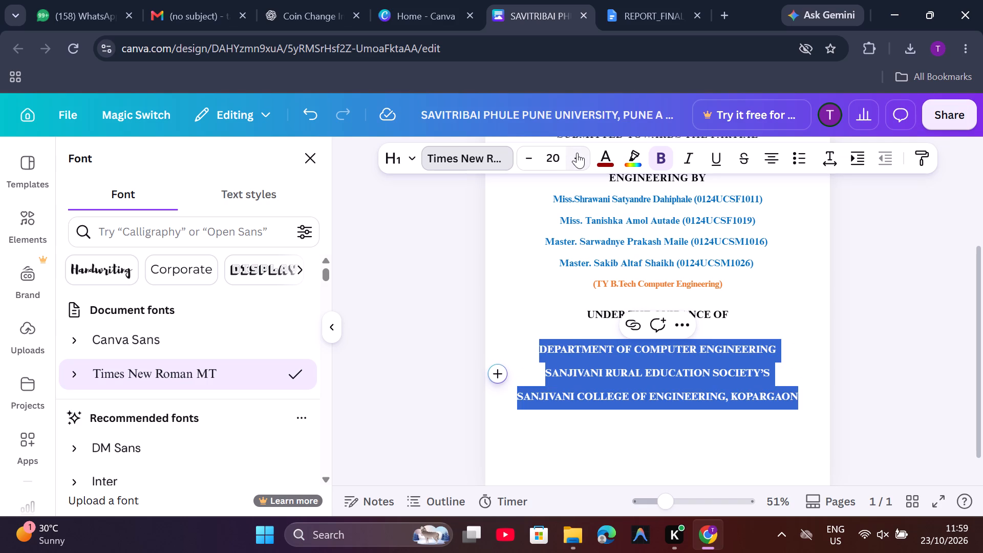
Increase the font size of the department and college block to 21.
click(577, 153)
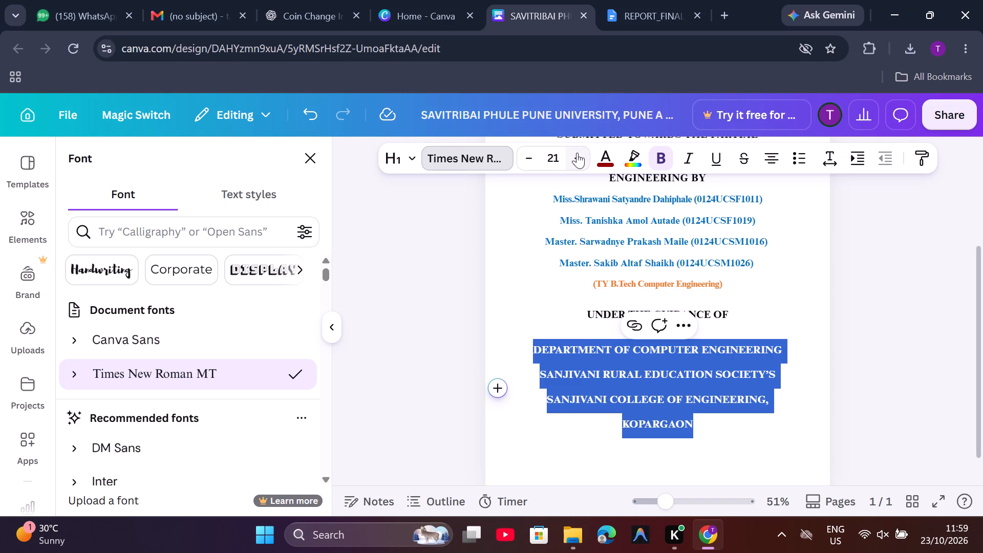
click(824, 282)
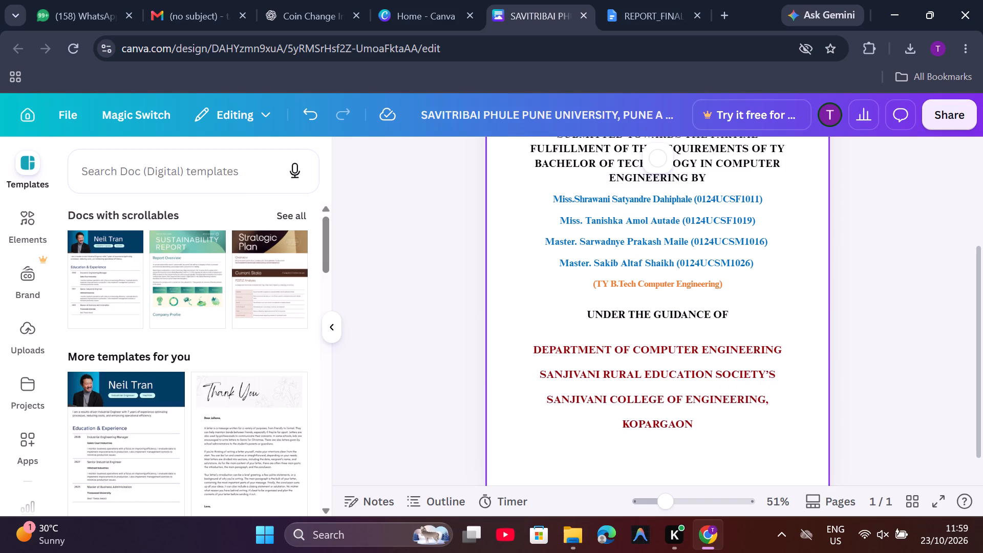
Switch to the REPORT_FINAL_IOT Google Doc and copy the professor's name line under "UNDER THE GUIDANCE OF".
click(610, 1)
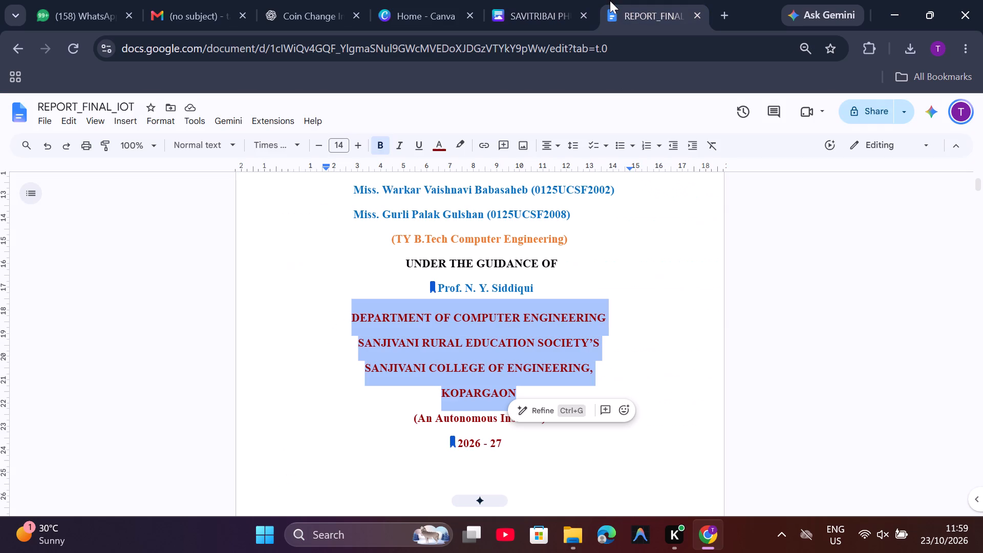
drag(539, 286, 475, 280)
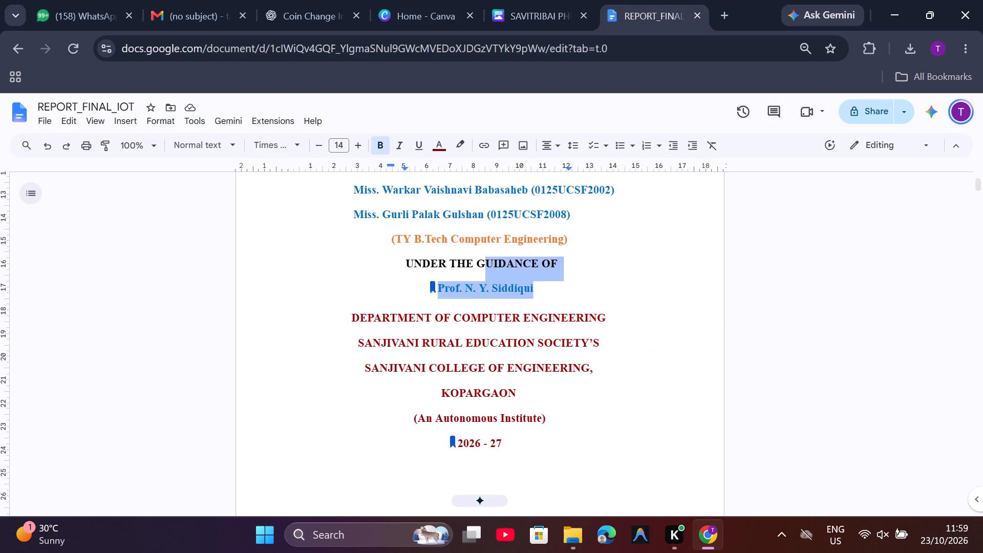
drag(475, 280, 430, 287)
key(ctrl+c)
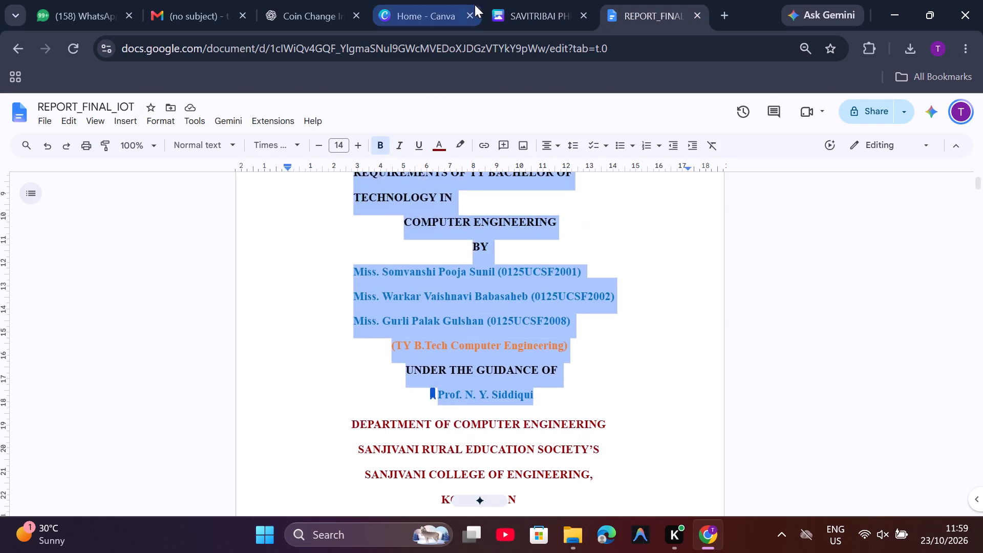
Back in the Canva Doc, paste the copied professor's name on a new line below "UNDER THE GUIDANCE OF".
click(513, 3)
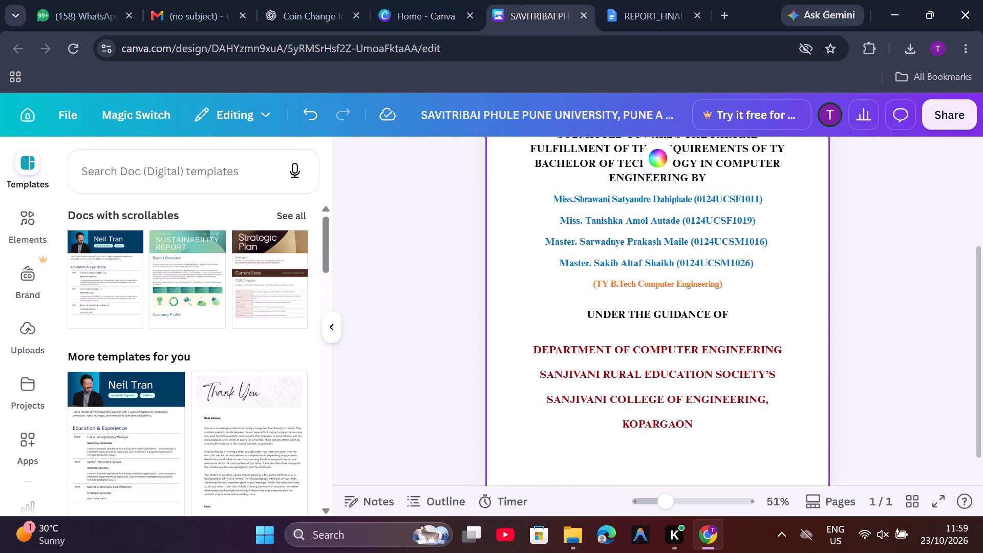
click(712, 307)
click(728, 308)
key(Return)
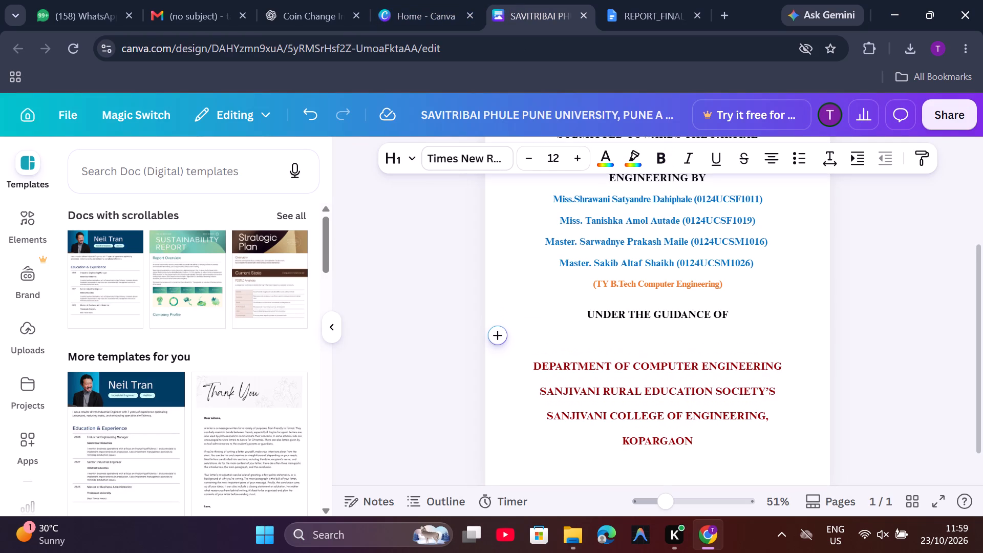
key(ctrl+v)
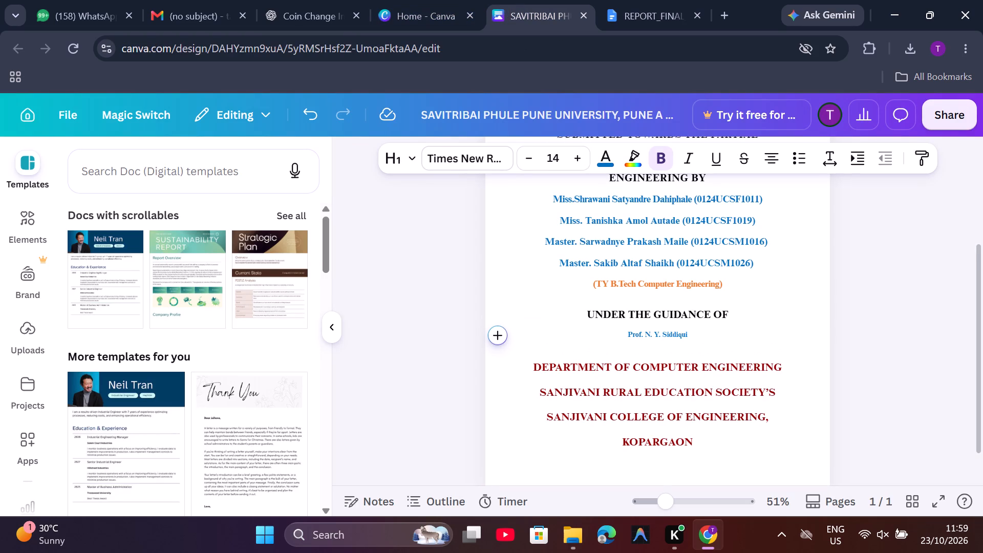
Set the font size of the professor's name line to 19, matching the student lines.
drag(690, 335, 625, 334)
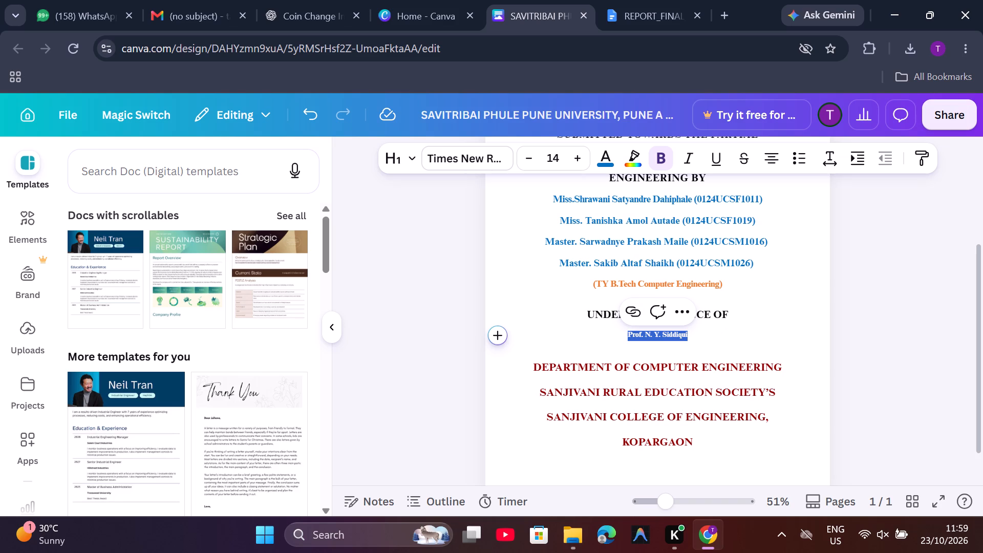
click(627, 263)
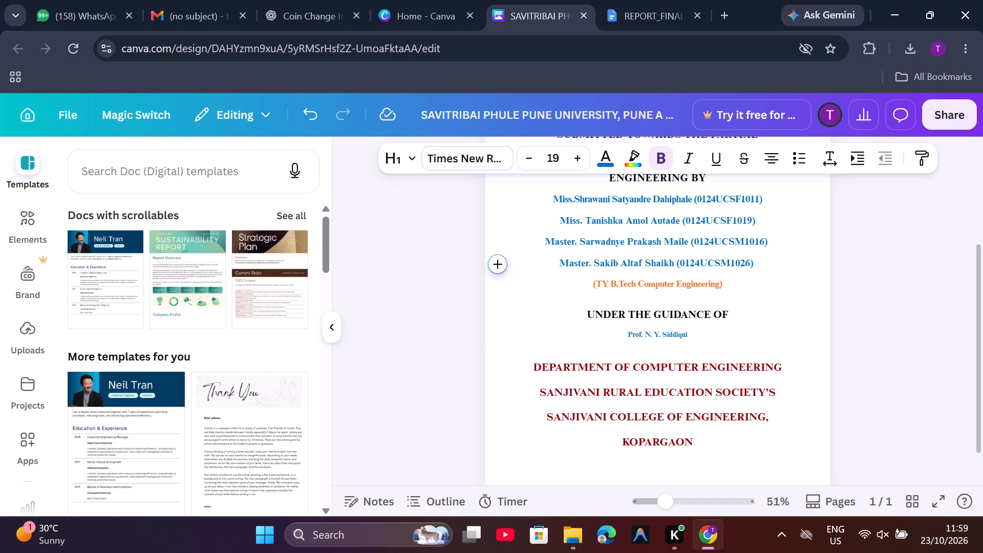
drag(693, 341, 627, 334)
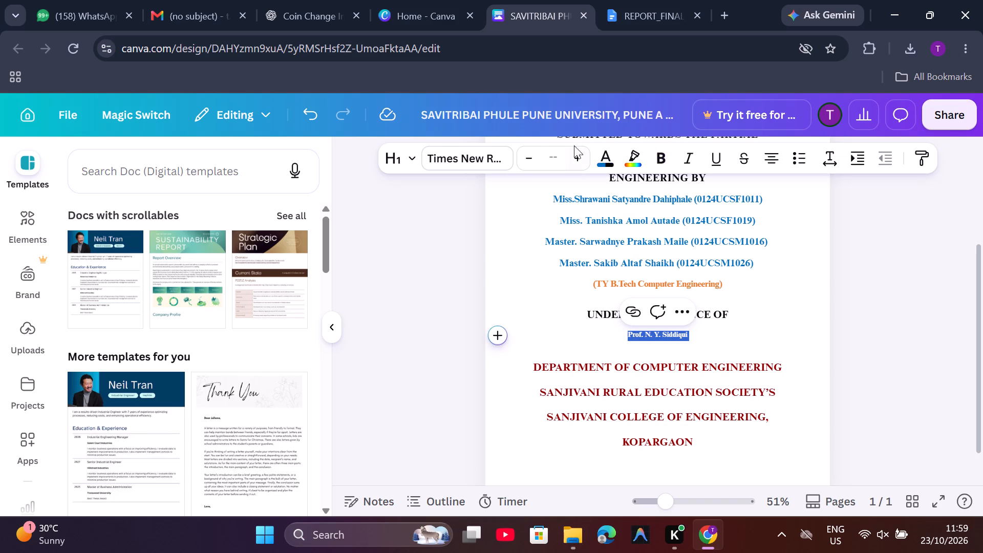
click(575, 157)
click(575, 157)
click(575, 157)
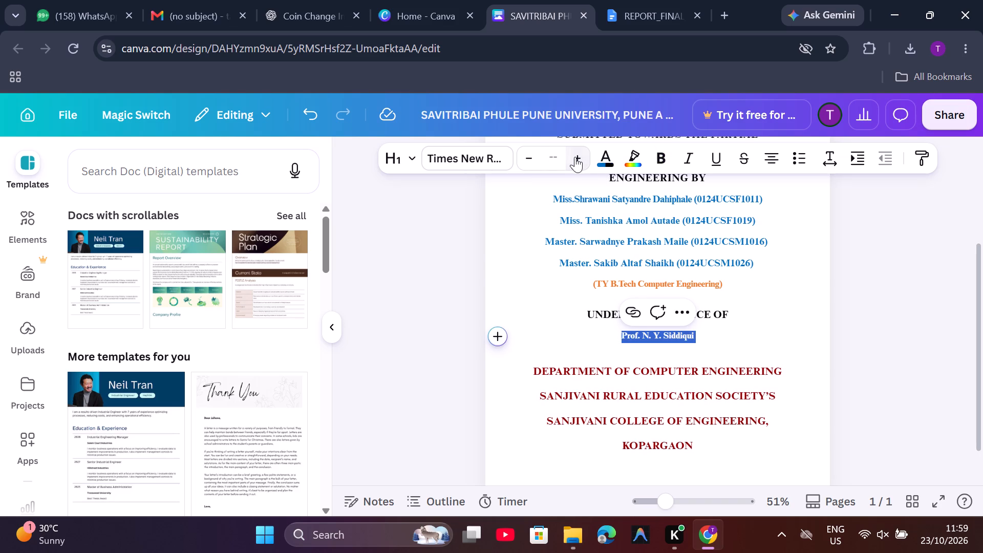
click(575, 157)
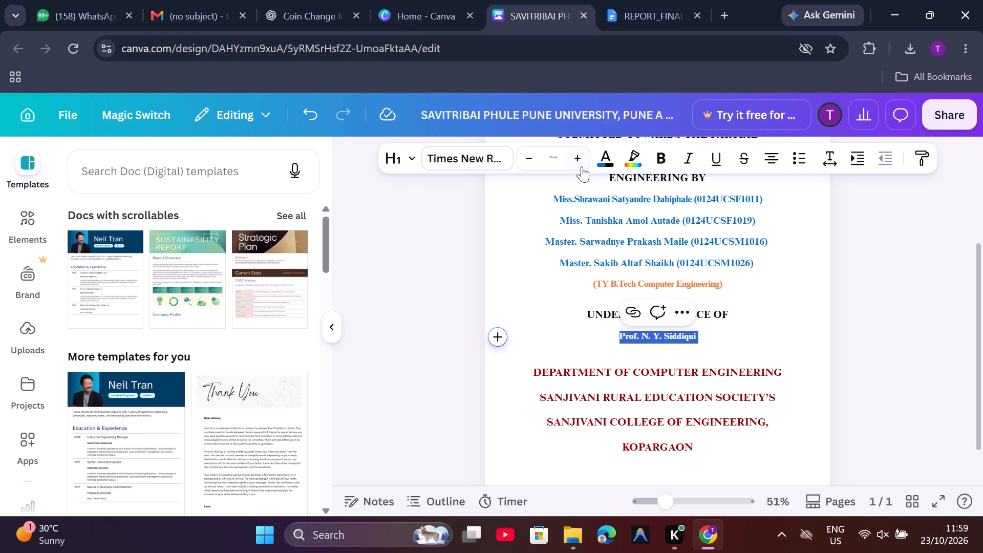
click(570, 162)
click(845, 315)
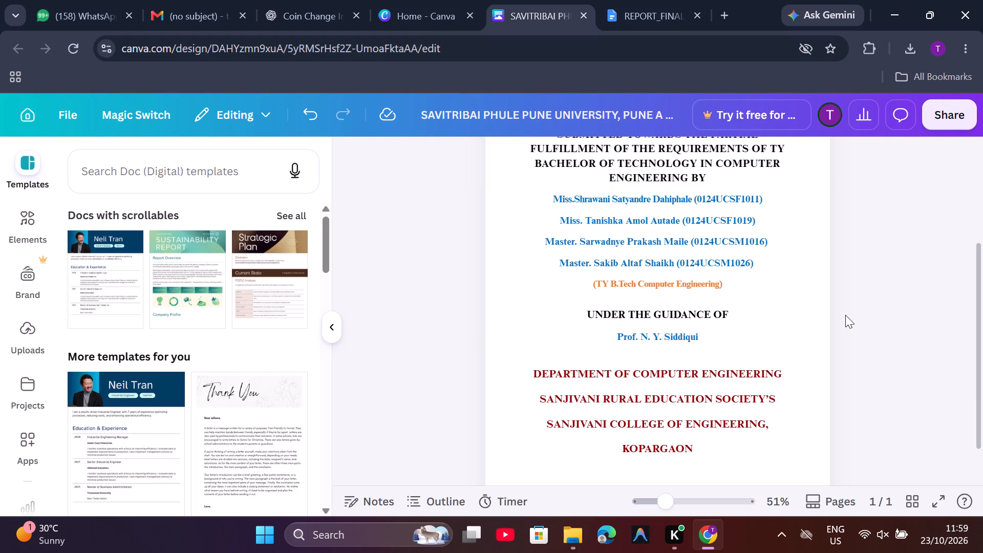
click(678, 336)
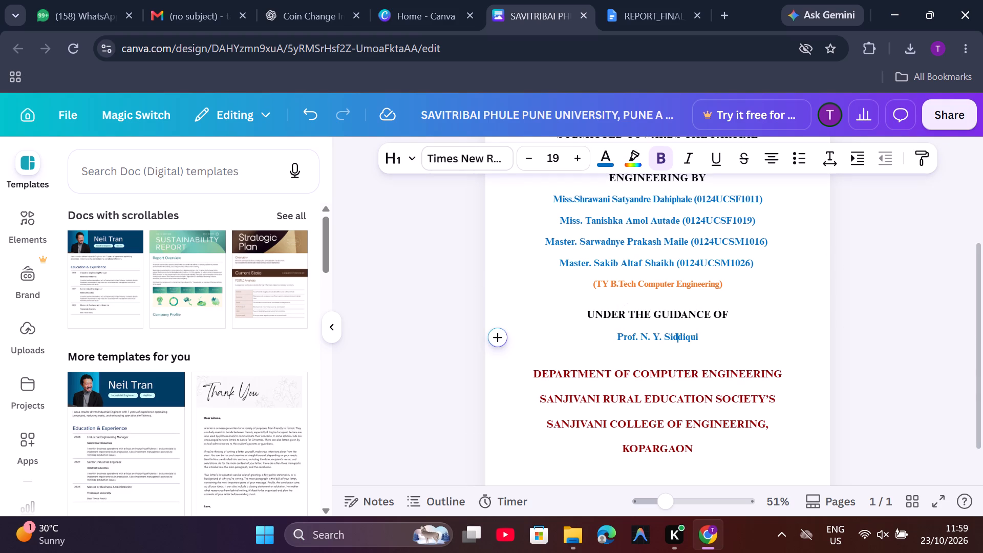
drag(615, 331, 674, 329)
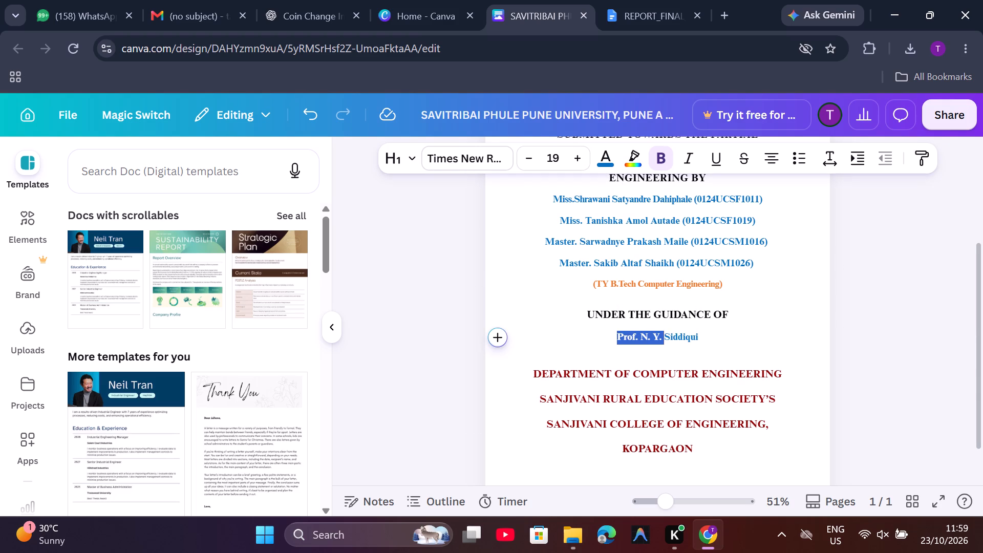
drag(674, 329, 722, 332)
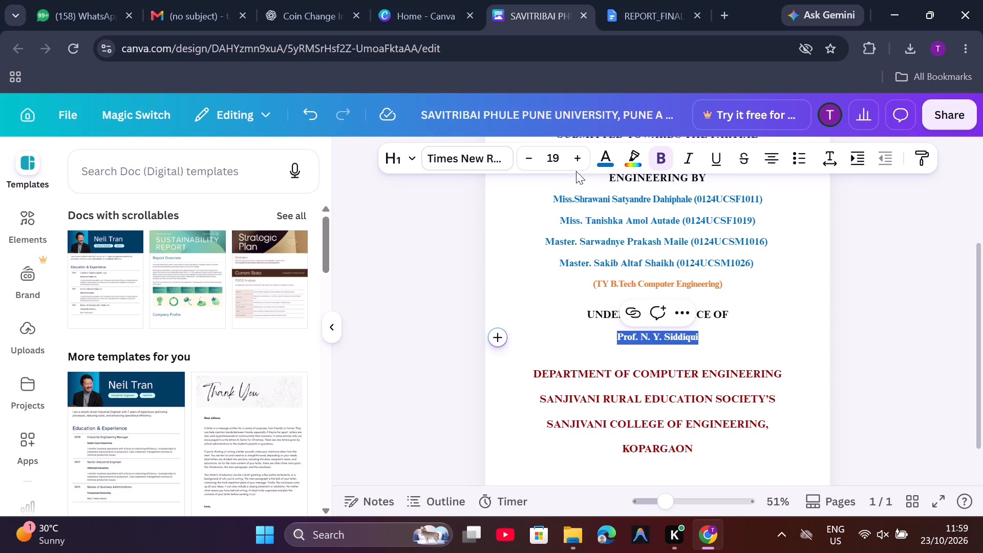
click(470, 289)
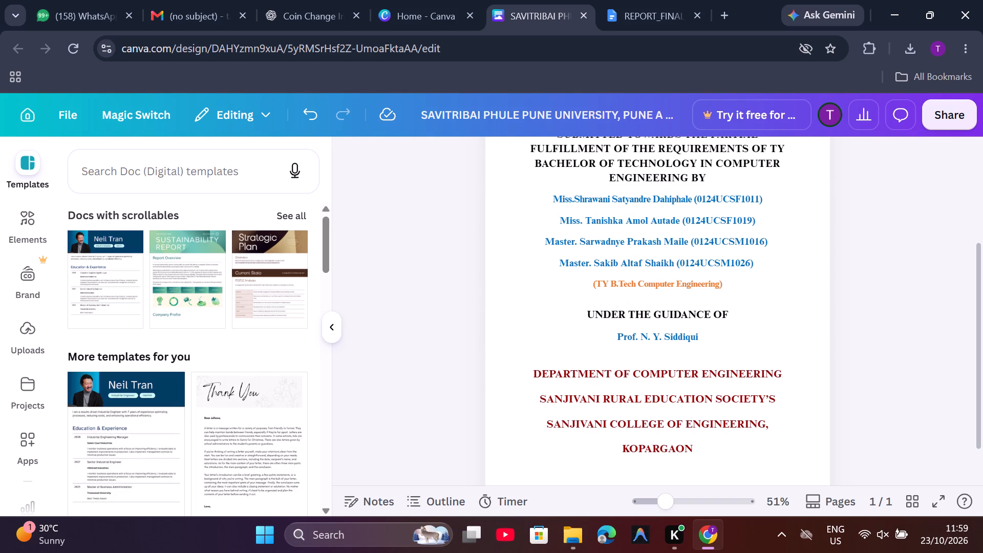
Delete the breaks before "DEPARTMENT OF COMPUTER ENGINEERING" to tighten the dark red block, and insert one new break above it.
click(532, 372)
key(BackSpace)
key(BackSpace)
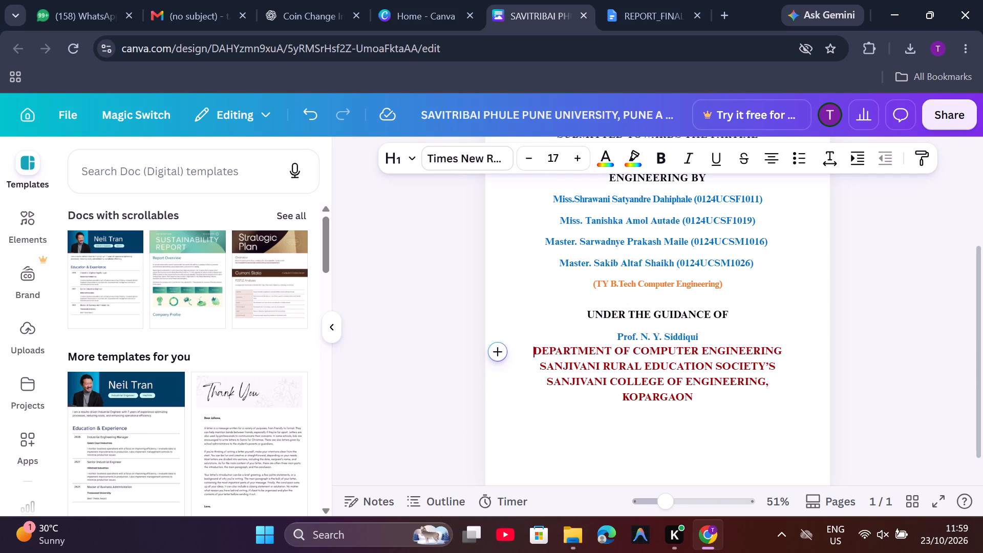
key(Return)
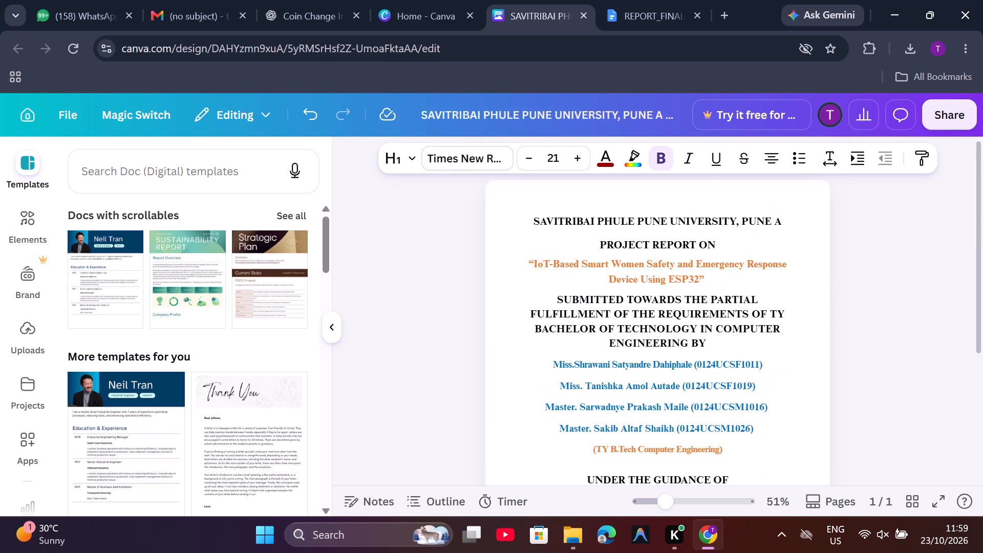
Switch to the REPORT_FINAL_IOT Google Doc and copy the lines "(An Autonomous Institute)" and "2026 - 27".
drag(634, 0, 587, 431)
drag(571, 449, 649, 19)
click(509, 370)
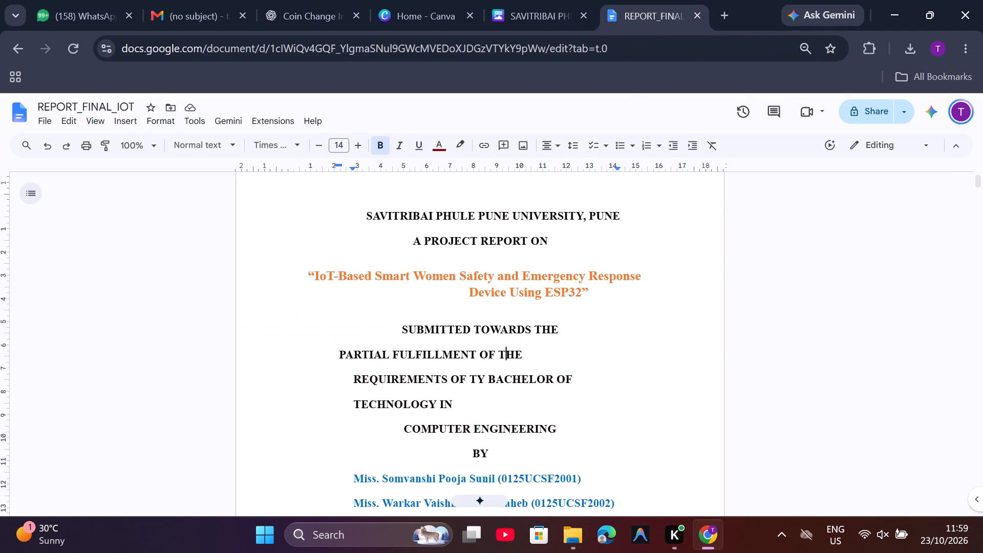
scroll(509, 370, down, 7)
scroll(509, 370, up, 1)
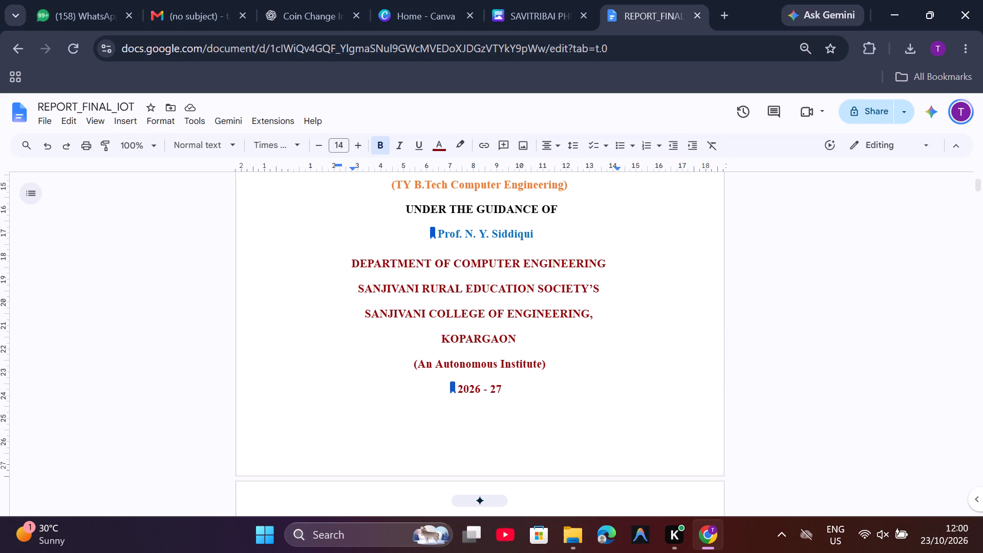
drag(414, 365, 567, 393)
key(ctrl+c)
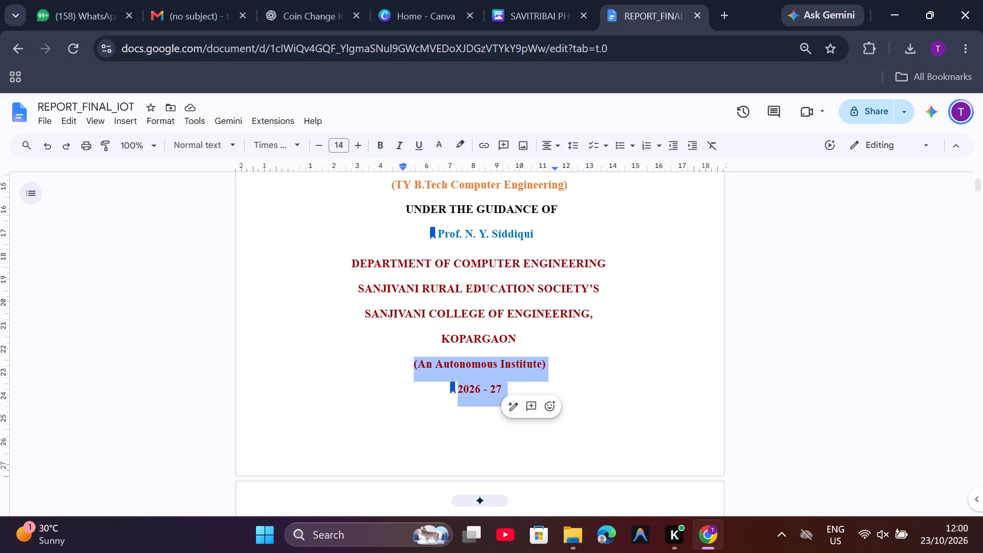
Back in the Canva Doc, paste the copied institute and year text on a new line below "KOPARGAON".
click(552, 11)
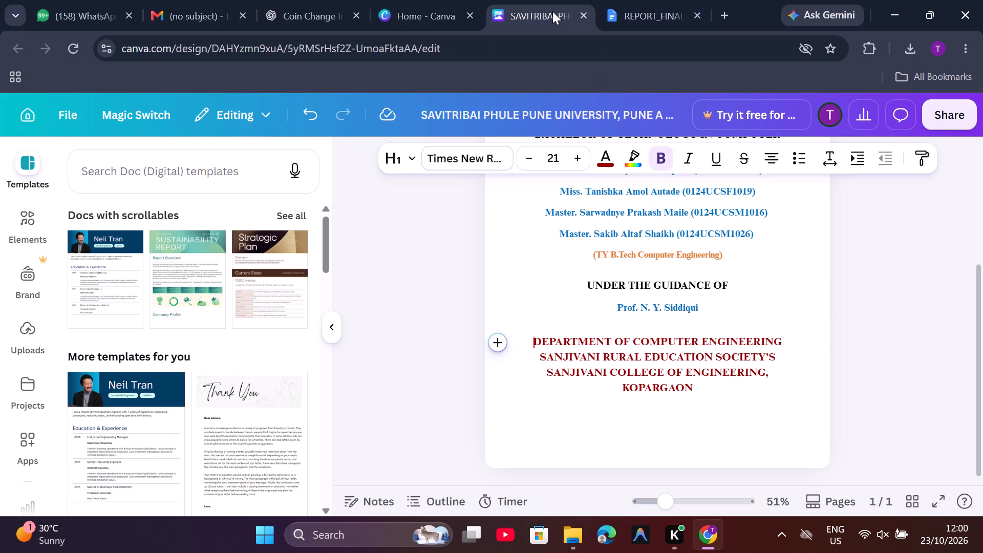
click(700, 387)
key(Return)
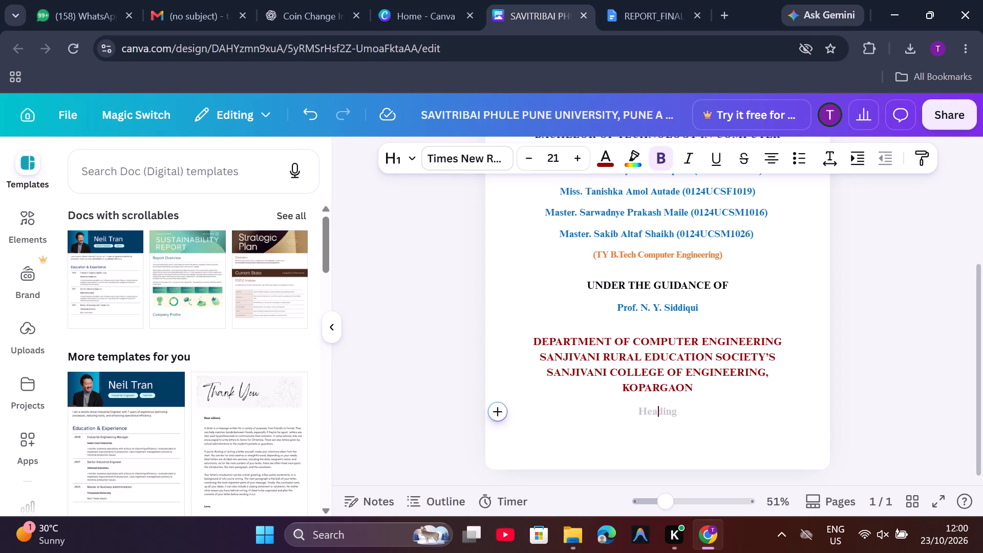
key(ctrl+v)
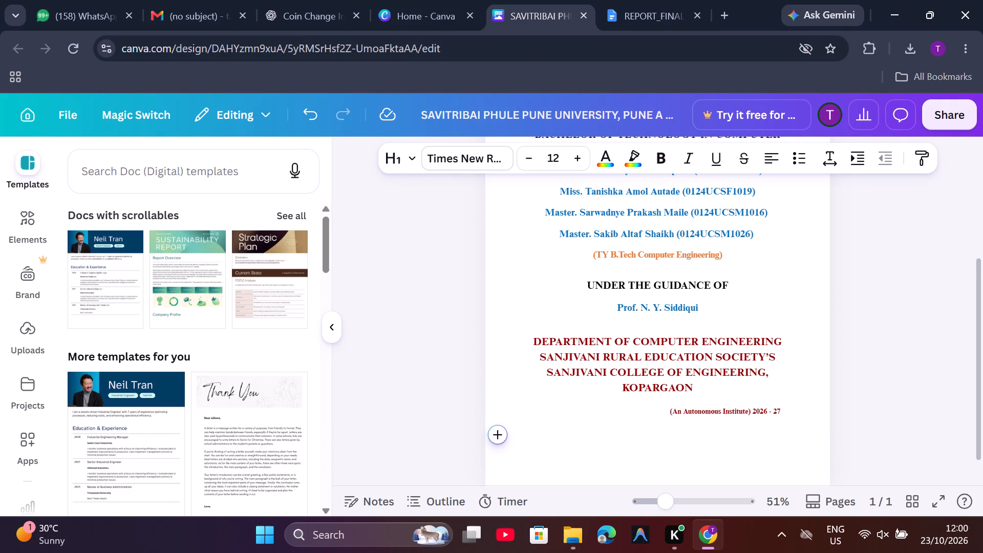
Remove the extra indentation before "(An Autonomous Institute) 2026 - 27" so the text sits centered under the college name.
click(667, 410)
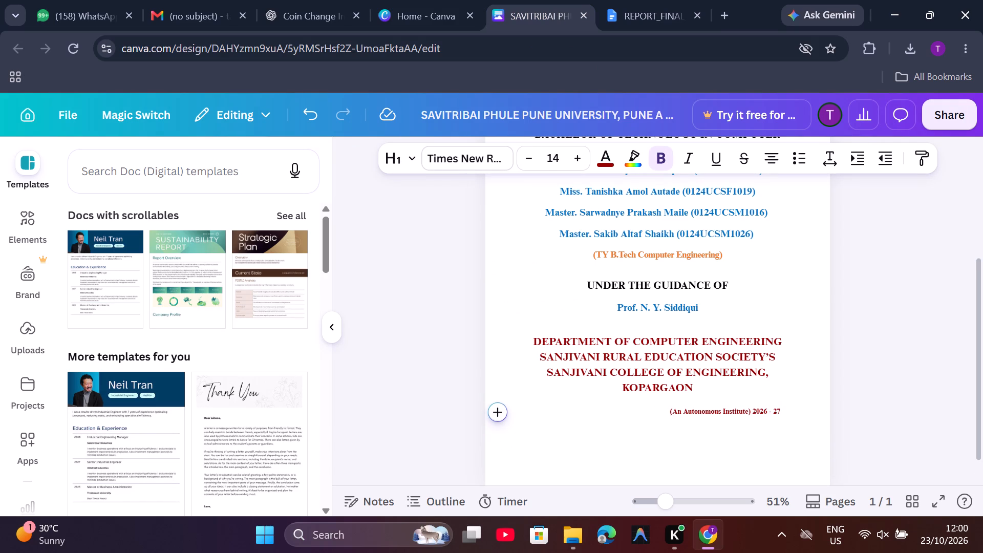
key(BackSpace)
key(BackSpace)
key(BackSpace)
key(BackSpace)
key(BackSpace)
key(BackSpace)
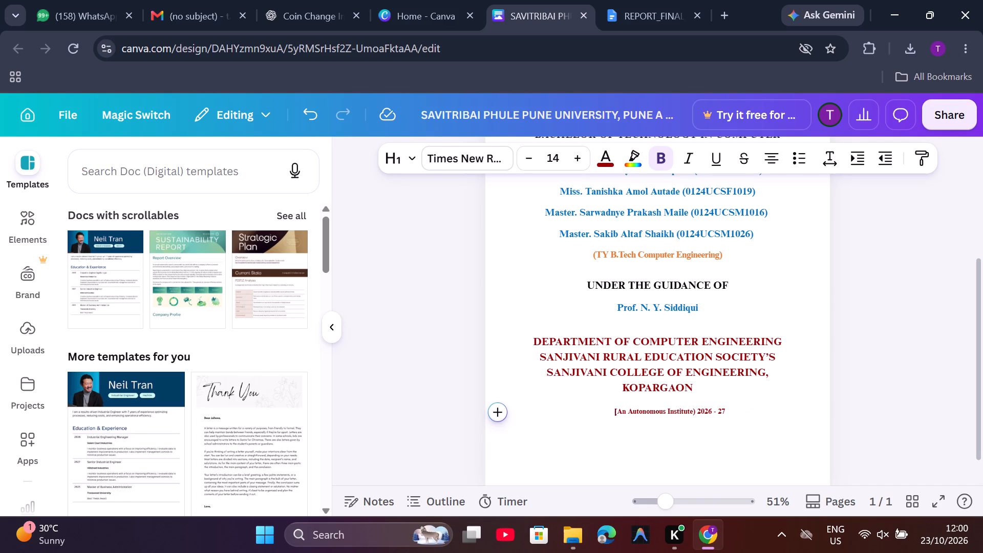
Split "2026 - 27" onto its own line below "(An Autonomous Institute)".
drag(616, 412, 784, 405)
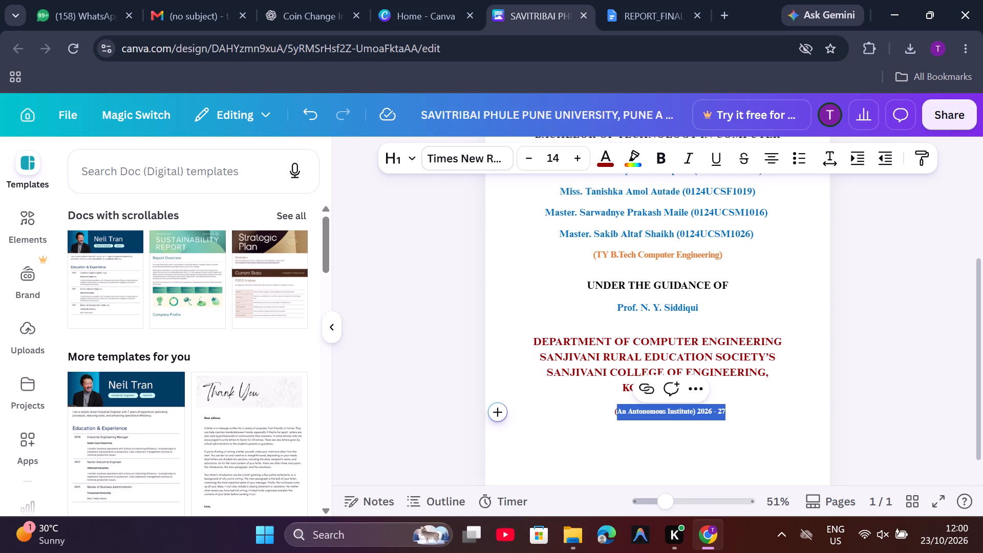
click(608, 411)
drag(608, 411, 779, 415)
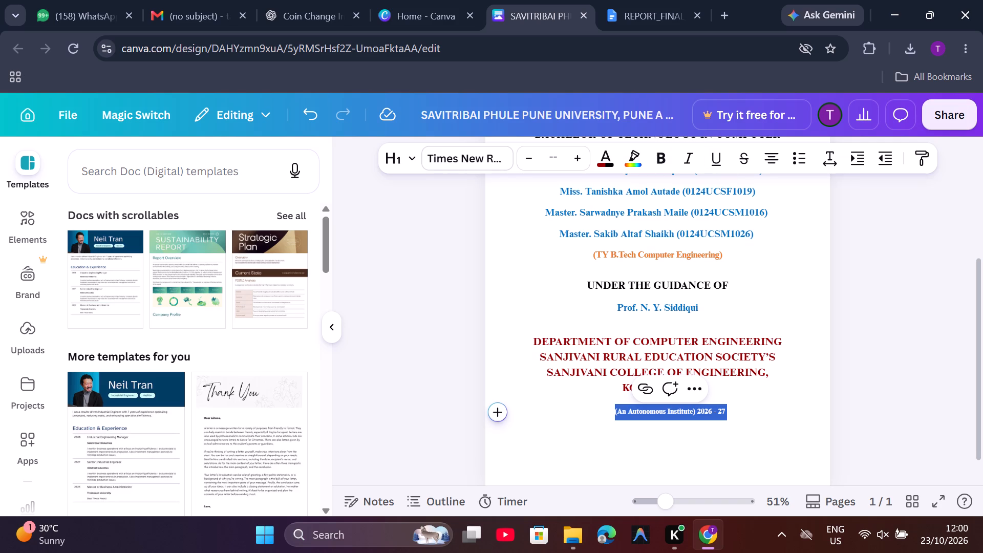
click(697, 412)
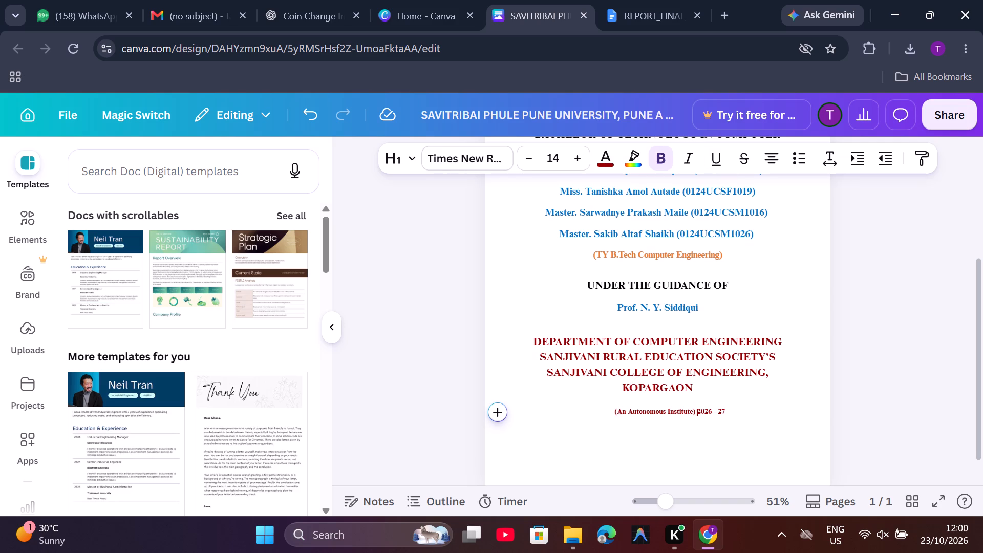
key(Return)
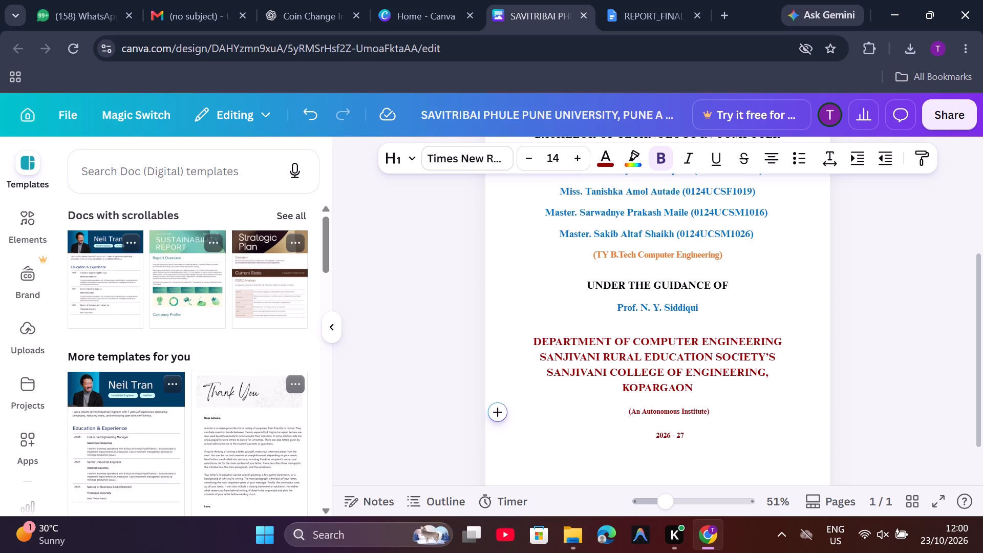
Reduce the line spacing of the "(An Autonomous Institute)" and "2026 - 27" lines to 1.84.
drag(626, 411, 693, 436)
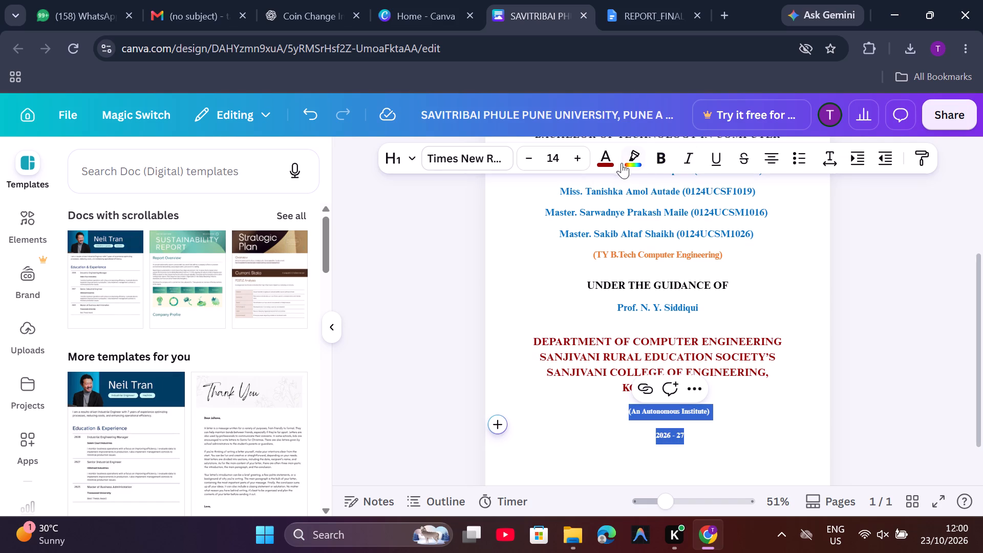
click(829, 147)
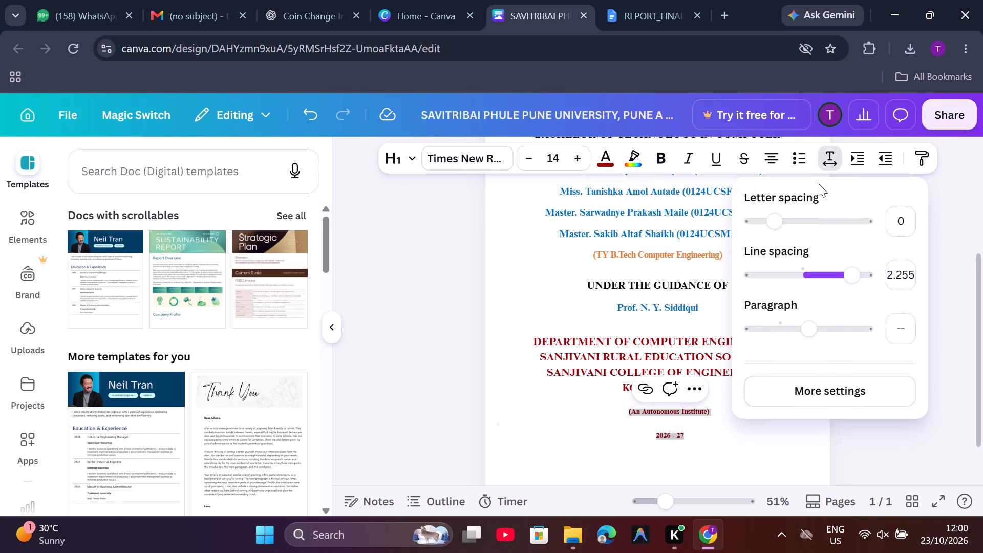
drag(847, 275, 828, 276)
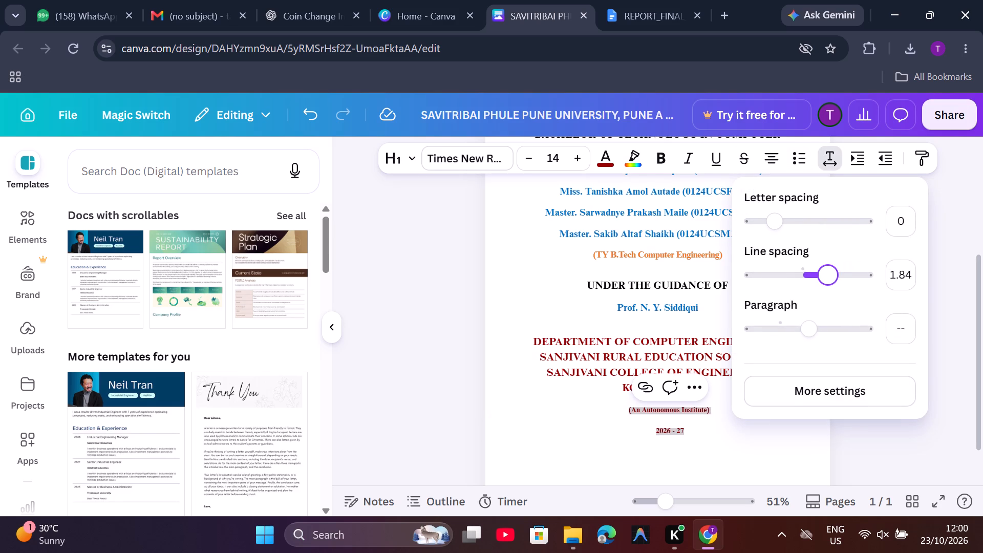
Reduce the line spacing of the "(An Autonomous Institute)" and "2026 - 27" lines to 0.5.
drag(828, 276, 747, 285)
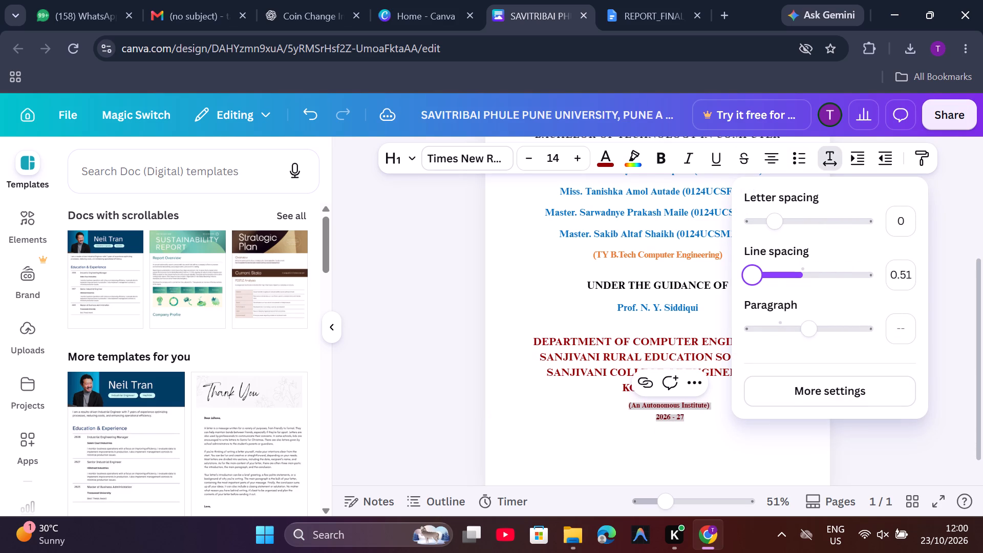
drag(747, 285, 744, 282)
drag(744, 282, 714, 291)
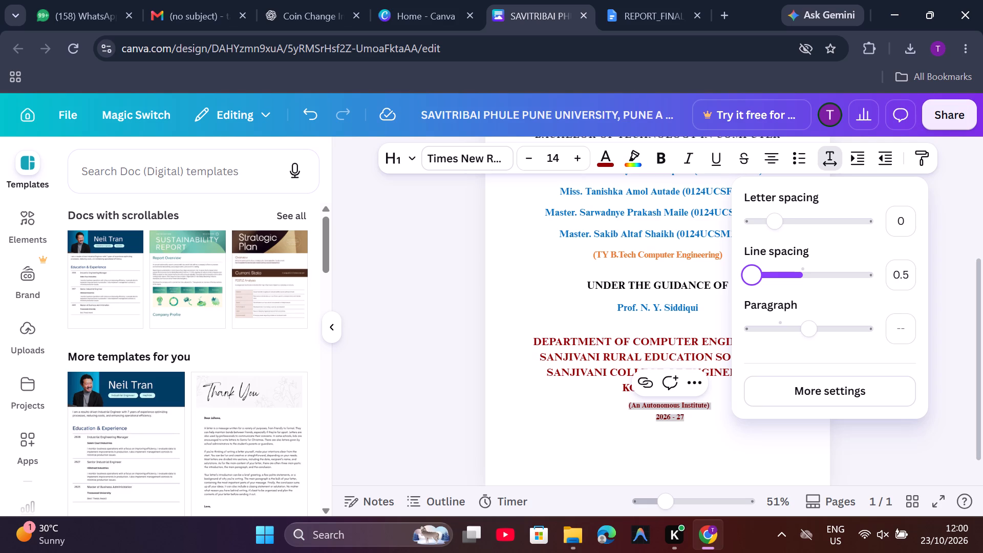
click(497, 396)
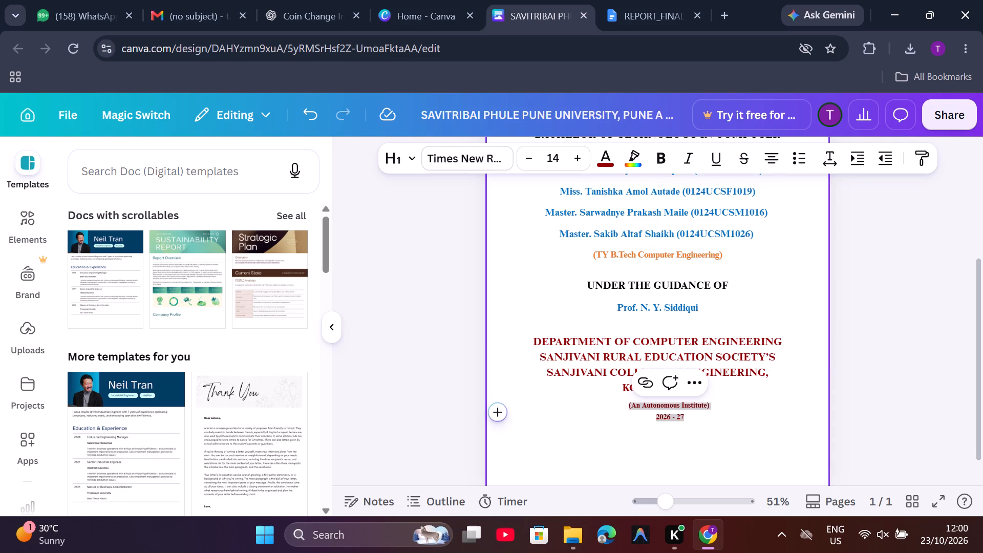
Clear the indentation and centering from the "(An Autonomous Institute)" and "2026 - 27" lines so both start at the page's left margin.
drag(690, 414, 622, 395)
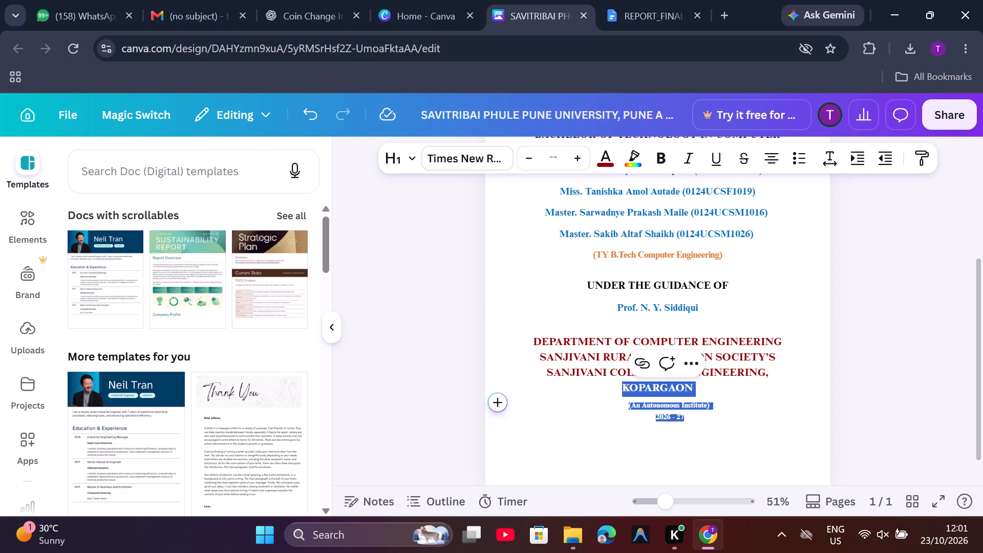
click(621, 409)
click(626, 406)
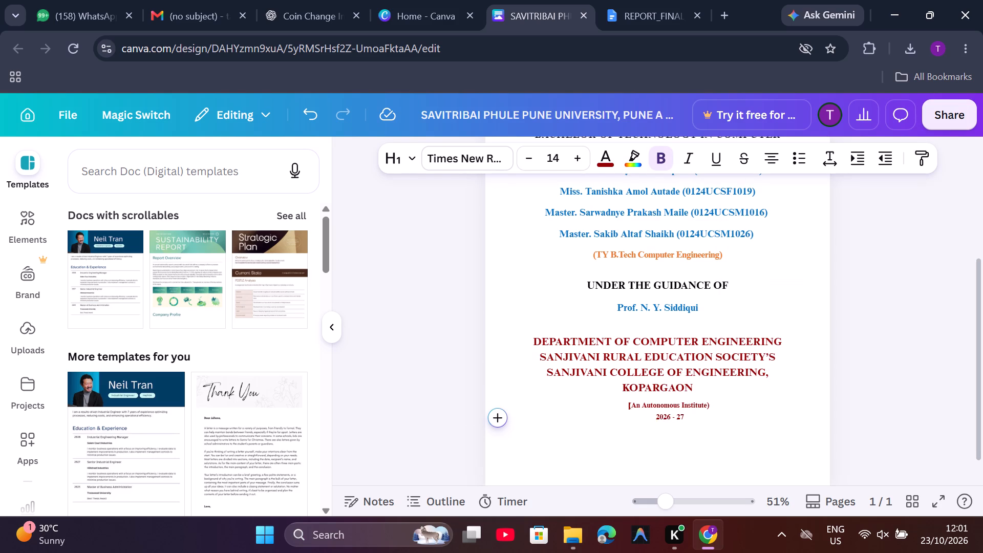
key(BackSpace)
key(BackSpace)
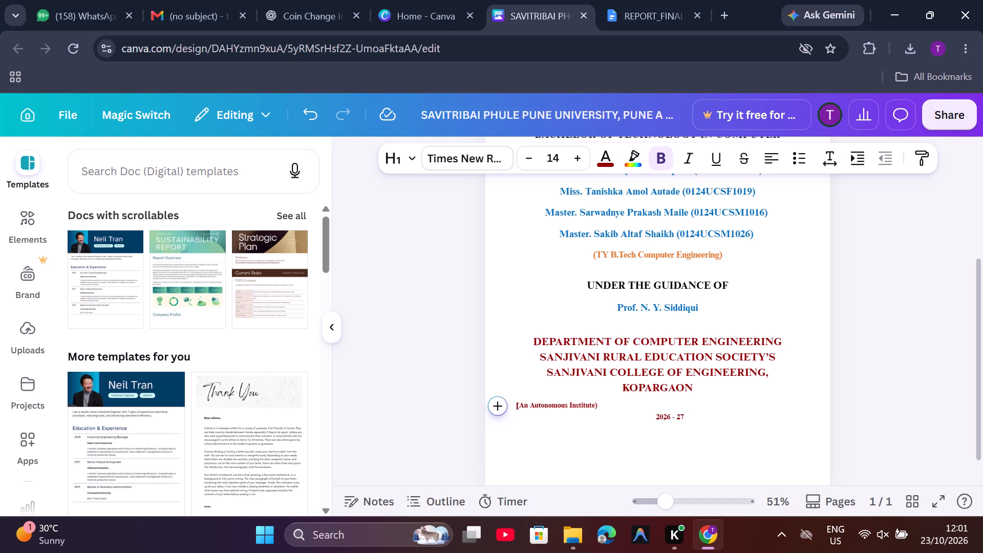
click(655, 418)
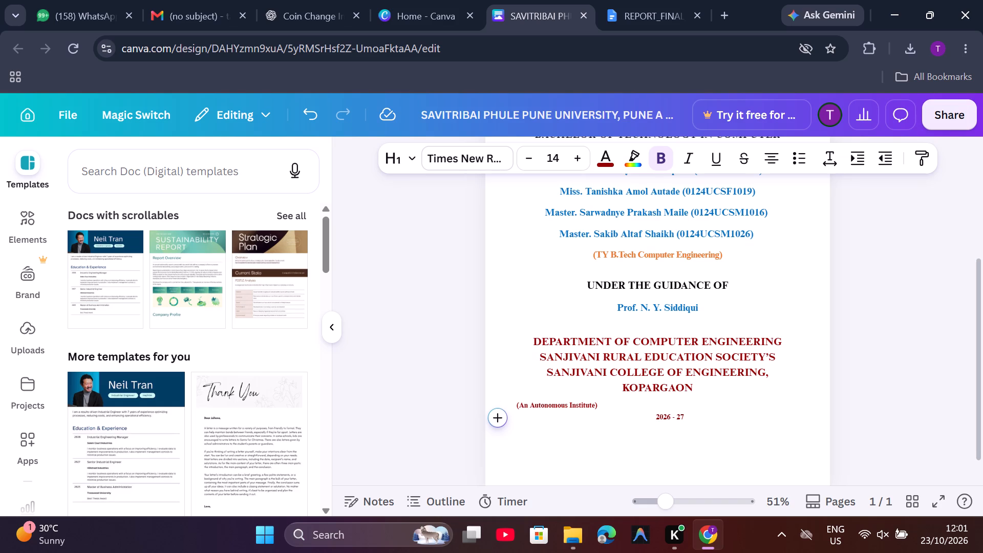
key(BackSpace)
key(BackSpace)
Enlarge the "(An Autonomous Institute)" and "2026 - 27" text by a net four font-size increments.
drag(547, 420, 514, 401)
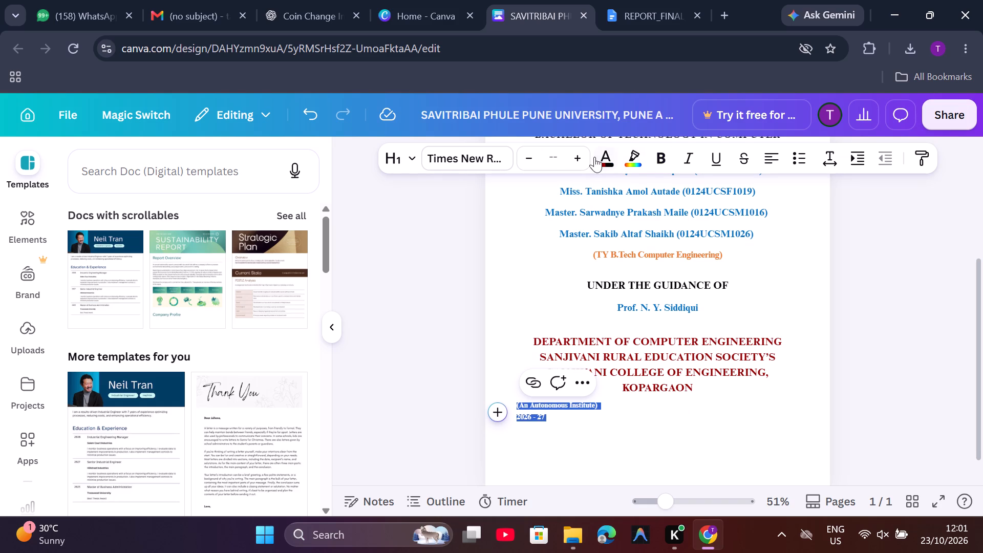
click(579, 157)
click(579, 157)
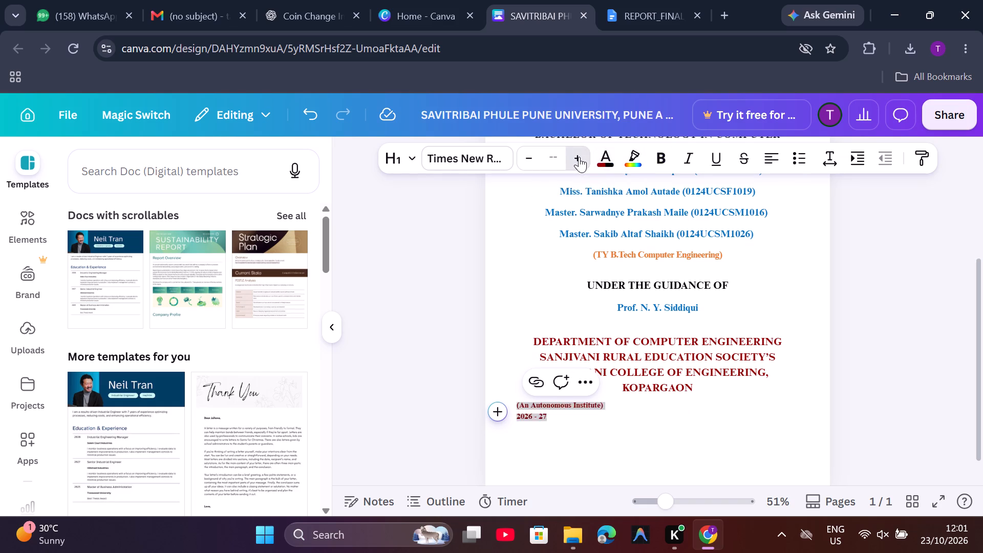
click(579, 157)
click(579, 157)
click(579, 157)
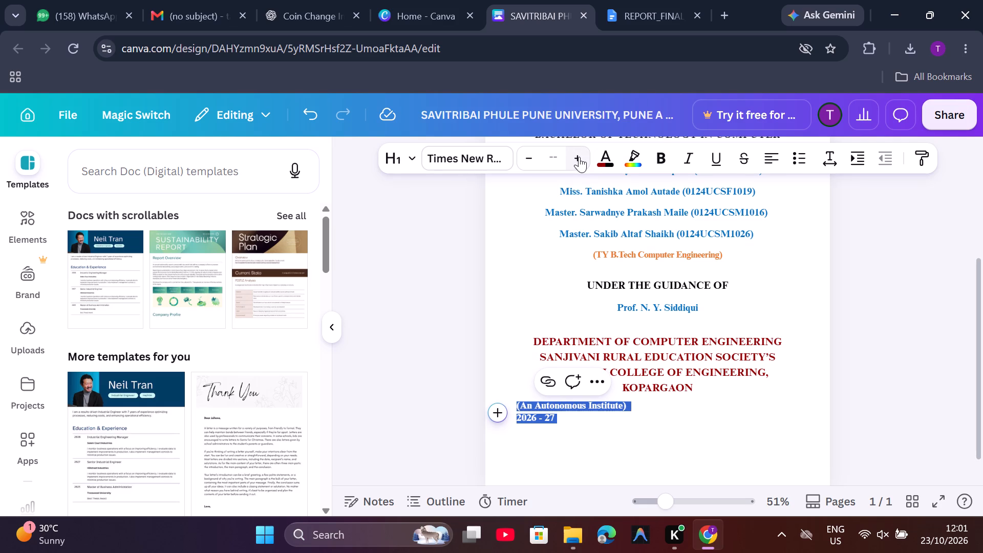
click(529, 156)
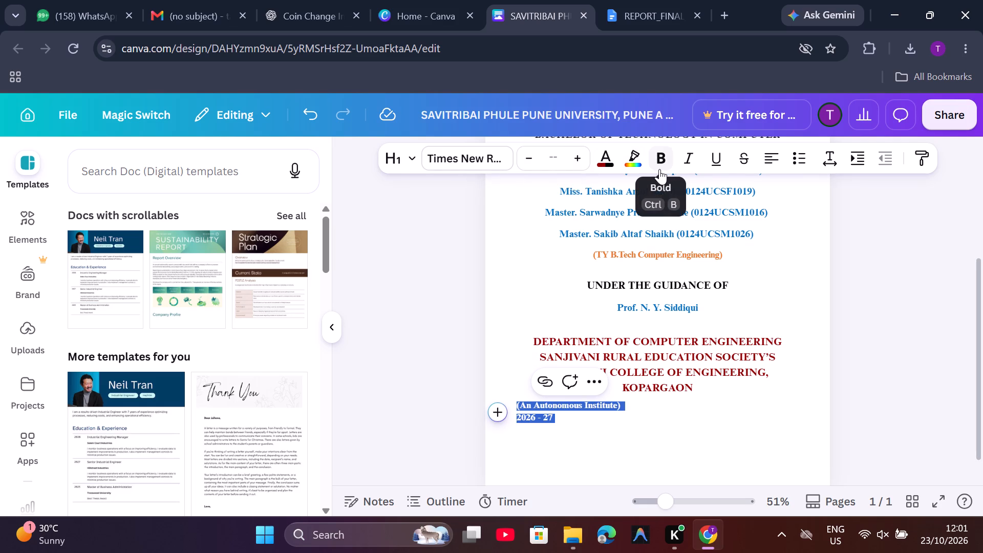
Center the "(An Autonomous Institute)" and "2026 - 27" lines under "KOPARGAON".
click(777, 151)
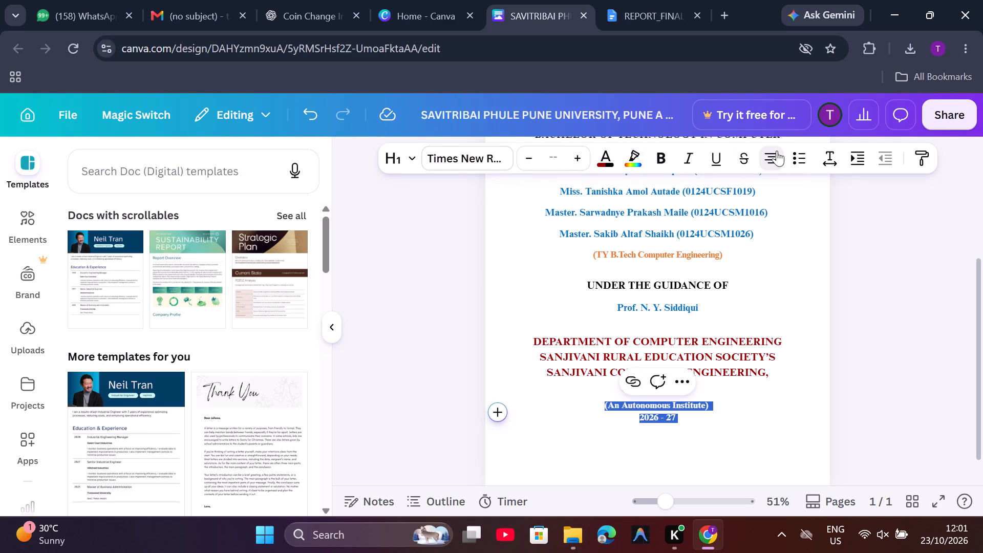
click(815, 353)
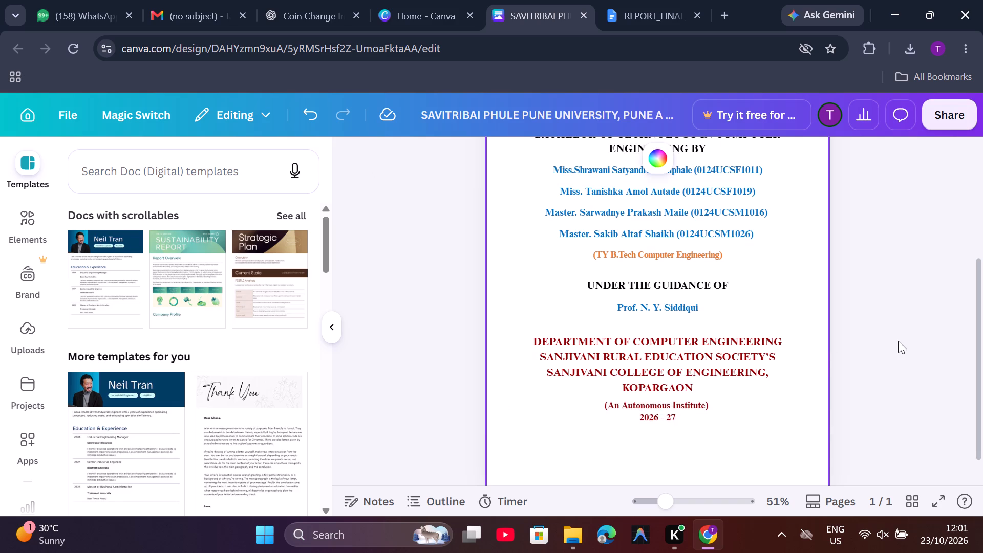
Compare the Canva cover's lower section with the REPORT_FINAL_IOT cover in Google Docs, then return to the Canva Doc.
scroll(773, 335, up, 4)
scroll(773, 335, down, 3)
click(610, 0)
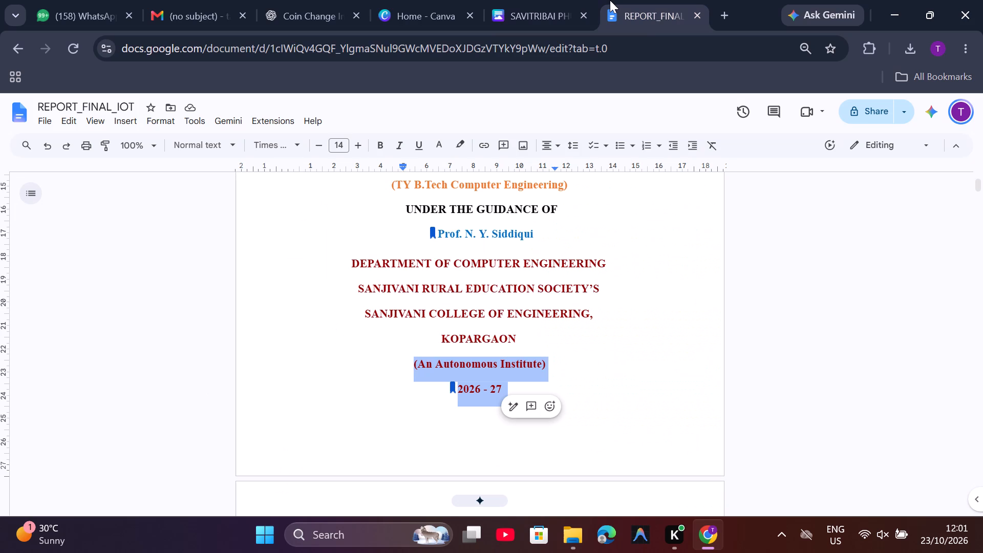
scroll(568, 295, down, 10)
scroll(568, 295, up, 11)
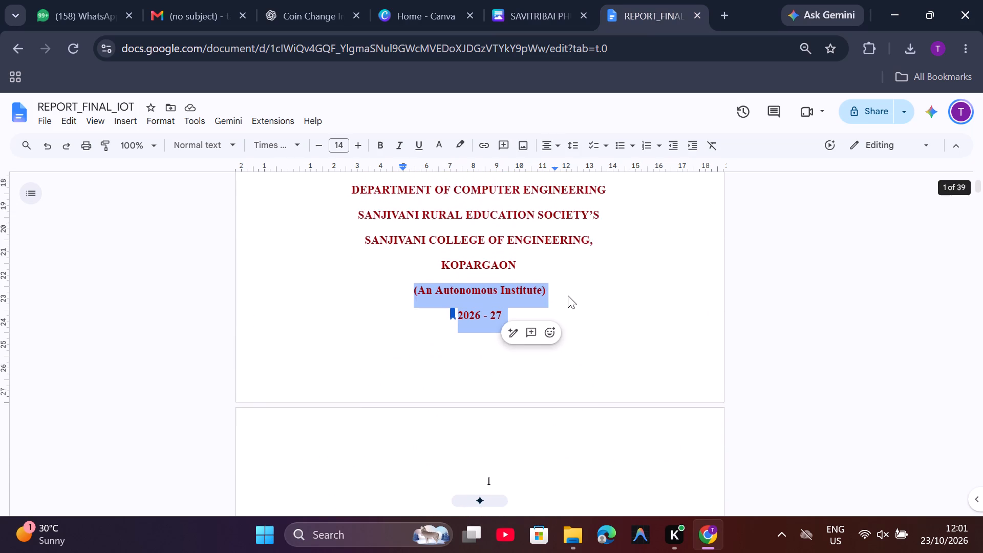
scroll(568, 295, up, 2)
click(516, 7)
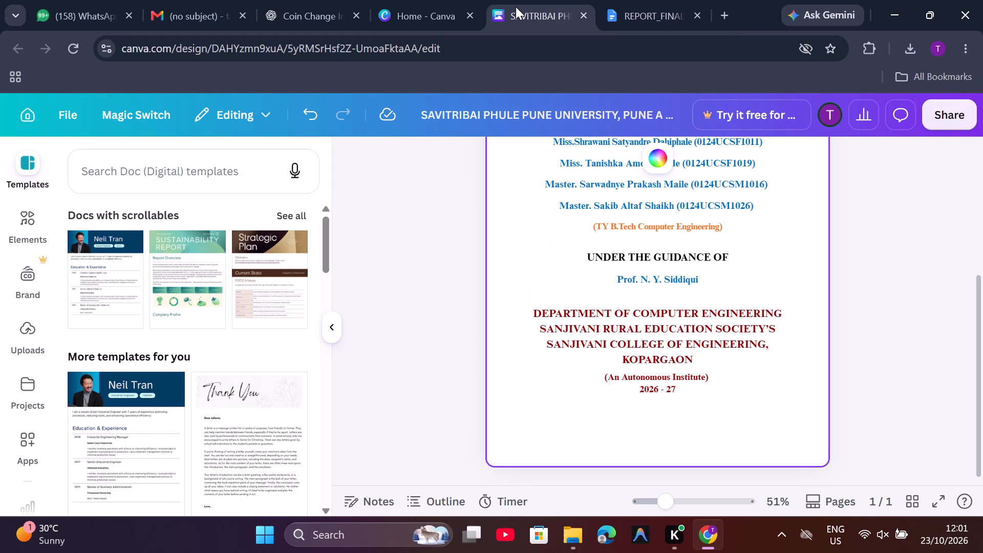
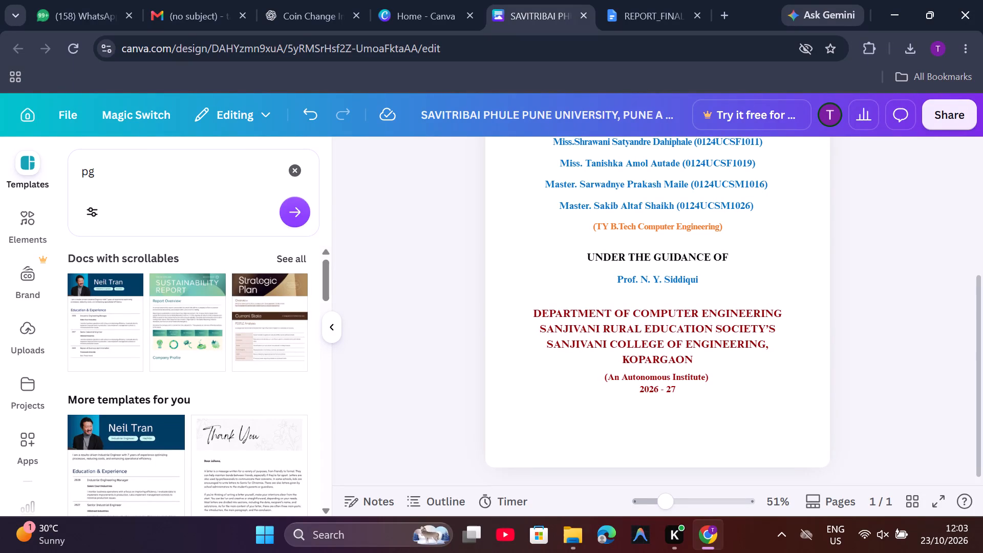
Look over the cover page from the university title down to the blank area below the "2026 - 27" line.
scroll(680, 316, down, 1)
click(544, 196)
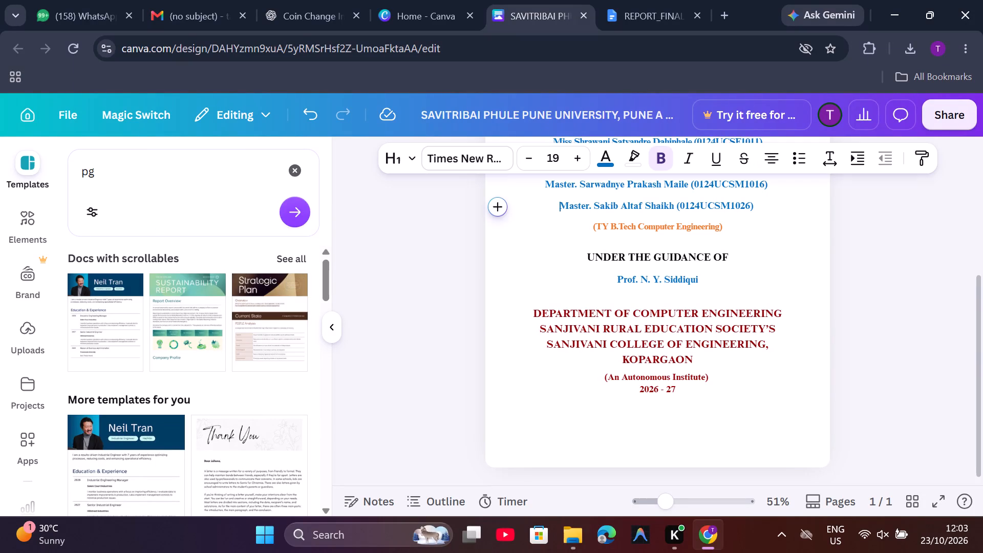
click(520, 257)
click(509, 481)
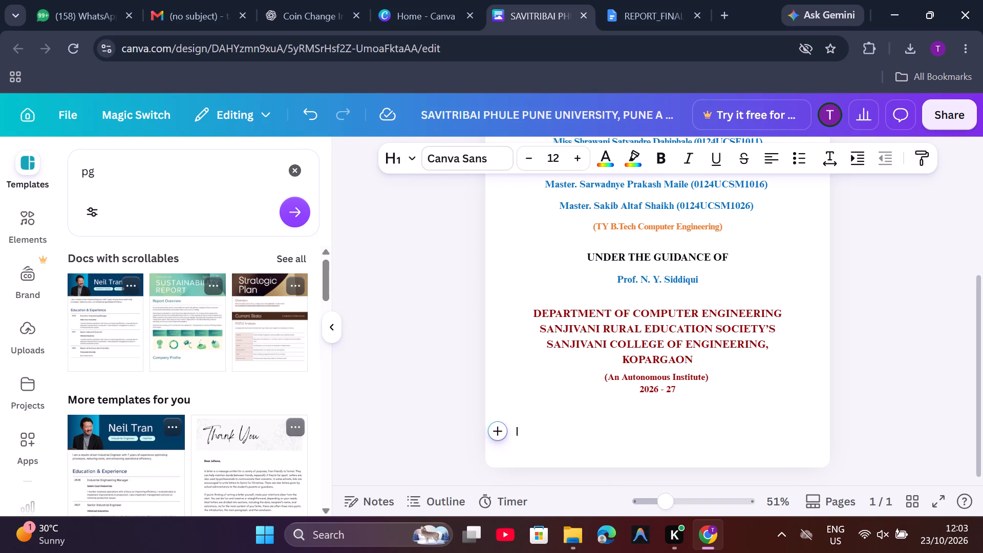
click(561, 447)
scroll(497, 470, down, 1)
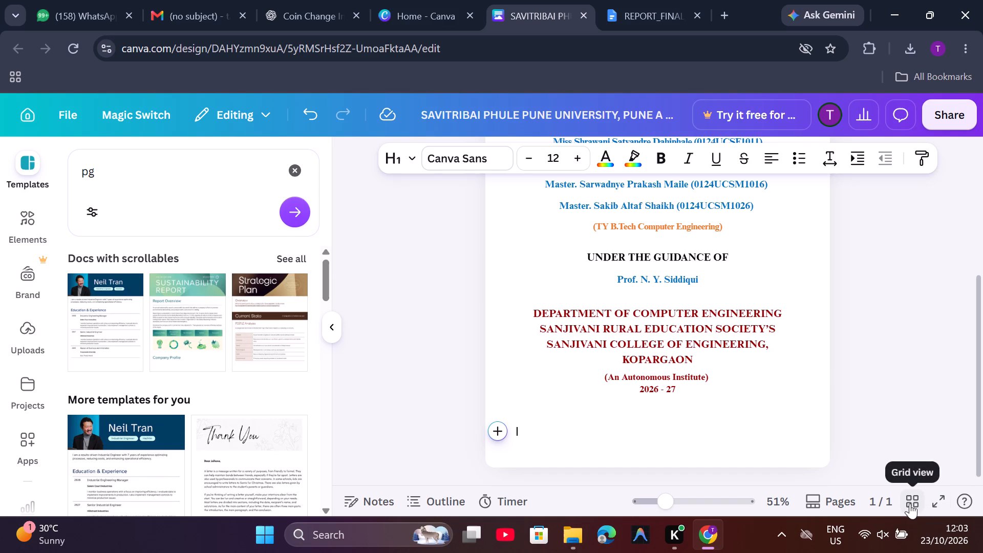
click(374, 365)
scroll(622, 379, up, 3)
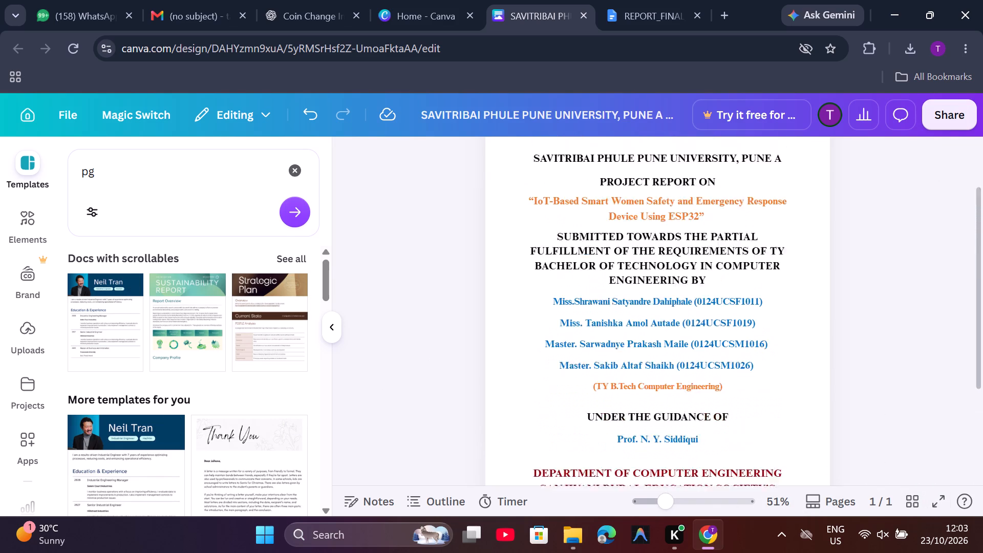
scroll(622, 379, up, 1)
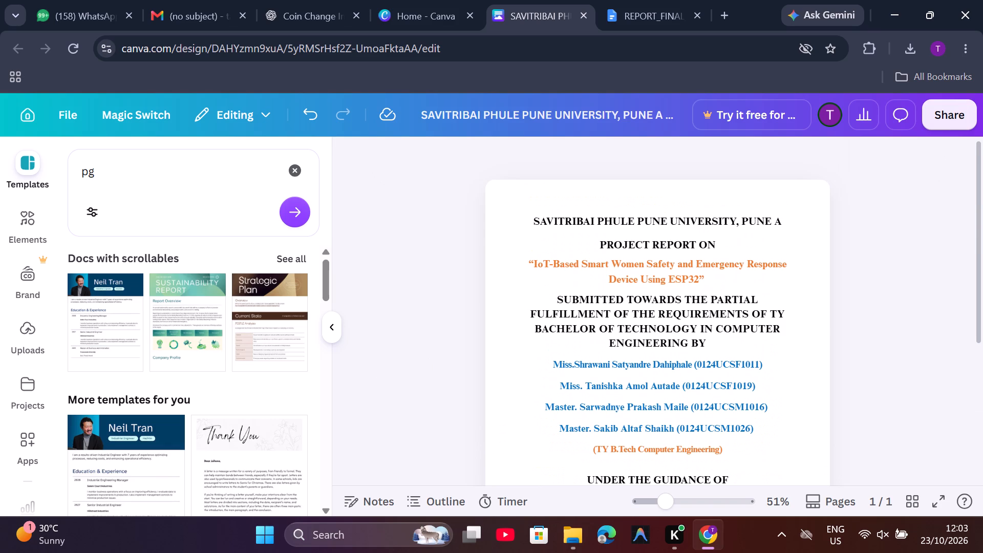
scroll(622, 379, down, 2)
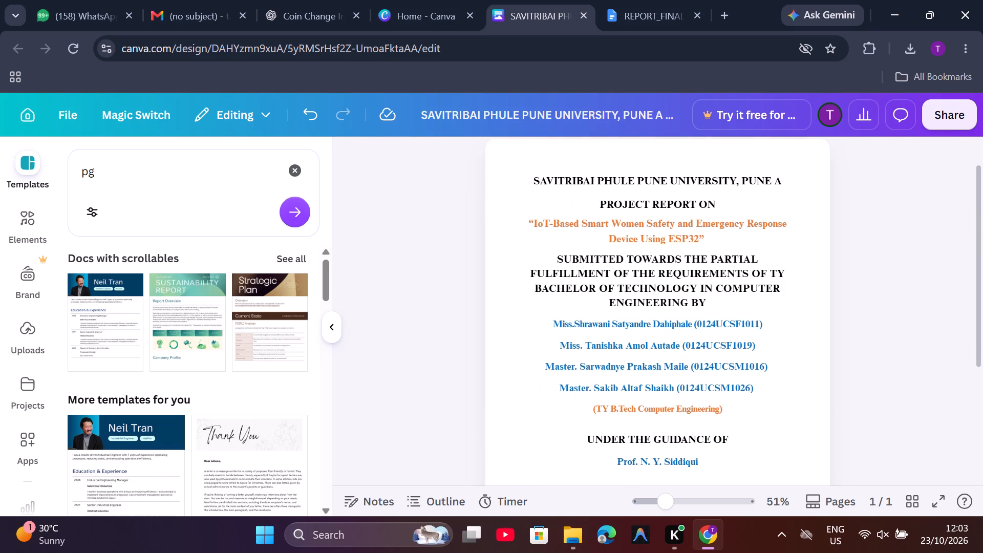
scroll(622, 379, down, 6)
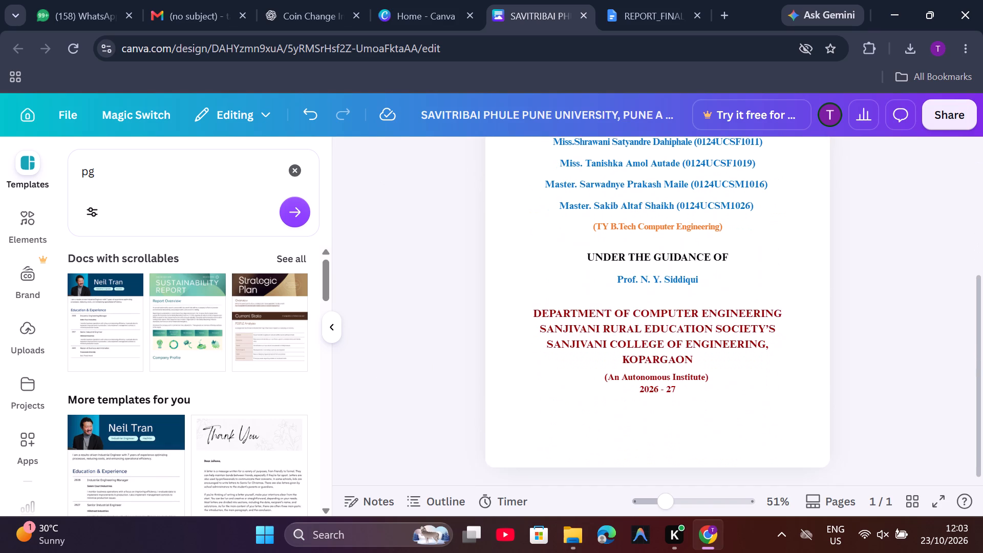
click(698, 399)
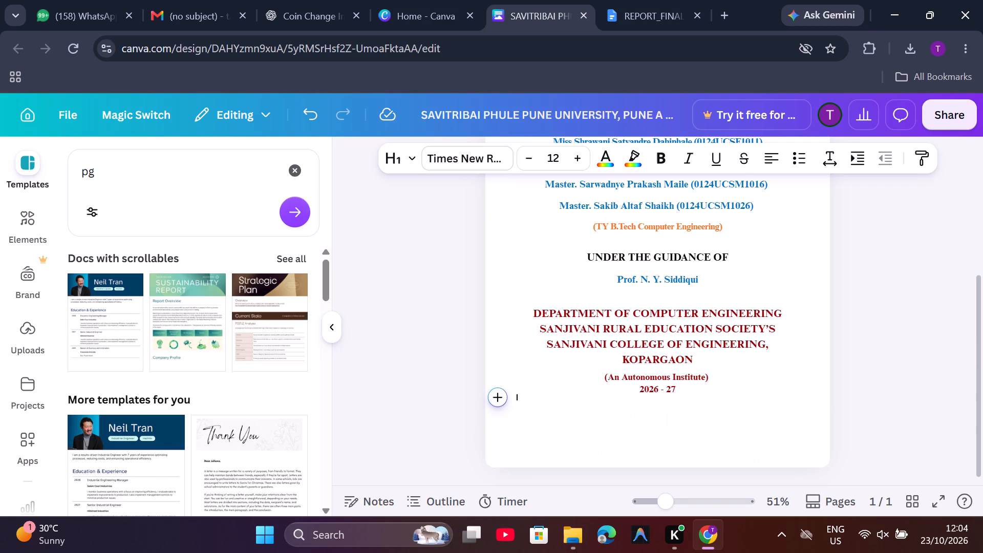
click(501, 406)
click(448, 397)
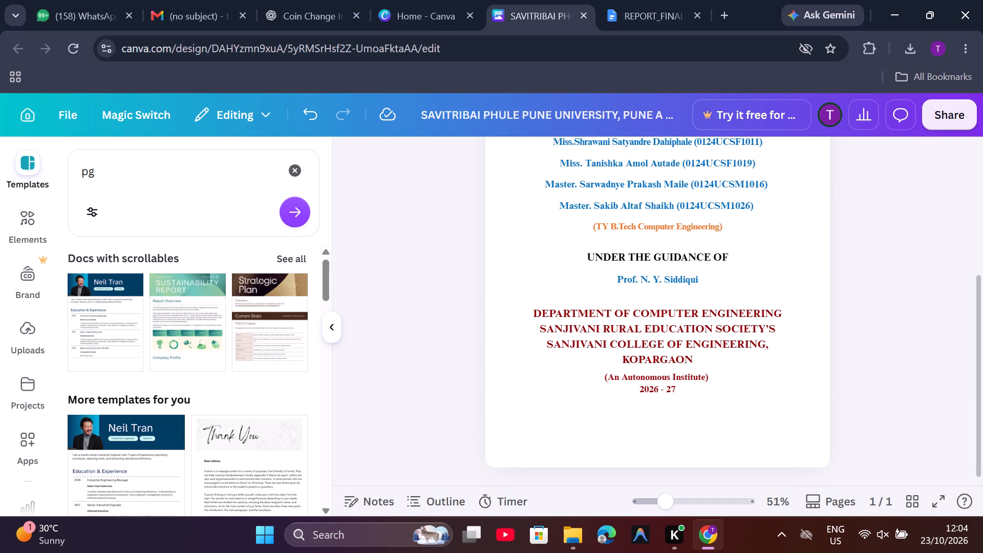
scroll(651, 408, down, 2)
scroll(651, 408, up, 6)
scroll(651, 408, down, 5)
Collapse the templates side panel and zoom the document out to 37%.
click(336, 332)
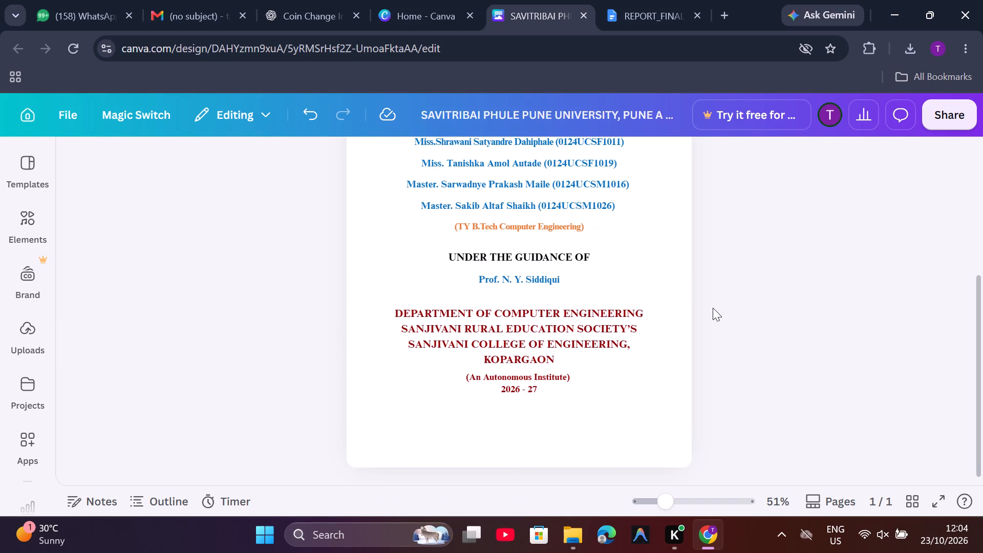
scroll(713, 308, down, 1)
scroll(713, 308, up, 5)
scroll(713, 308, down, 6)
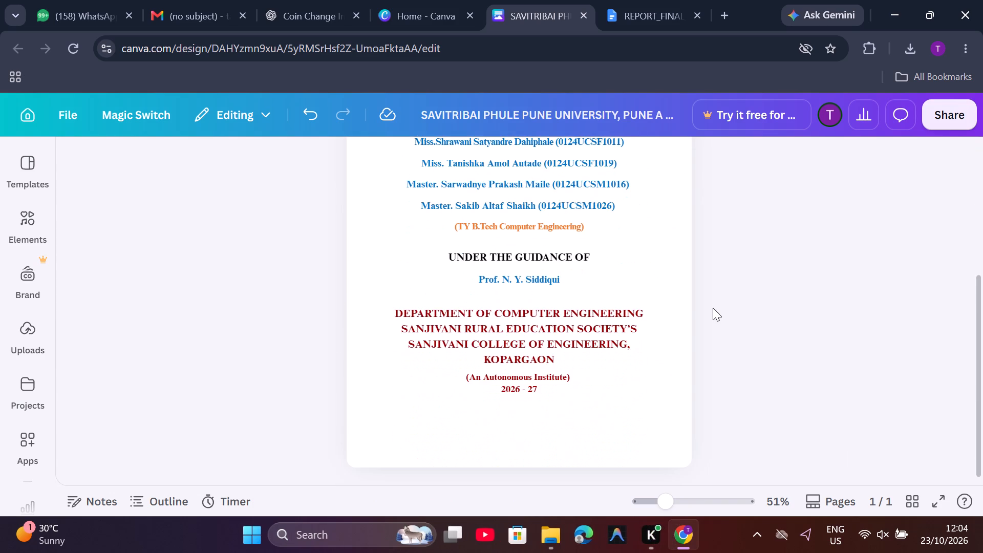
drag(663, 500, 664, 500)
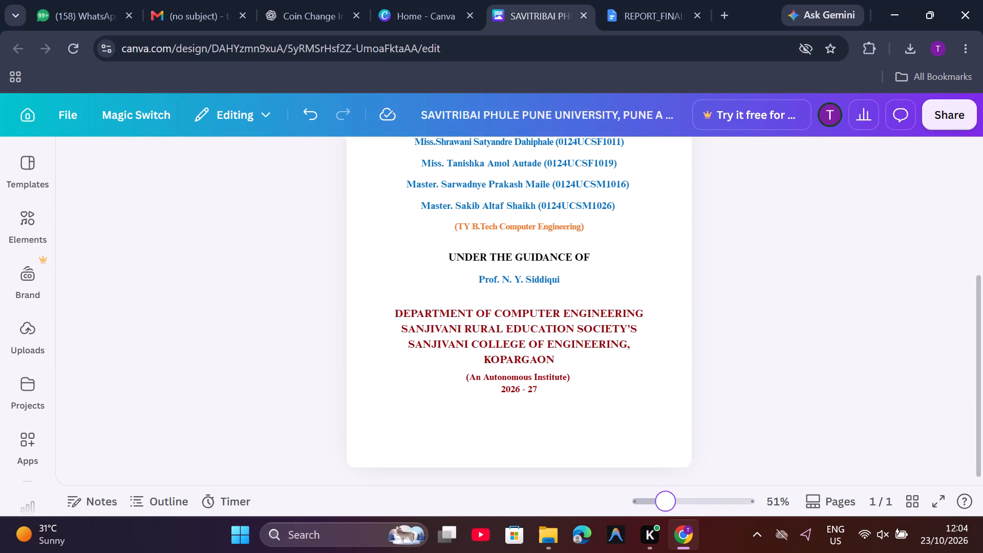
drag(664, 500, 653, 498)
scroll(563, 358, up, 3)
scroll(563, 358, down, 1)
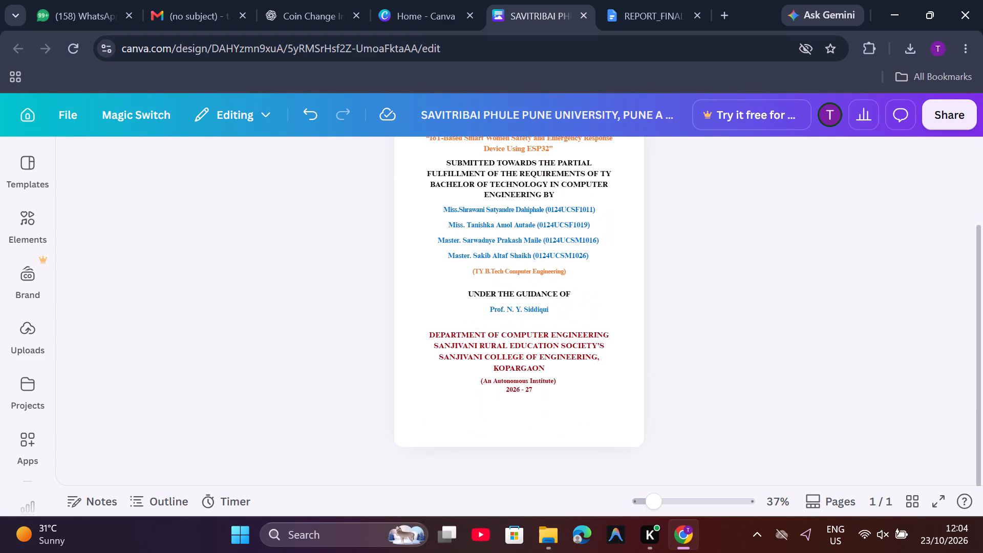
scroll(563, 358, down, 1)
Add five blank pages after the cover page, using the grid view.
click(564, 352)
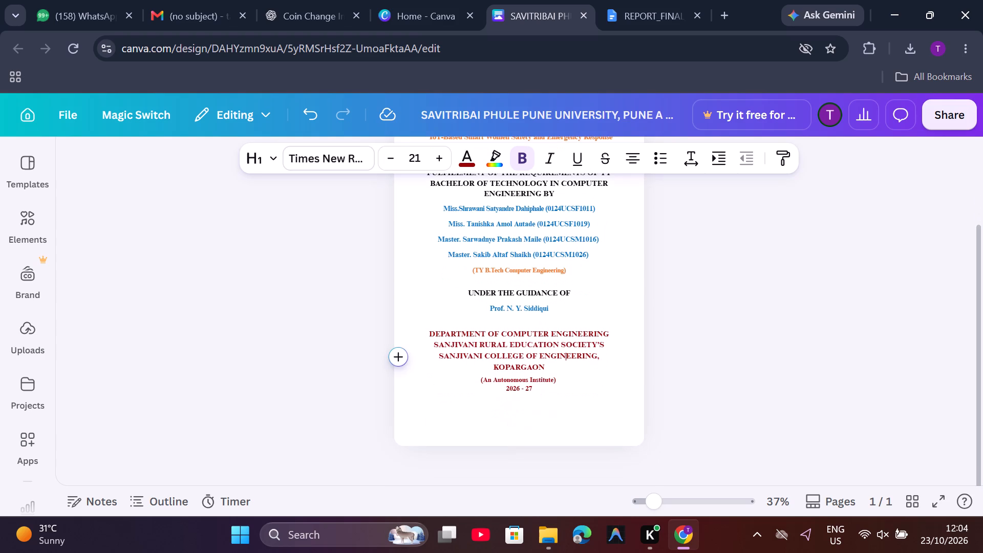
click(578, 392)
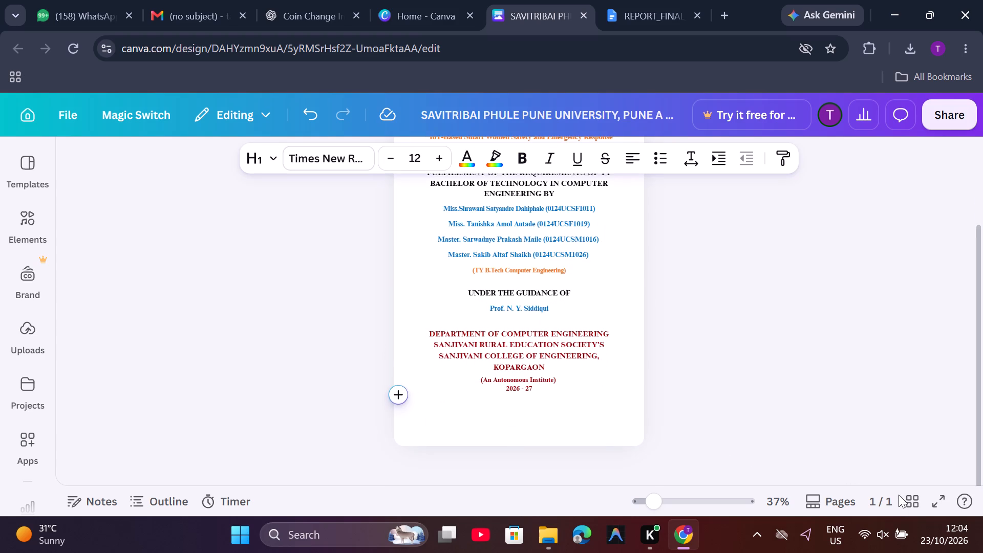
click(890, 499)
click(910, 498)
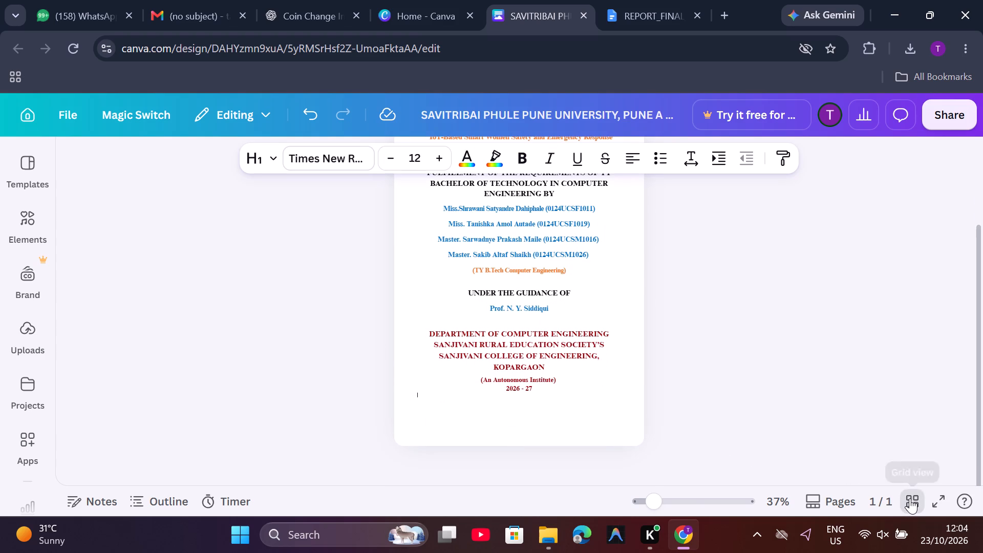
click(910, 498)
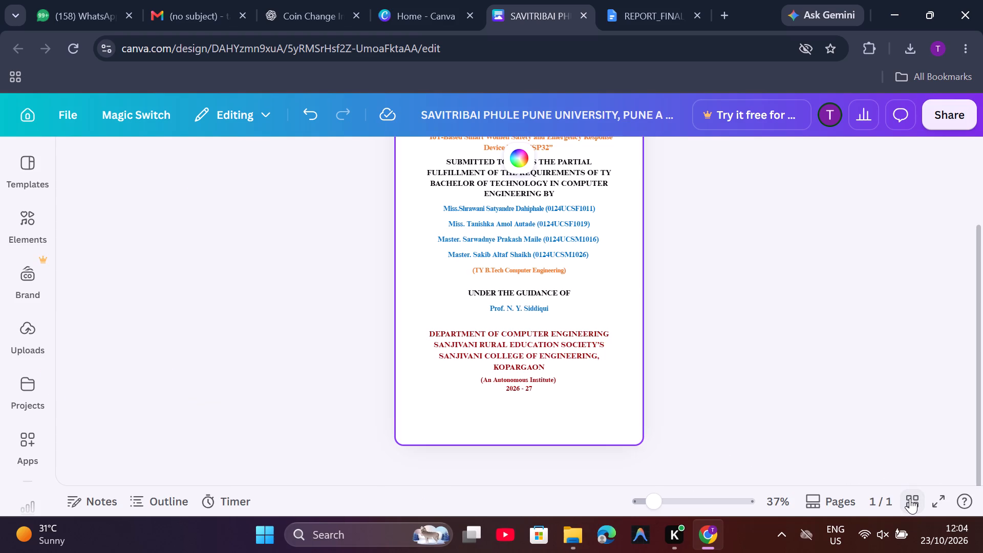
click(910, 498)
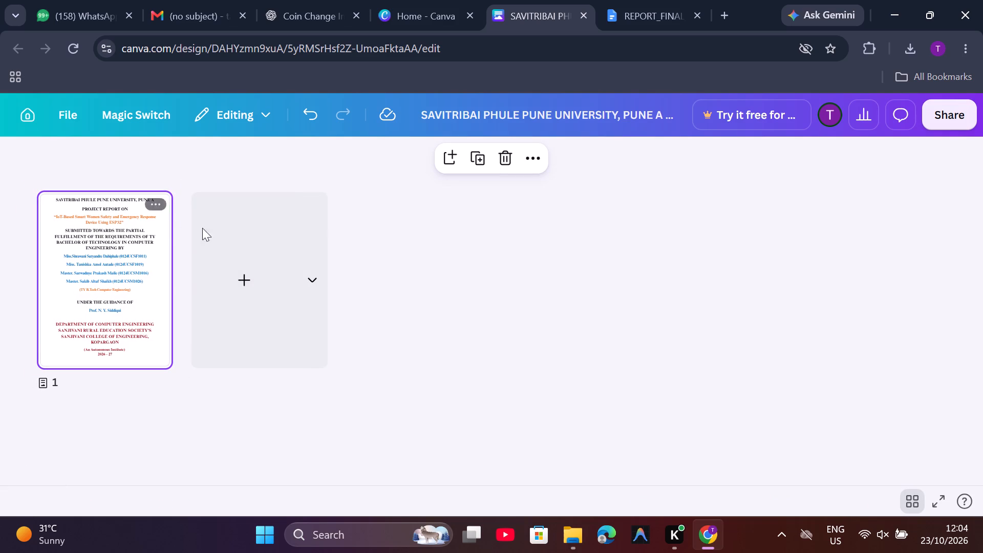
triple_click(239, 262)
triple_click(239, 262)
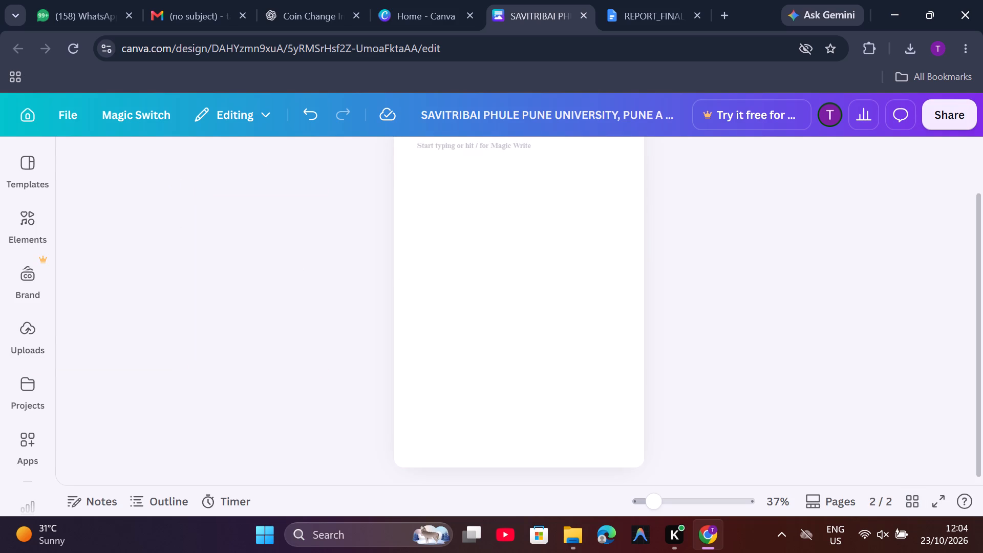
click(917, 496)
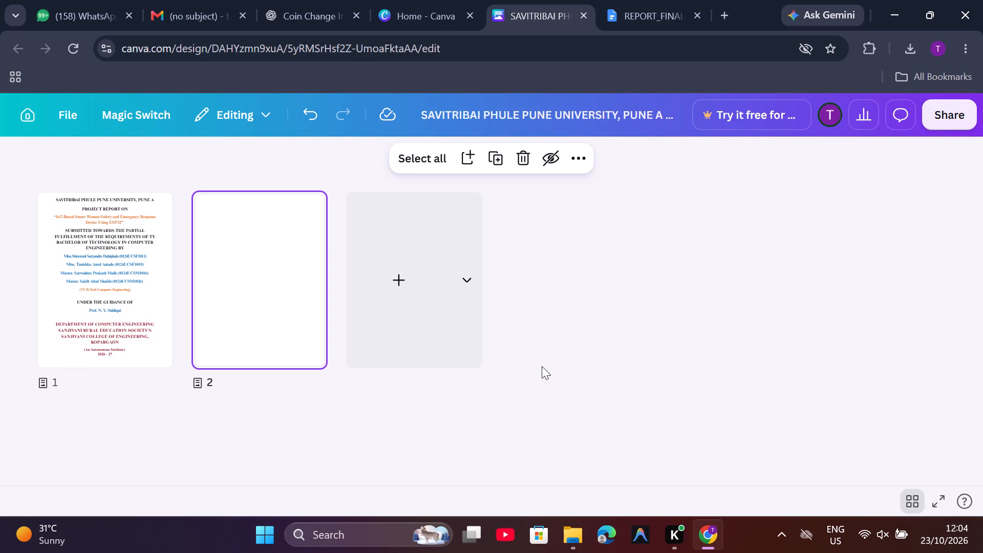
click(360, 246)
click(549, 286)
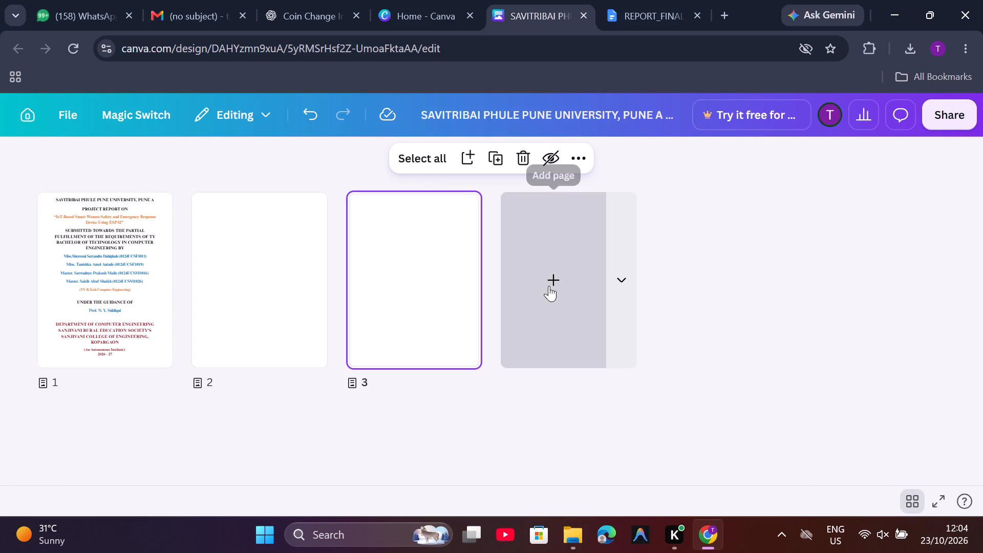
click(738, 296)
click(848, 306)
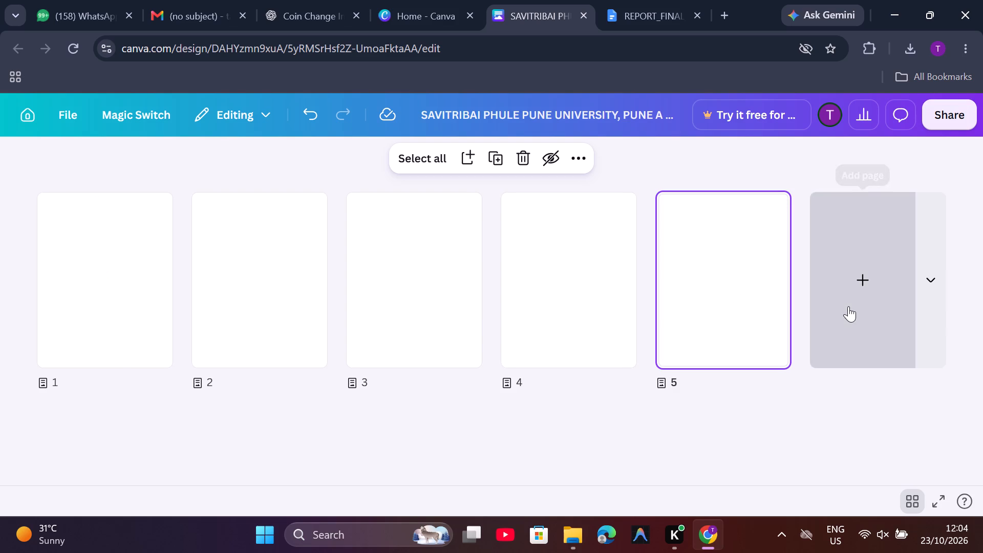
scroll(460, 345, right, 3)
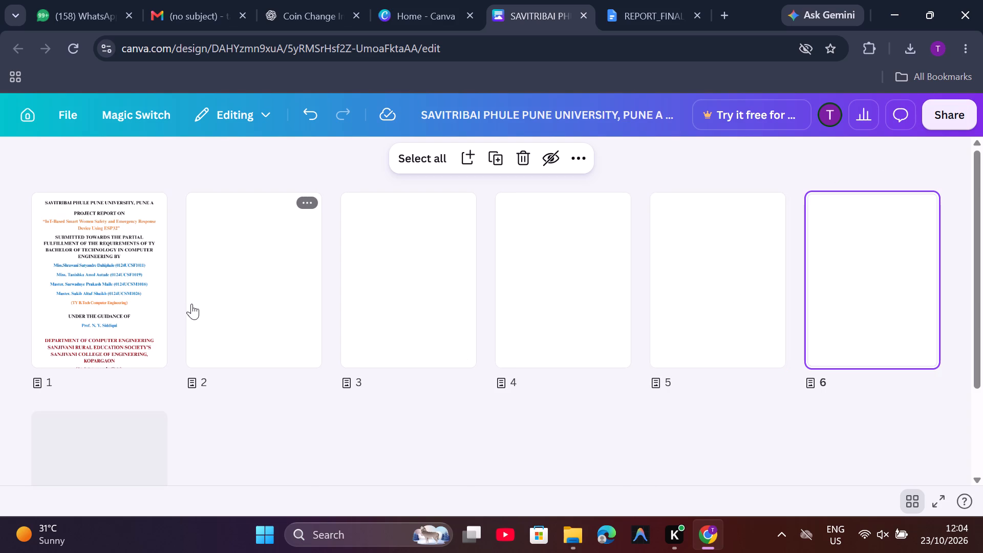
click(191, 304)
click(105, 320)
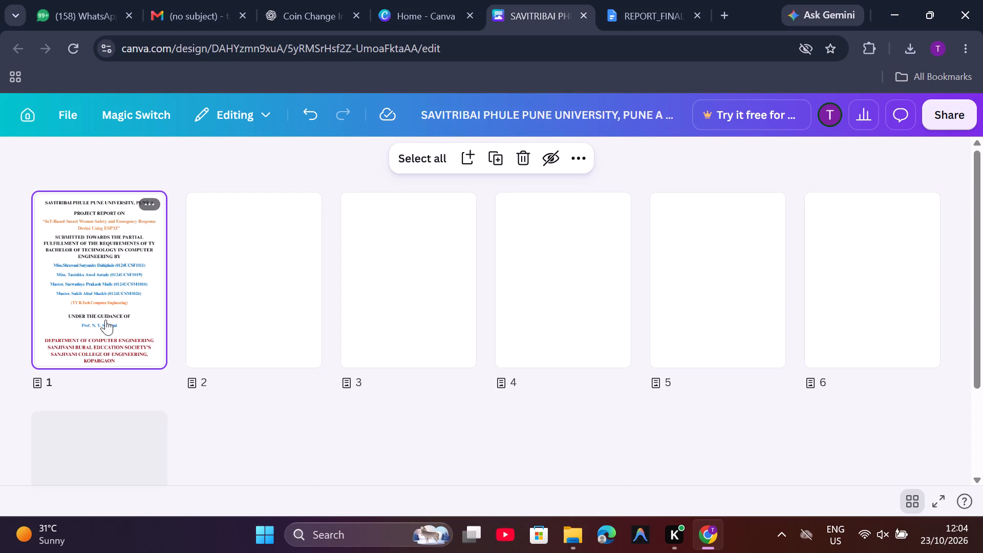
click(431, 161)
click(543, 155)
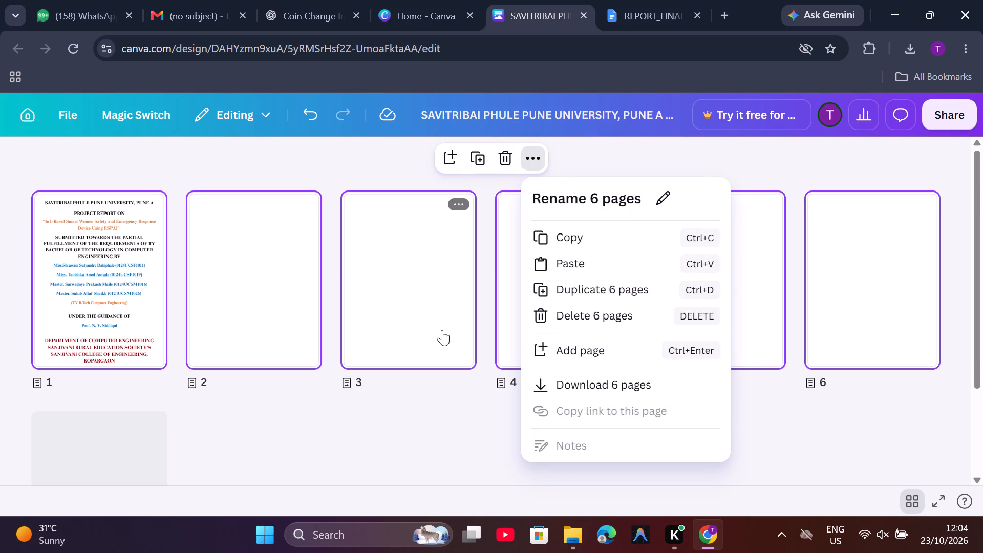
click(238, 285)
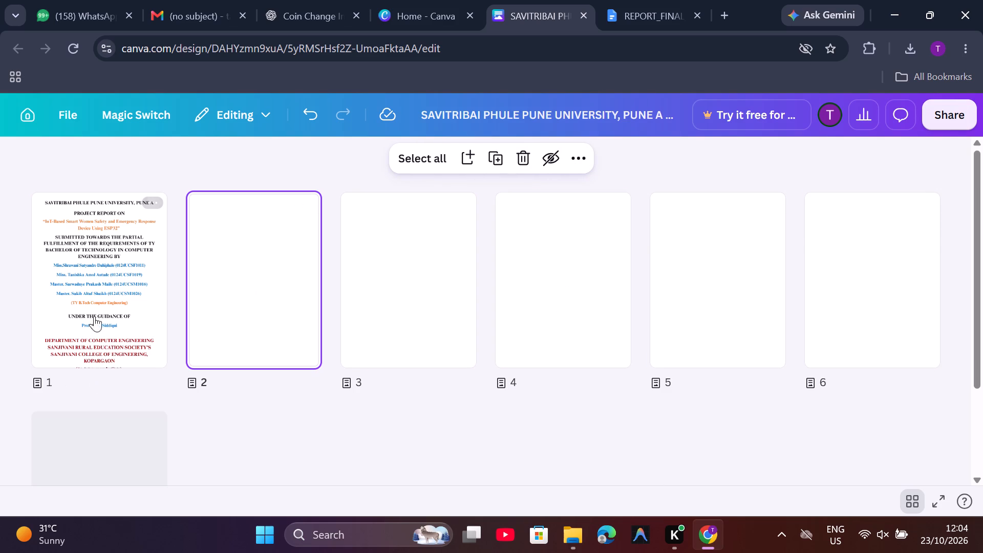
Open the cover page from the grid, examine the whole page at 25% zoom, and return to the grid view.
click(99, 305)
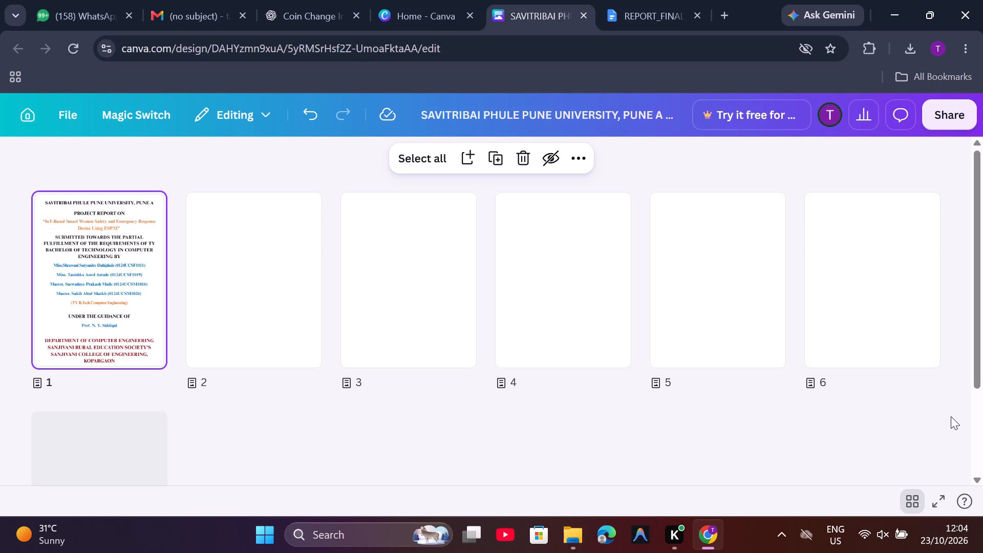
click(910, 503)
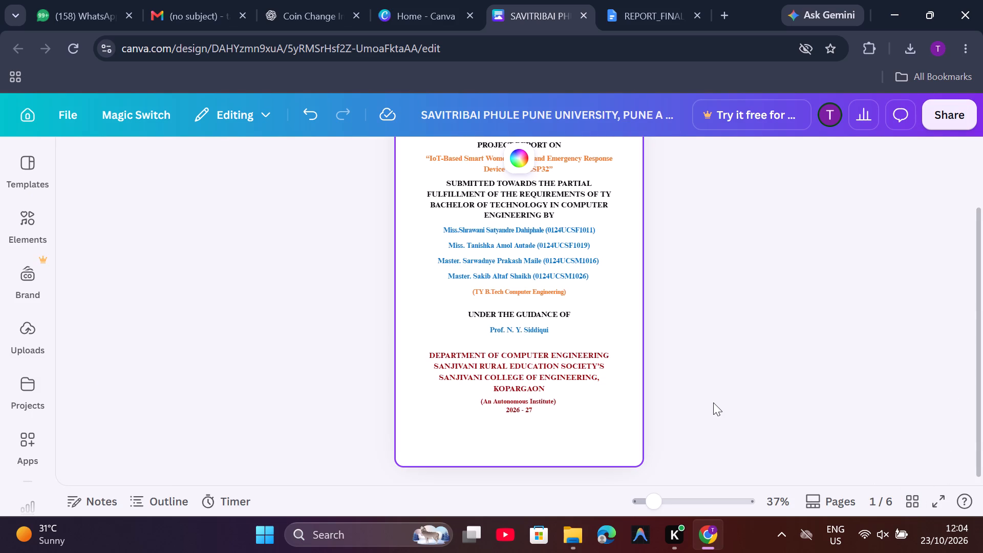
scroll(713, 402, down, 2)
scroll(713, 402, up, 4)
scroll(713, 402, down, 3)
key(Right)
key(Right)
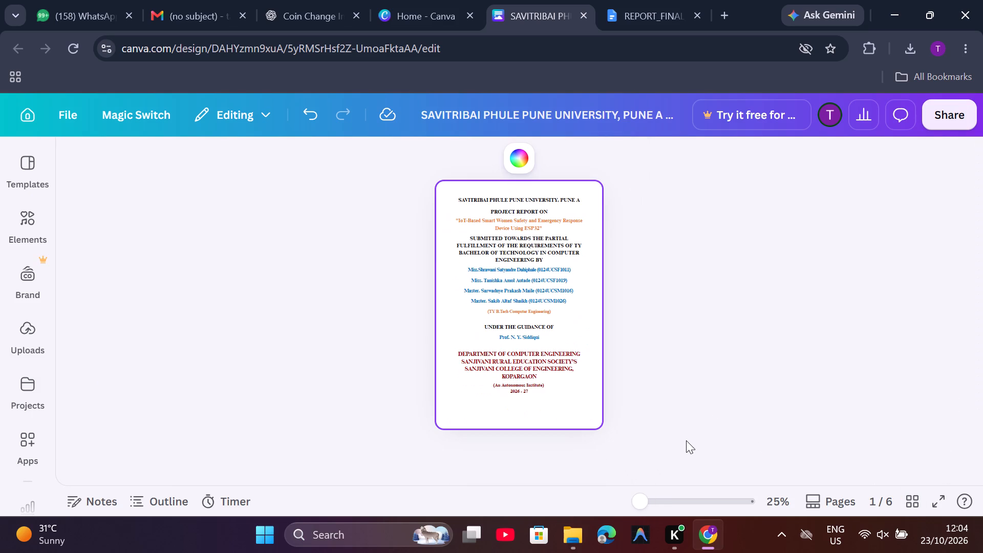
scroll(686, 440, down, 5)
scroll(686, 440, up, 2)
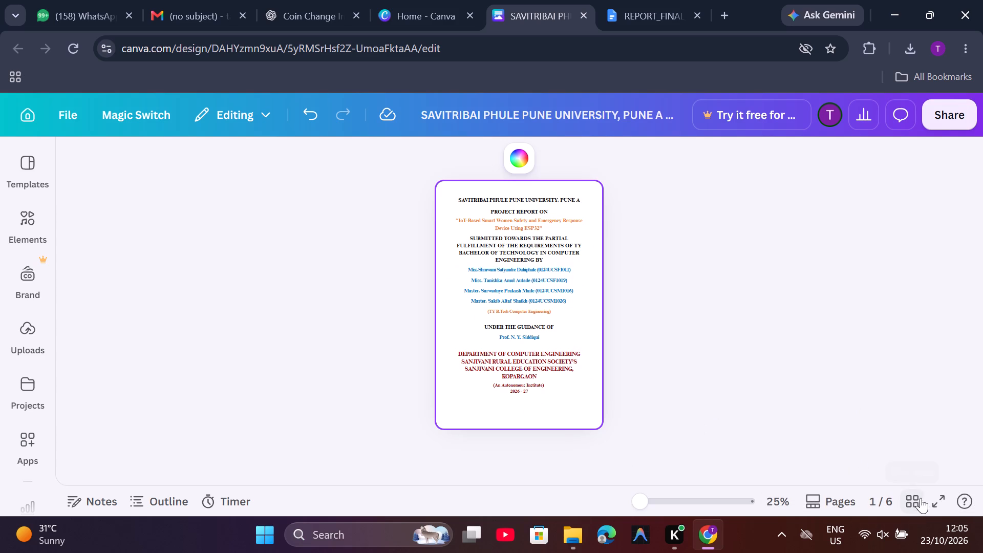
click(915, 501)
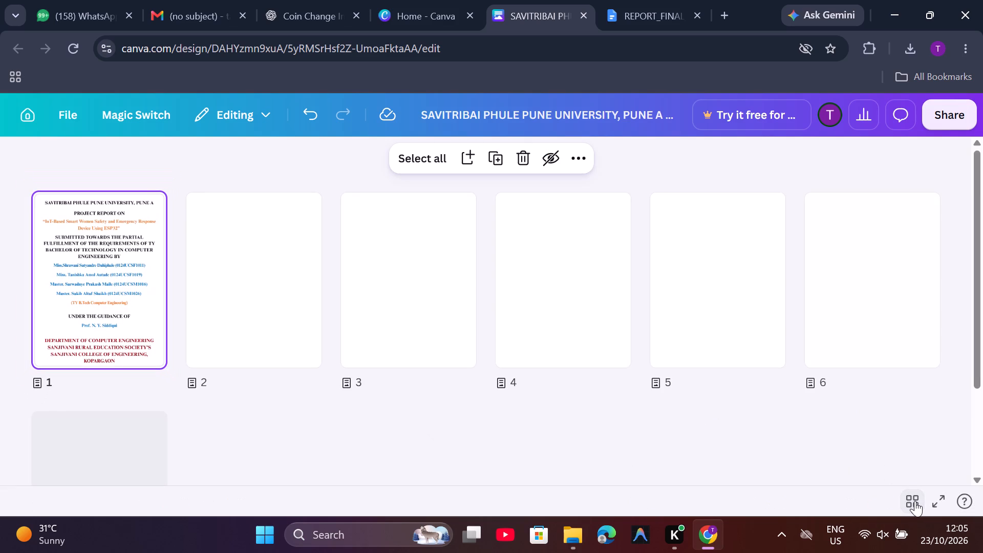
In the REPORT_FINAL_IOT Google Doc, copy the certificate page's three heading lines, from "SANJIVANI COLLEGE OF ENGINEERING, KOPARGAON" to "DEPARTMENT OF COMPUTER ENGINEERING".
click(208, 281)
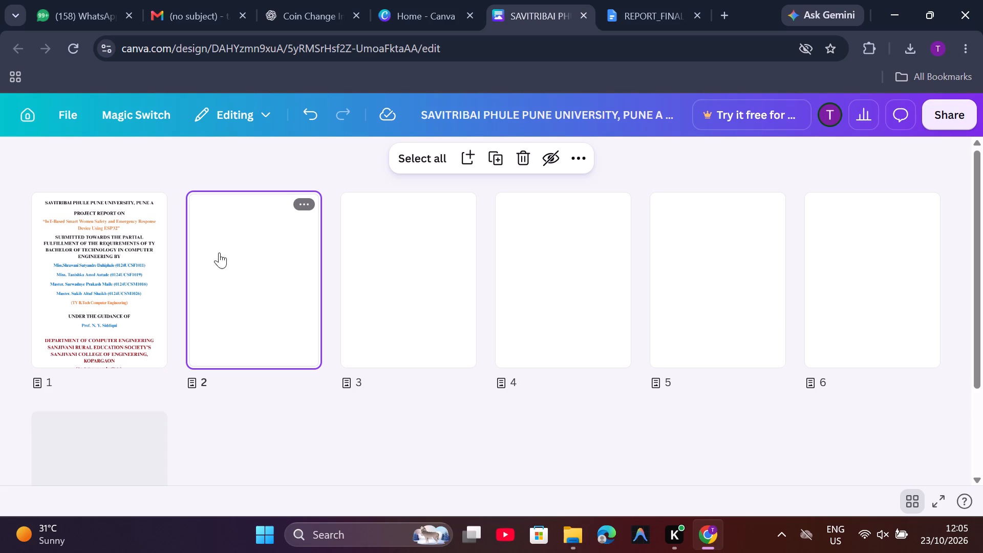
click(636, 9)
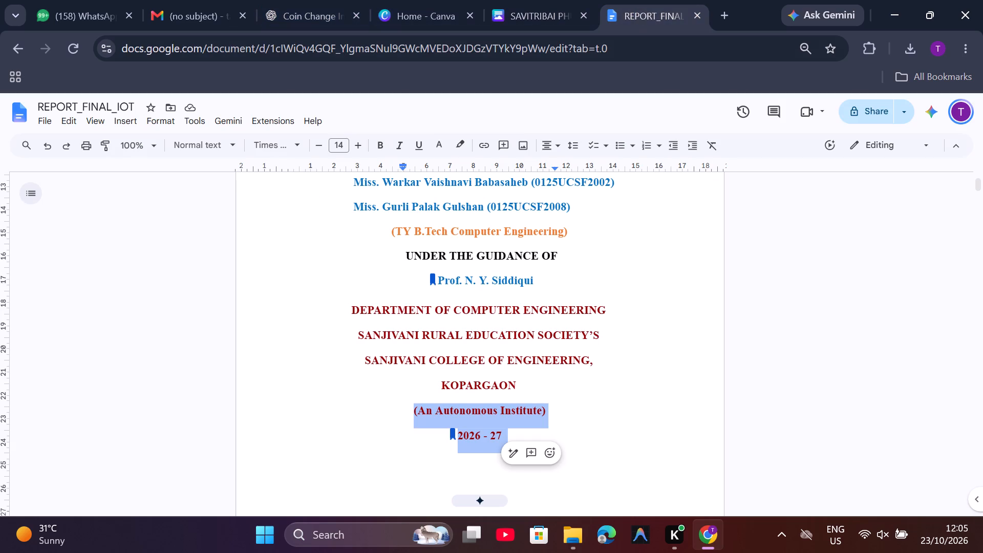
click(547, 304)
scroll(628, 380, down, 6)
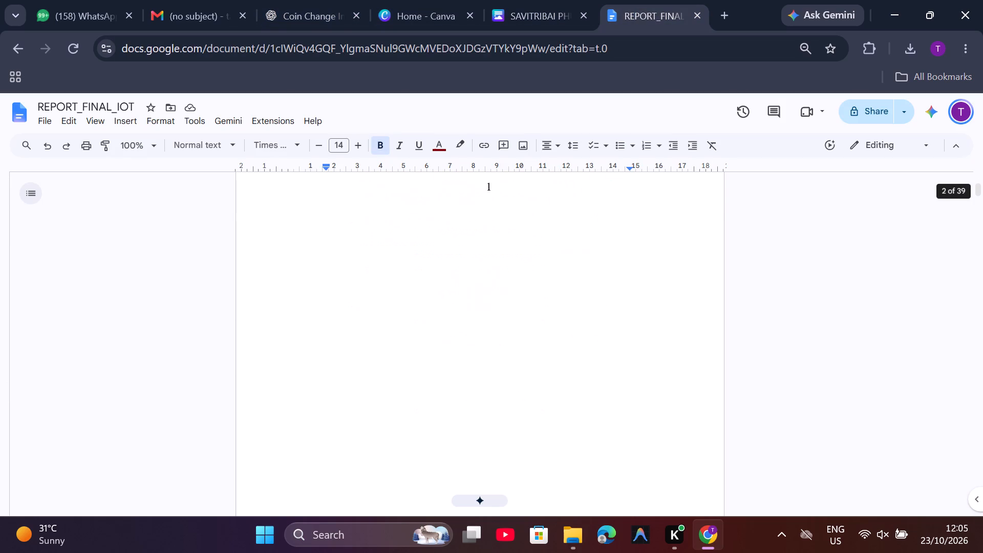
scroll(628, 380, down, 5)
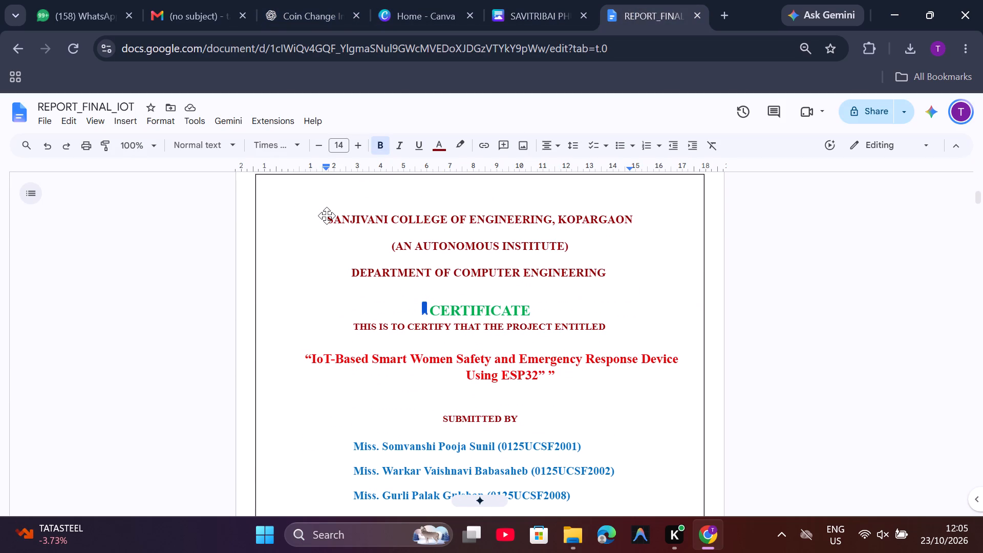
drag(328, 218, 511, 249)
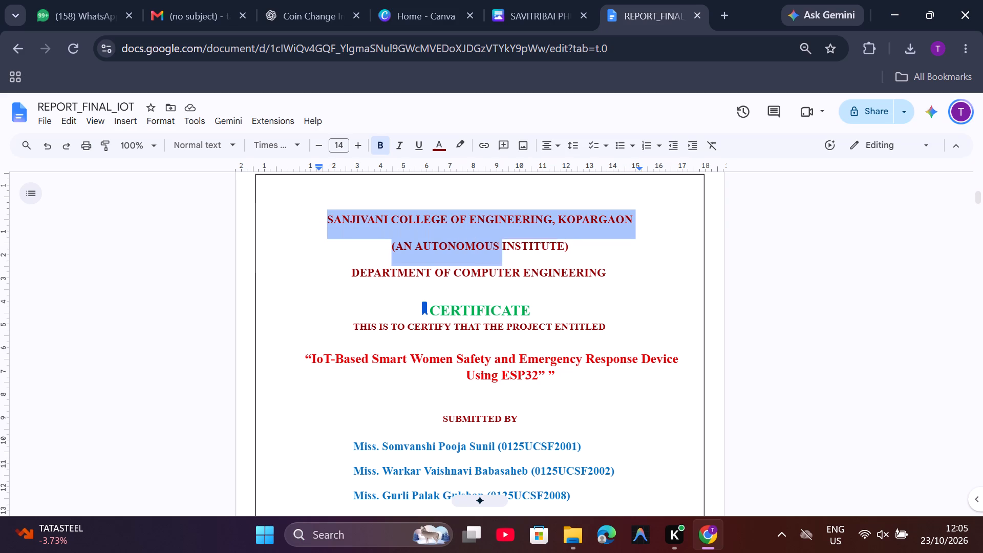
drag(511, 249, 607, 269)
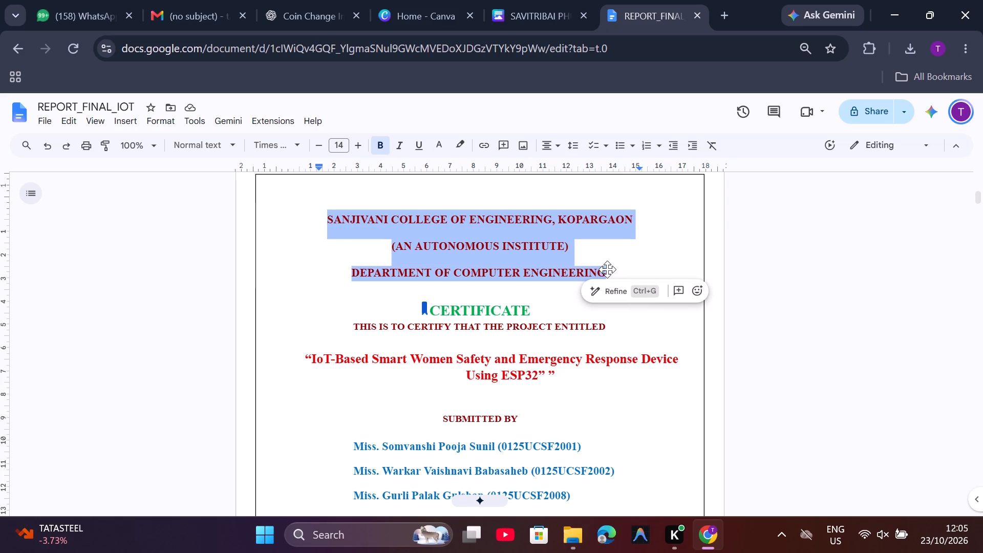
key(ctrl+c)
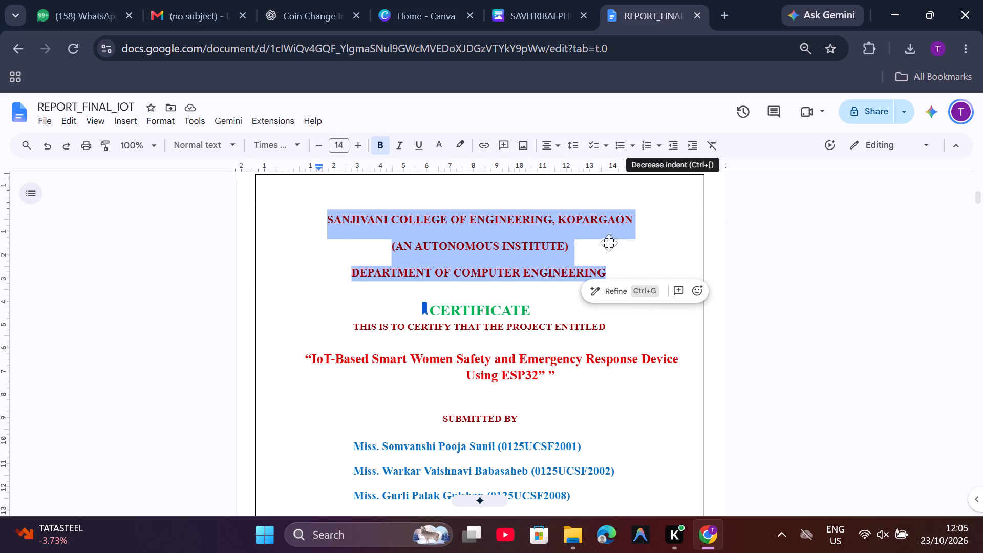
Switch back to the Canva Doc, open blank page 2 for editing and paste the copied college heading lines.
click(548, 7)
click(303, 285)
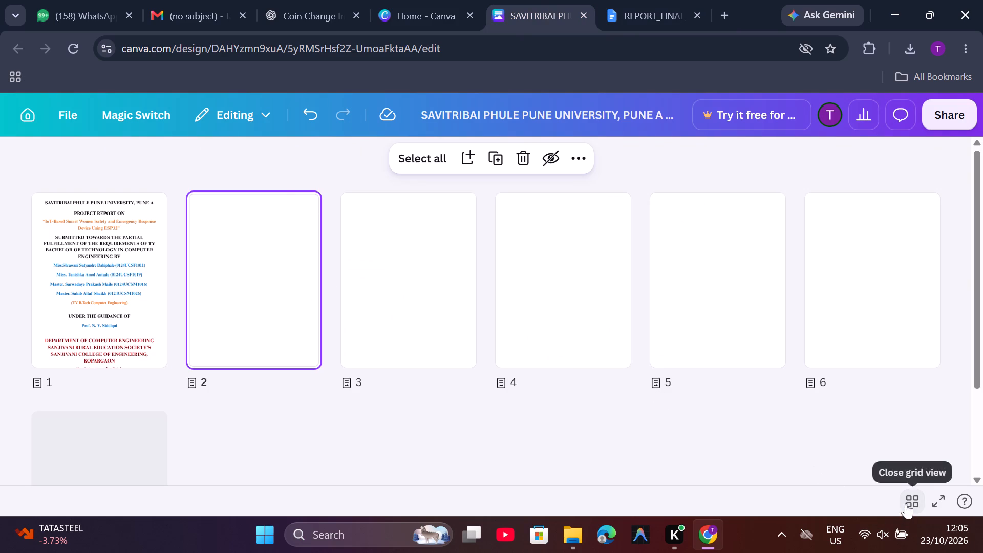
click(940, 504)
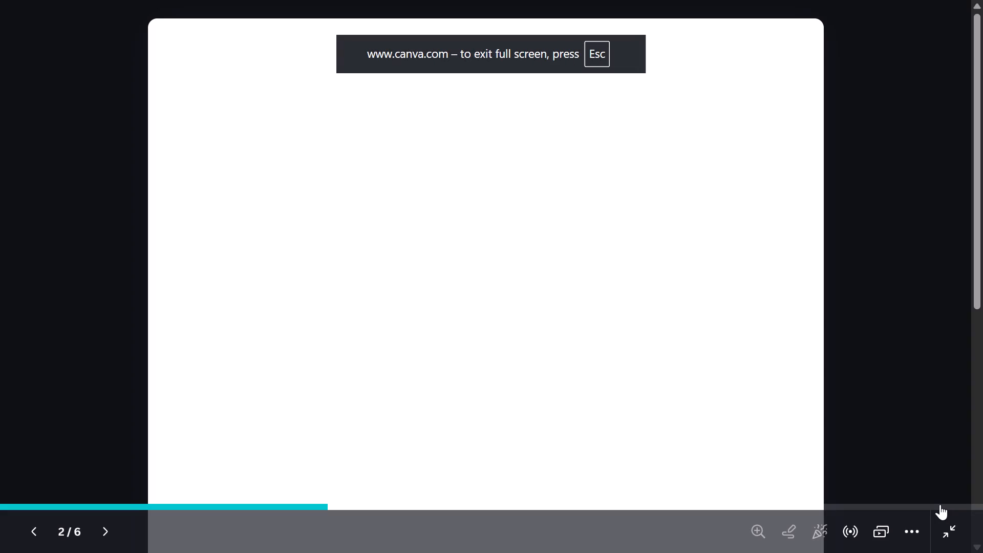
key(Escape)
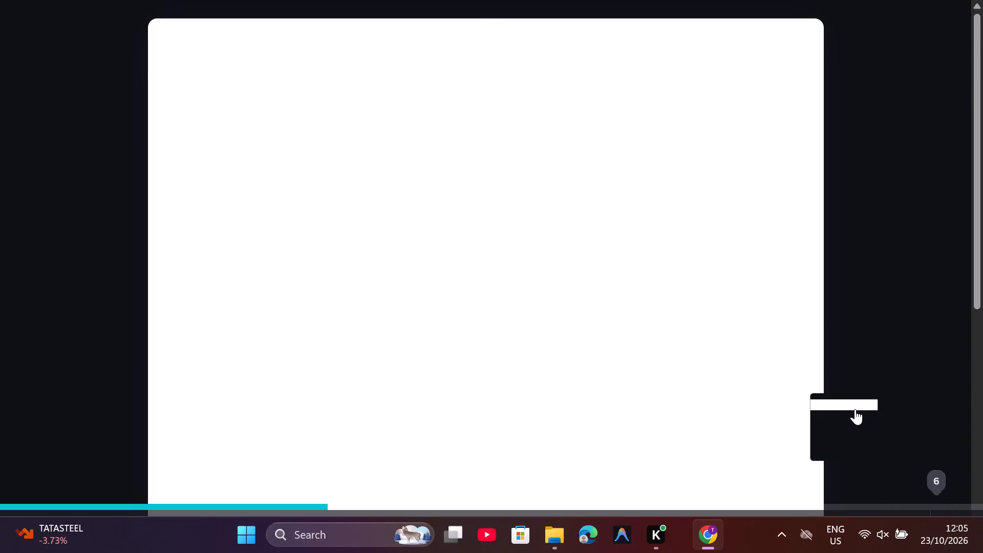
click(906, 502)
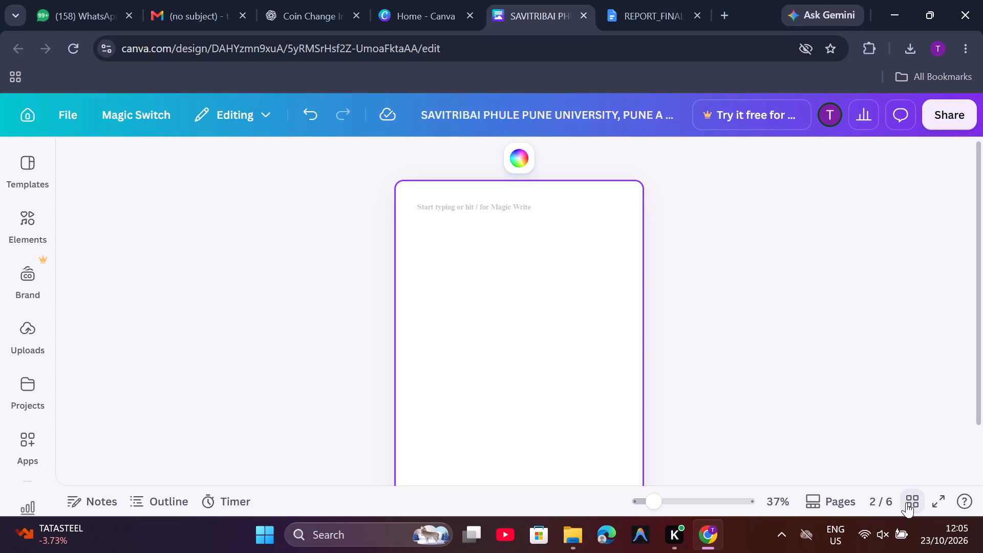
click(514, 243)
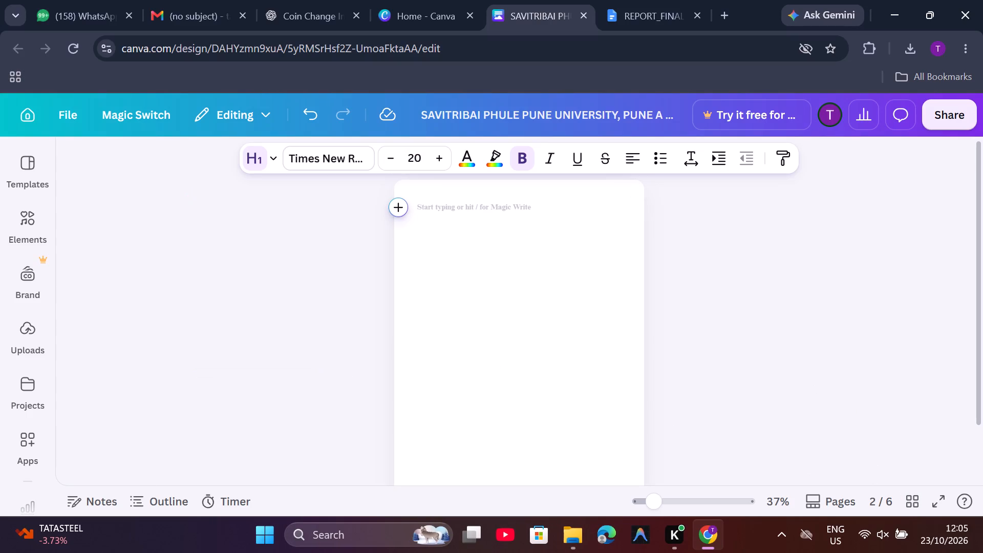
key(ctrl+v)
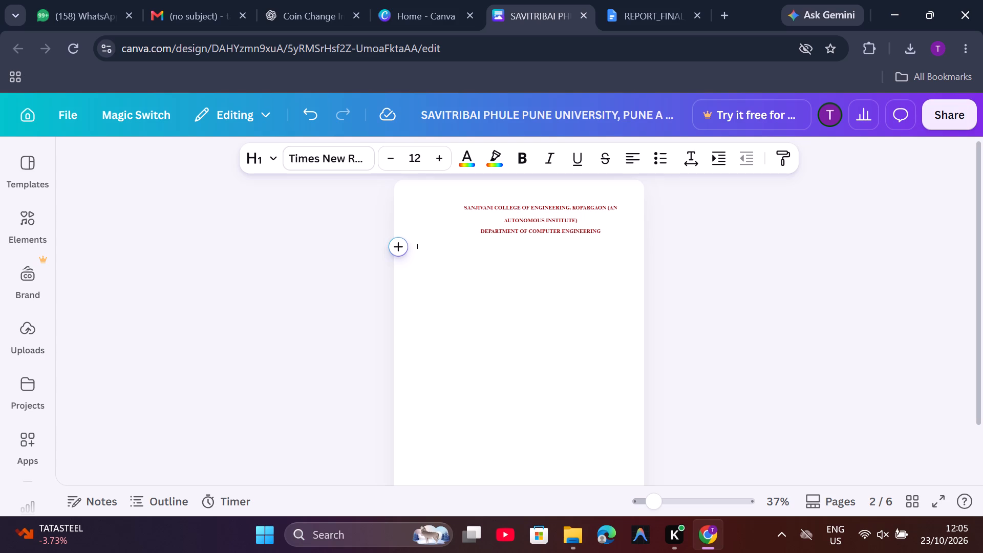
Increase the font size of all the pasted heading lines on page 2 to 19.
drag(605, 231, 457, 199)
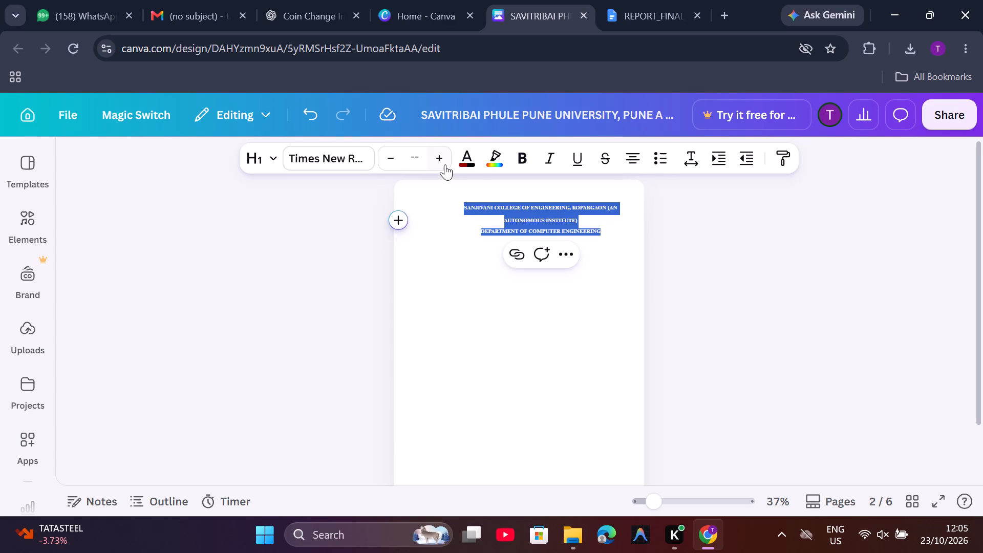
click(444, 162)
click(518, 217)
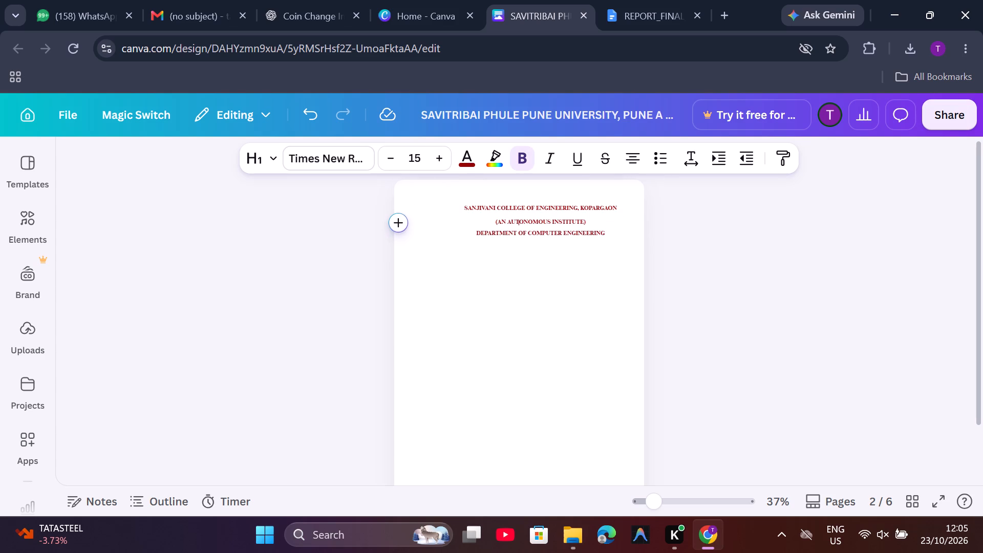
drag(461, 206, 599, 243)
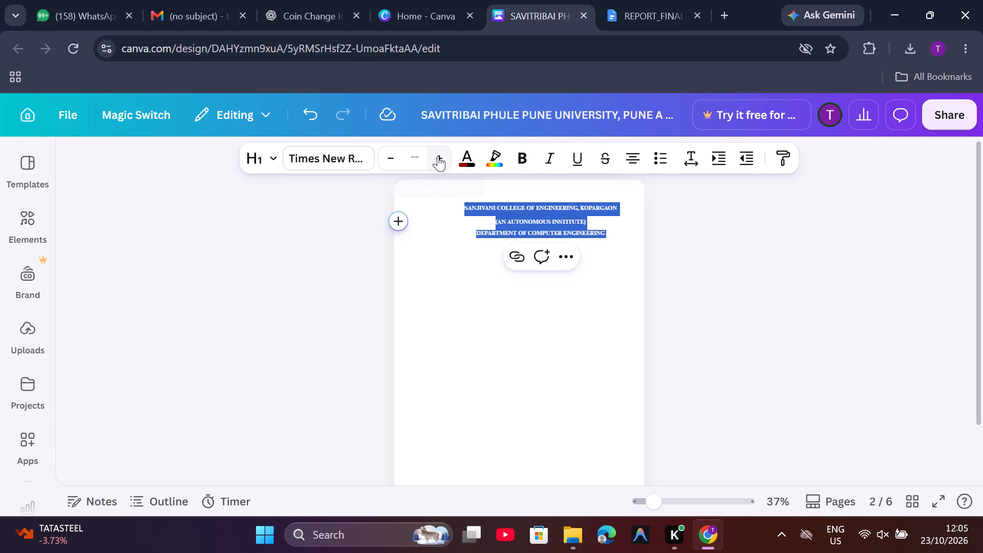
click(438, 156)
click(438, 156)
click(438, 156)
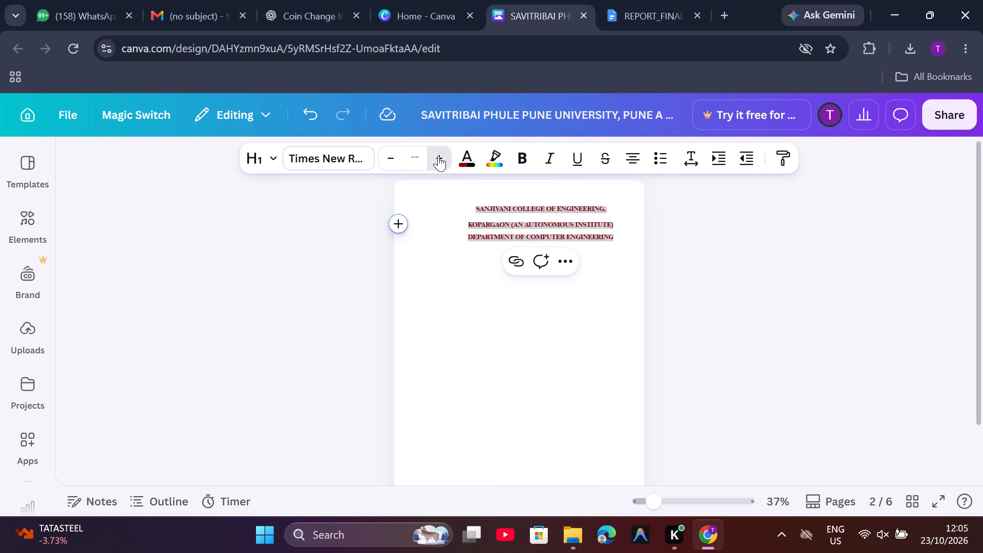
click(438, 156)
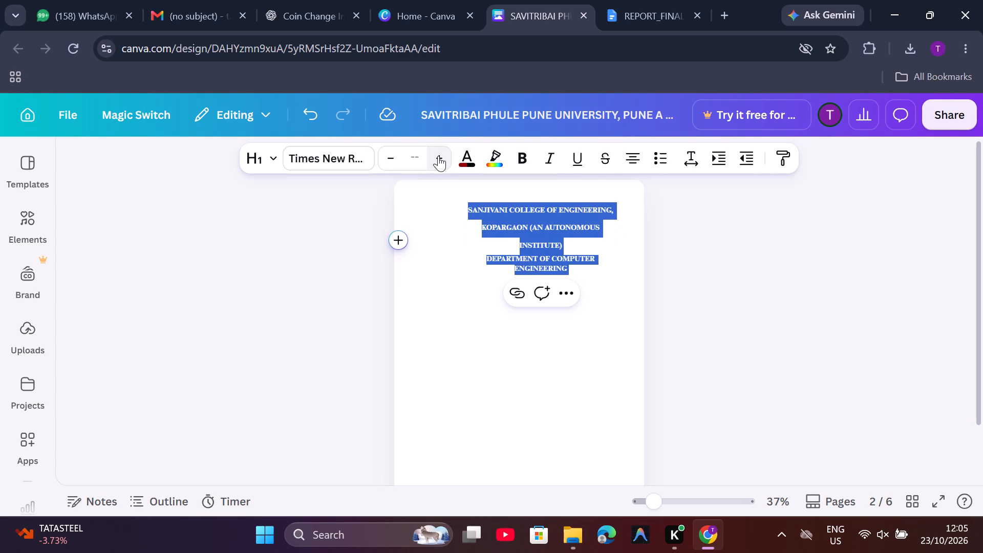
click(692, 269)
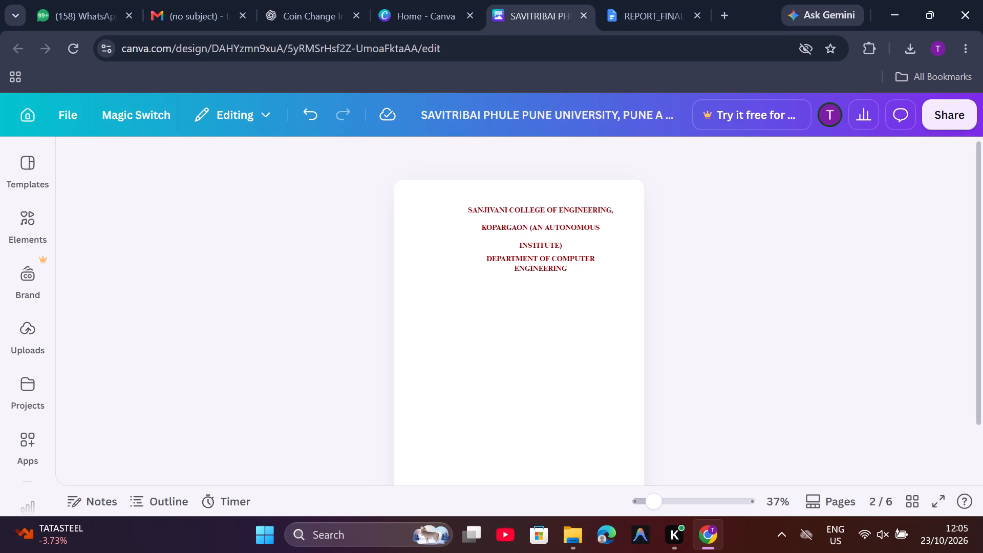
Remove the indents from the page 2 heading and place "DEPARTMENT OF COMPUTER ENGINEERING" on its own line in the same block.
click(465, 209)
key(BackSpace)
key(BackSpace)
key(BackSpace)
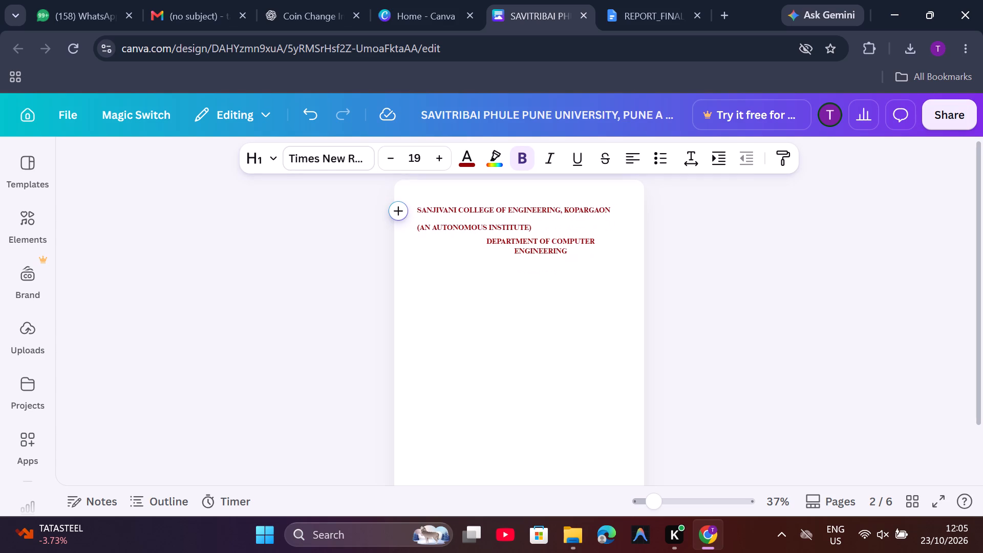
key(BackSpace)
click(486, 244)
key(BackSpace)
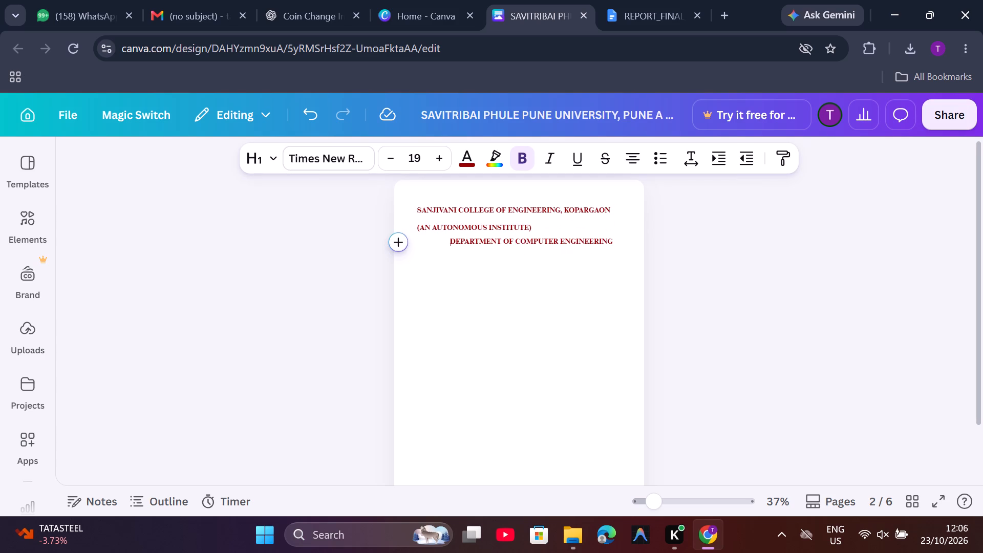
key(BackSpace)
key(BackSpace)
key(BackSpace)
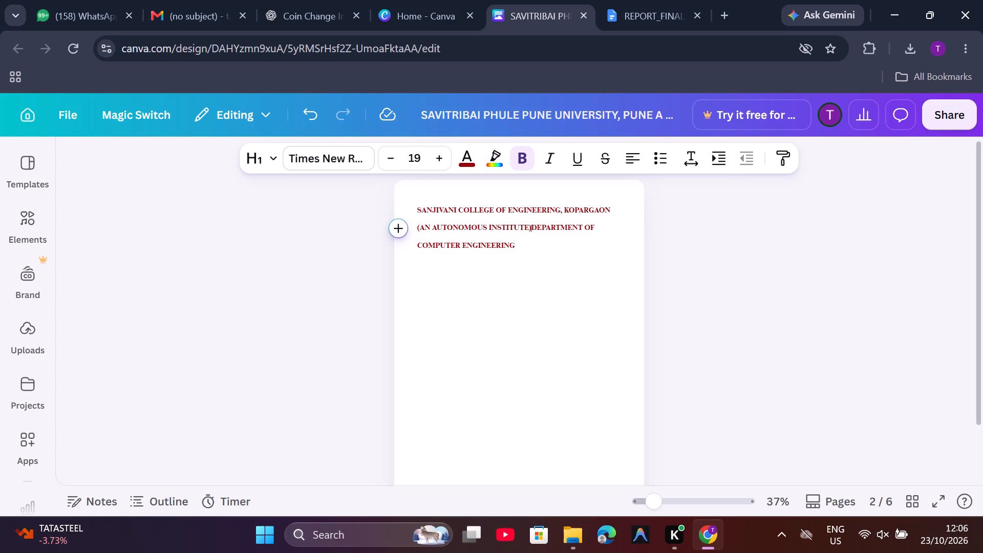
key(space)
key(Return)
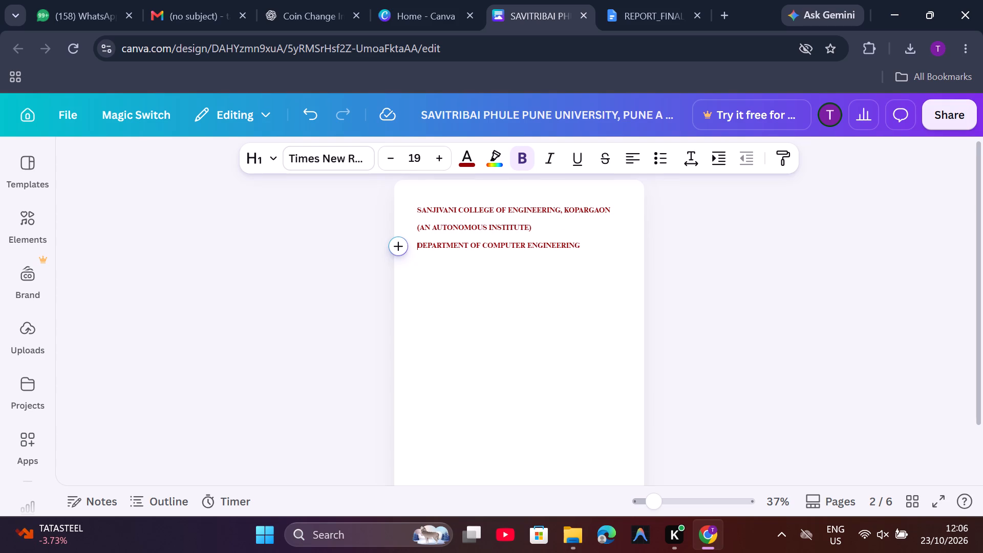
Break the heading so that "KOPARGAON" and "(AN AUTONOMOUS INSTITUTE)" each stand on their own line.
click(567, 211)
key(Down)
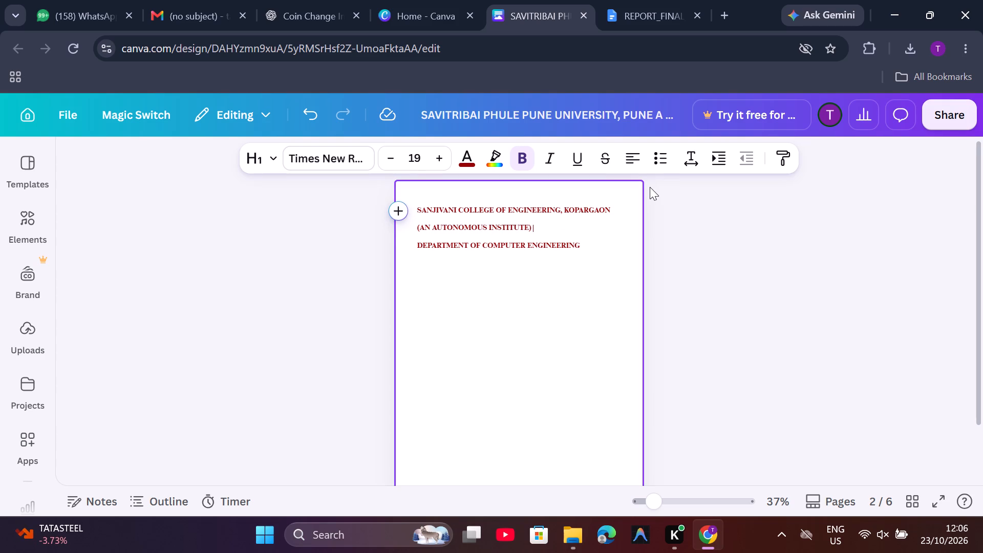
key(Up)
key(Left)
key(Return)
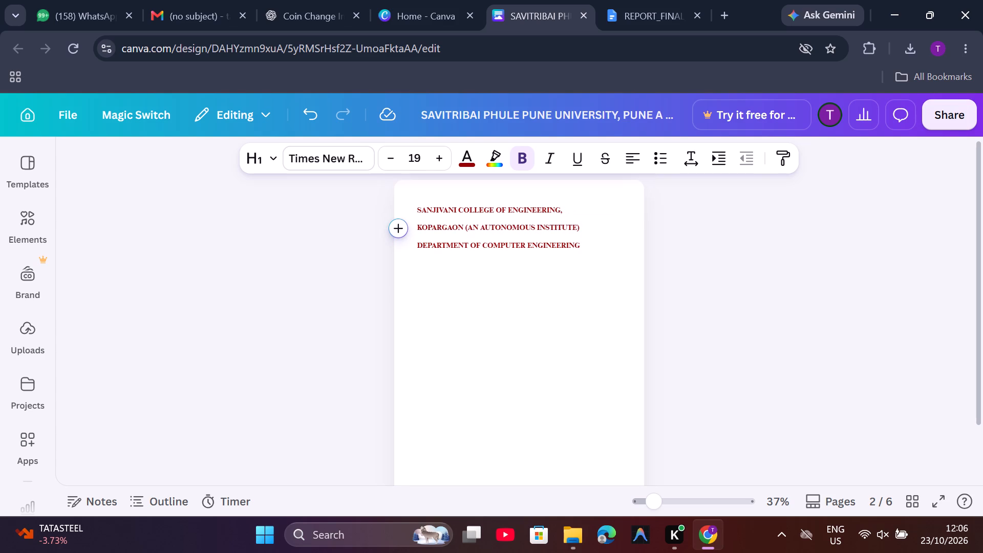
click(464, 227)
key(Return)
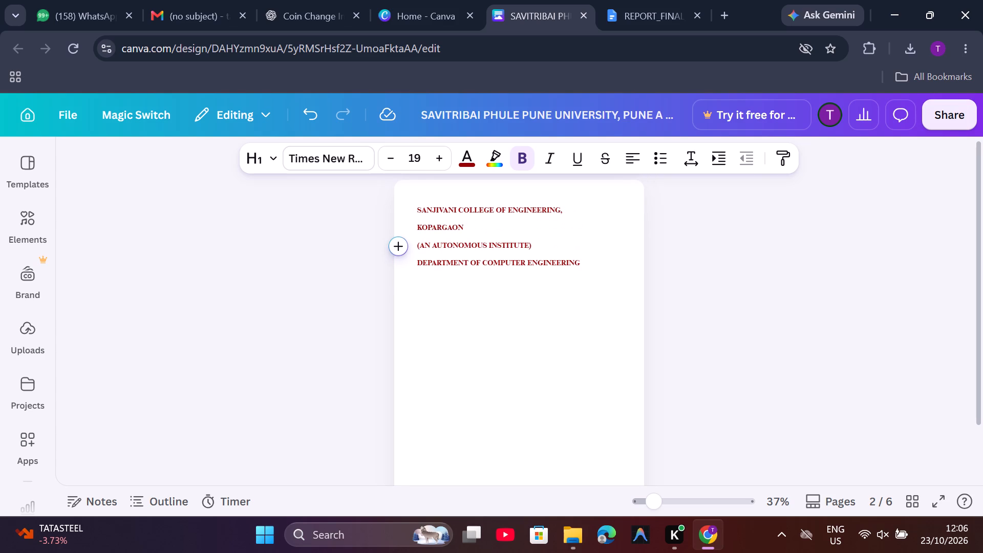
Centre-align all four heading lines on page 2.
drag(418, 209, 580, 273)
click(629, 160)
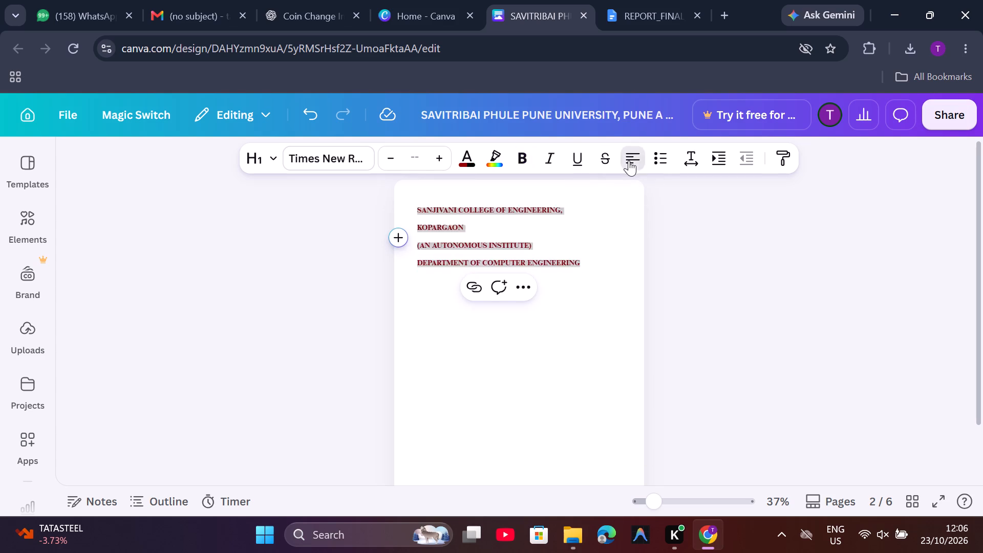
click(666, 241)
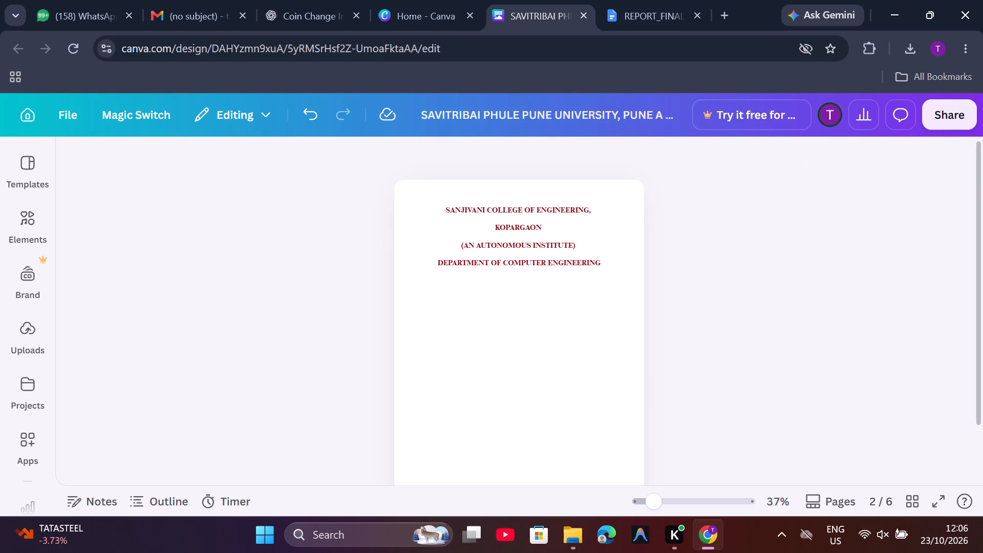
Reduce the line spacing of the four heading lines on page 2 to 1.4.
drag(602, 262, 430, 203)
click(685, 154)
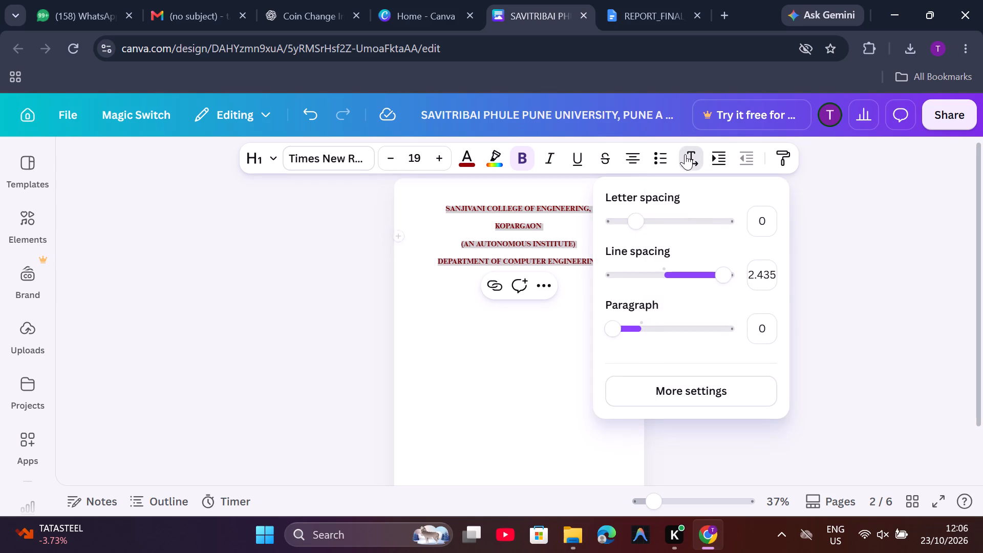
drag(727, 278, 699, 280)
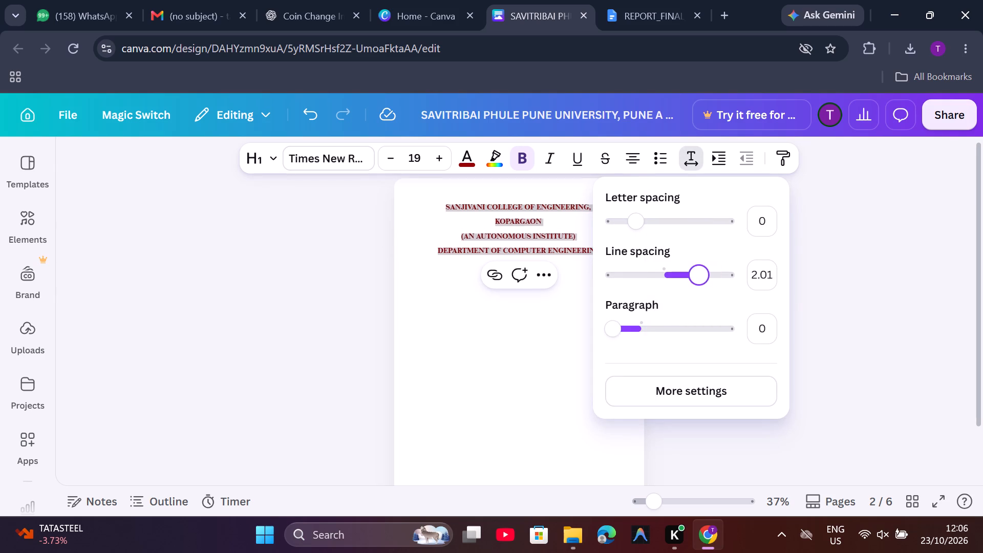
drag(699, 280, 663, 285)
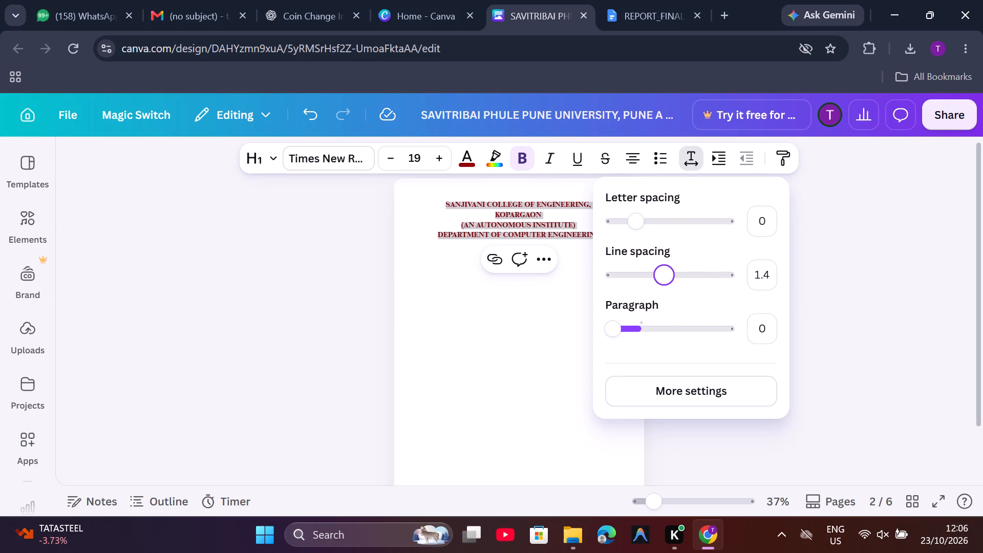
drag(663, 285, 661, 349)
Increase the line spacing of the four heading lines on page 2 to 1.67.
drag(661, 349, 664, 351)
drag(664, 351, 664, 296)
drag(664, 296, 670, 295)
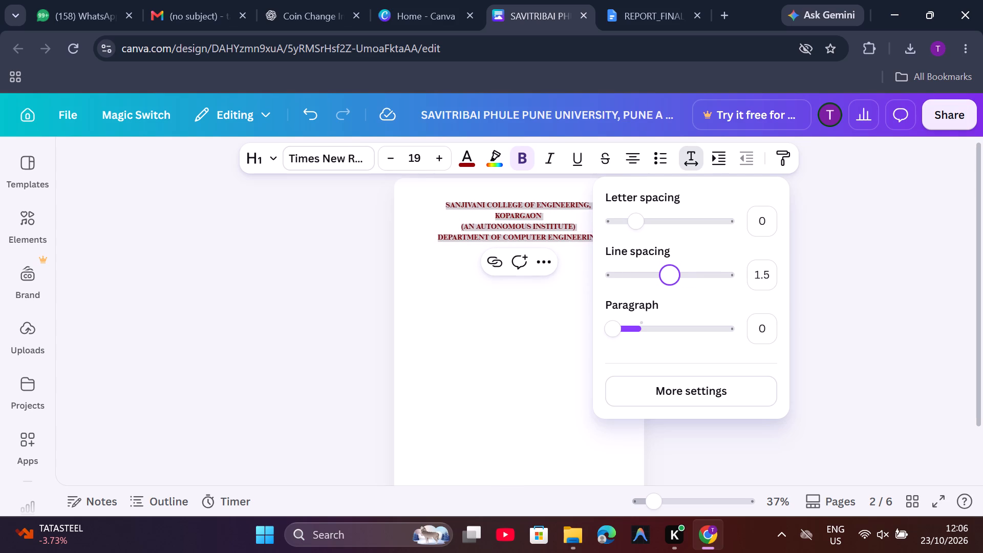
drag(670, 295, 677, 301)
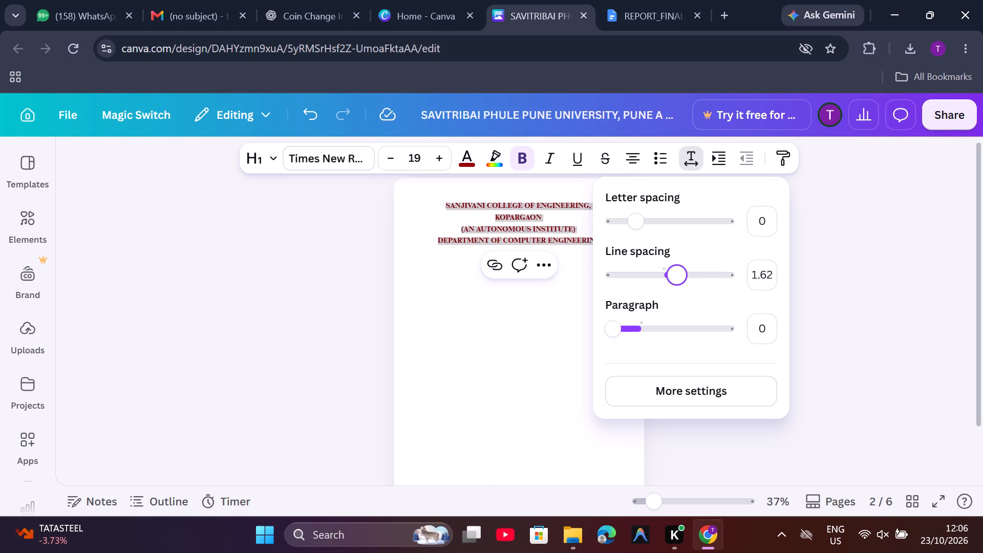
drag(677, 301, 681, 303)
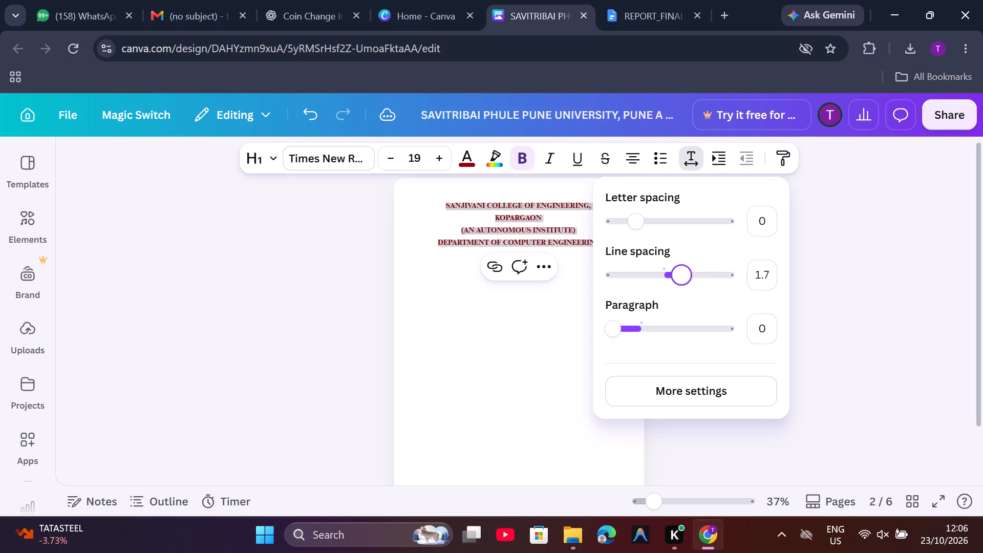
drag(681, 303, 682, 306)
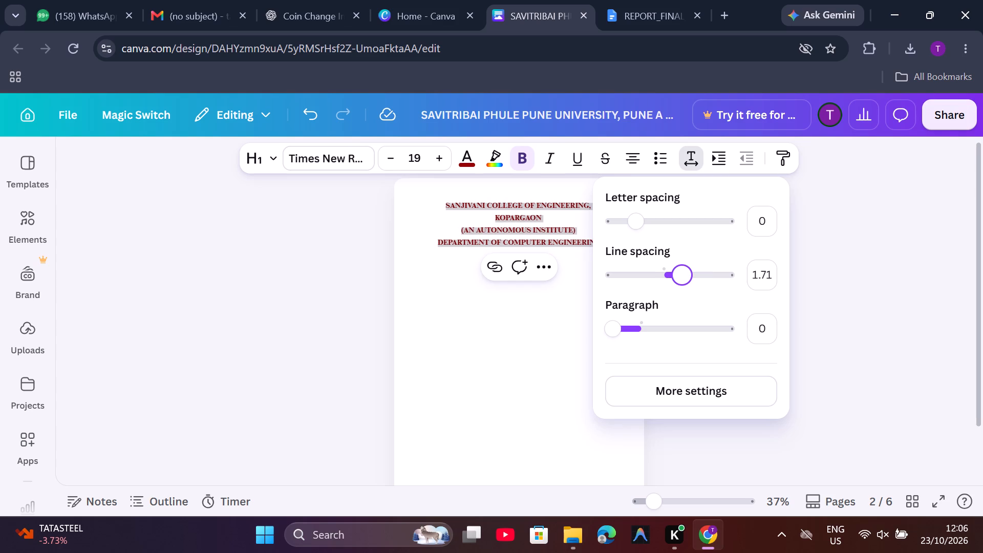
drag(682, 306, 680, 306)
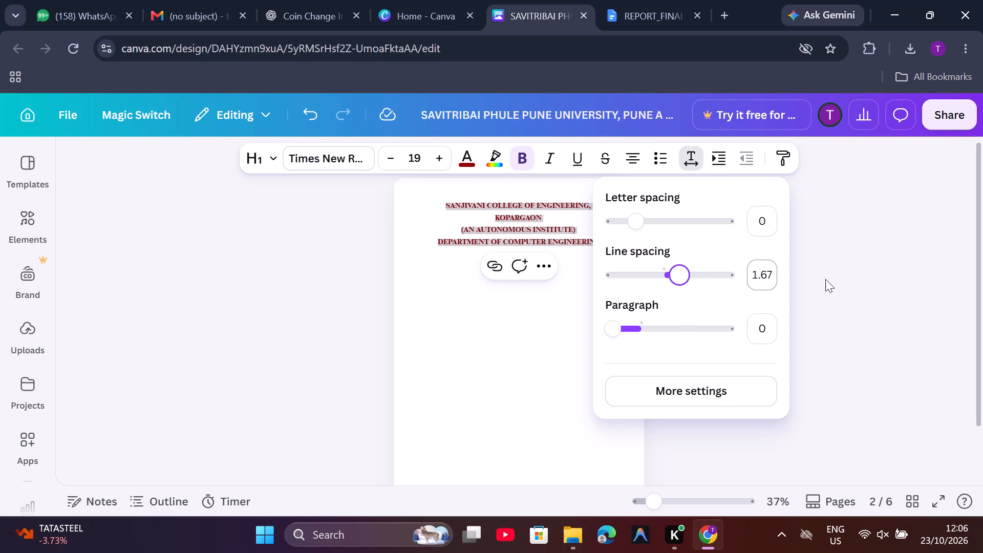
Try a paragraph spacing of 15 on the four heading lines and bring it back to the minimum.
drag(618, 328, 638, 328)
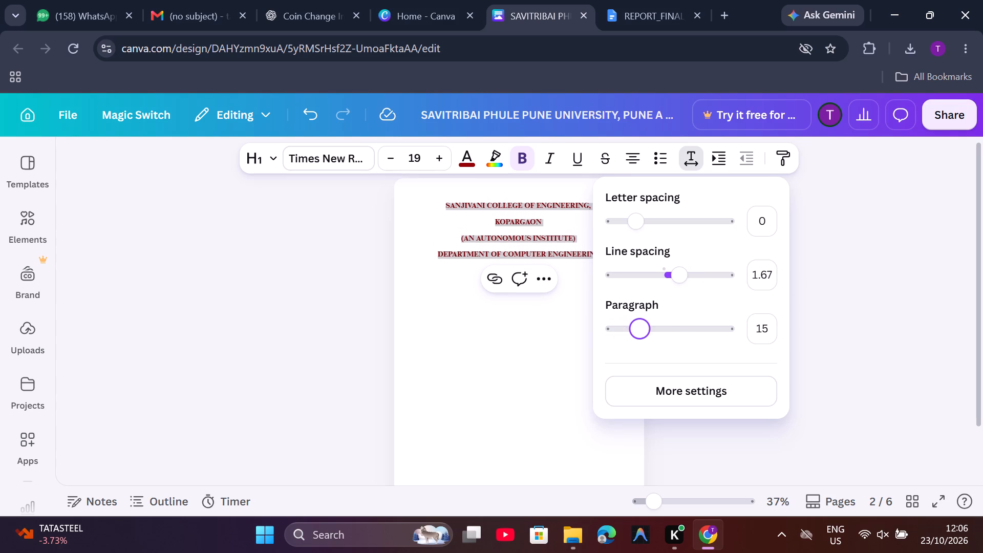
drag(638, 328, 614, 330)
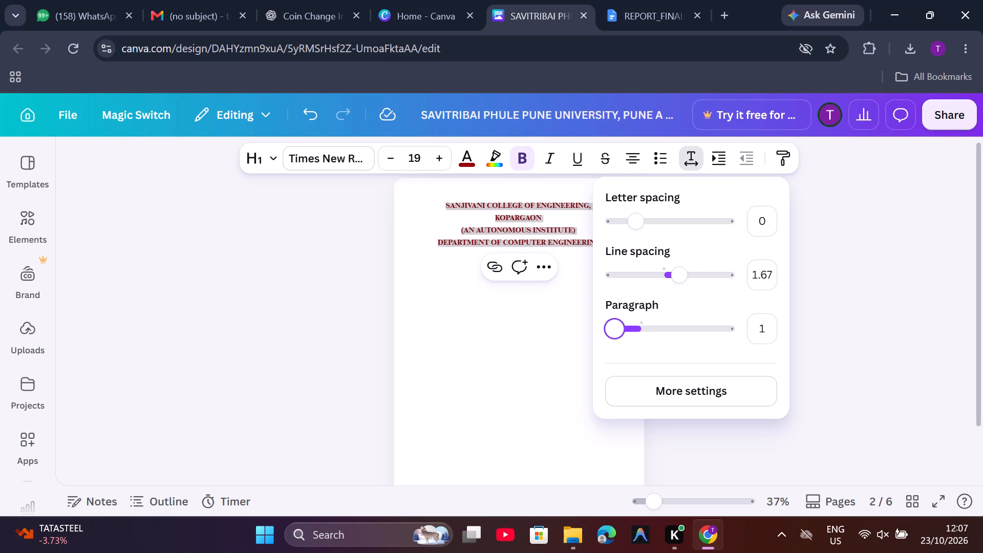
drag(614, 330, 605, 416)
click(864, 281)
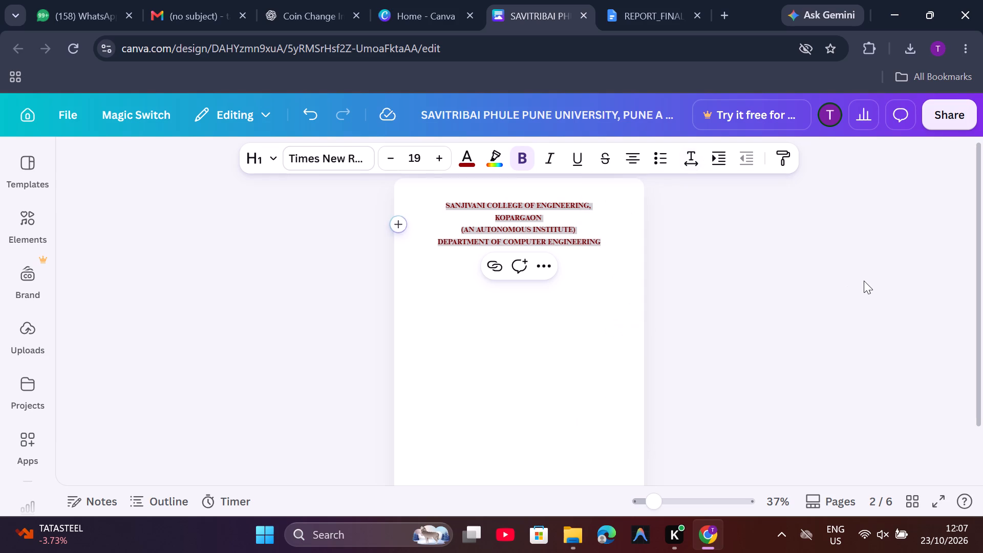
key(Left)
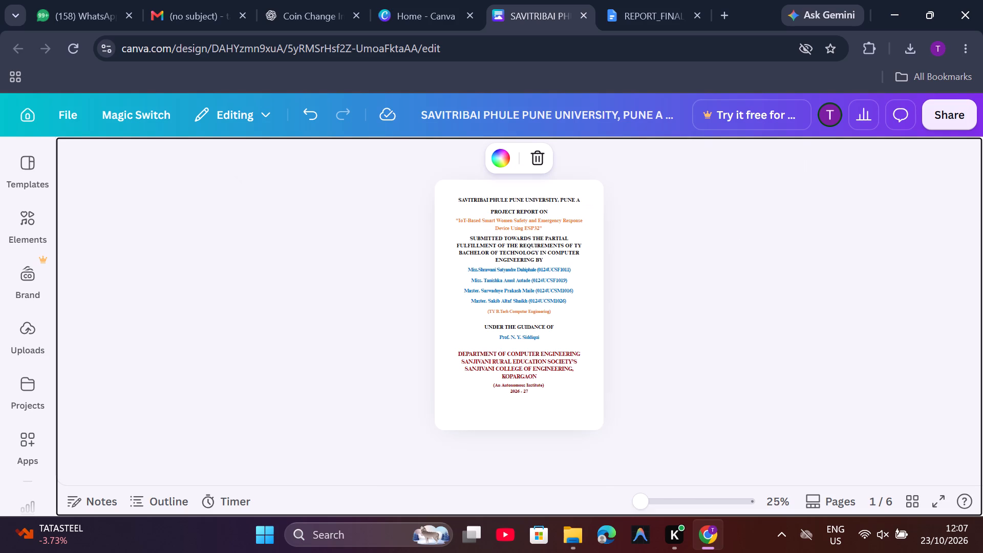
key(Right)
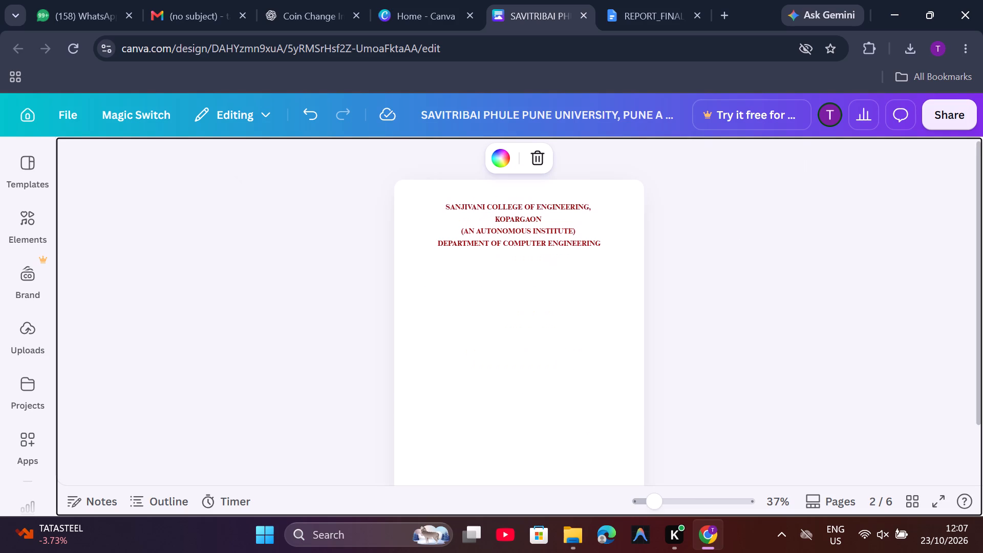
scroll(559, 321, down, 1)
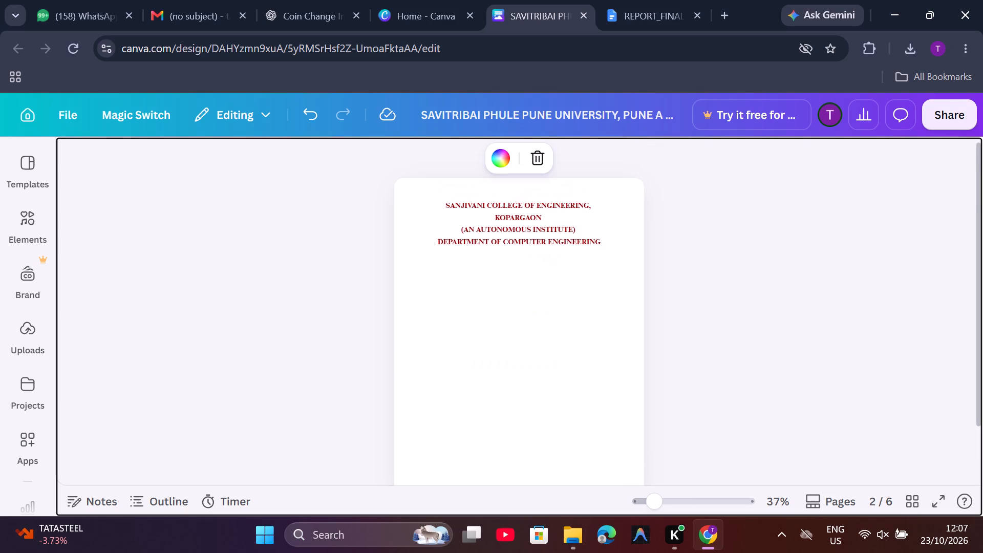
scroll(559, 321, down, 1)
Copy the "CERTIFICATE" title from the REPORT_FINAL_IOT document and paste it below the heading lines on page 2 of the Canva design.
click(682, 0)
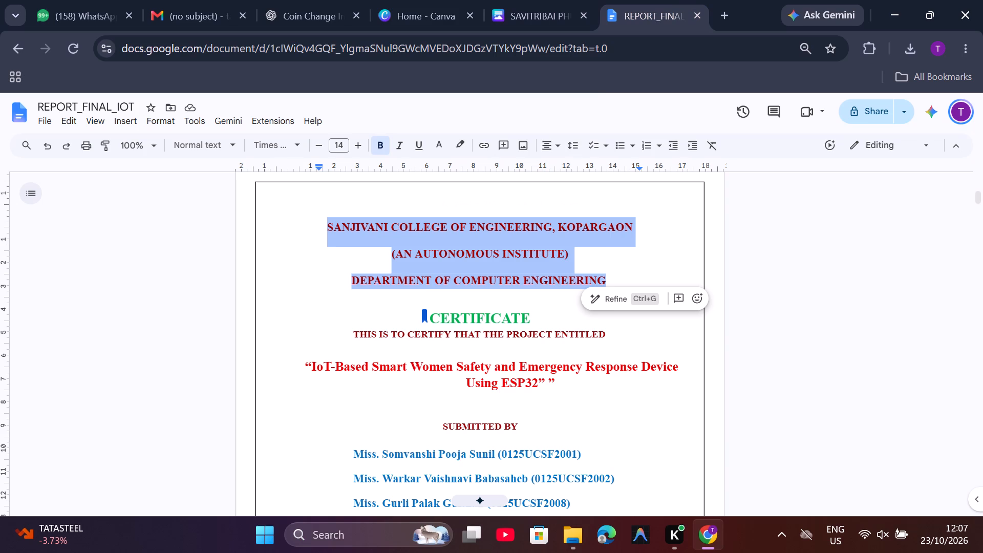
drag(431, 316, 545, 316)
key(ctrl+c)
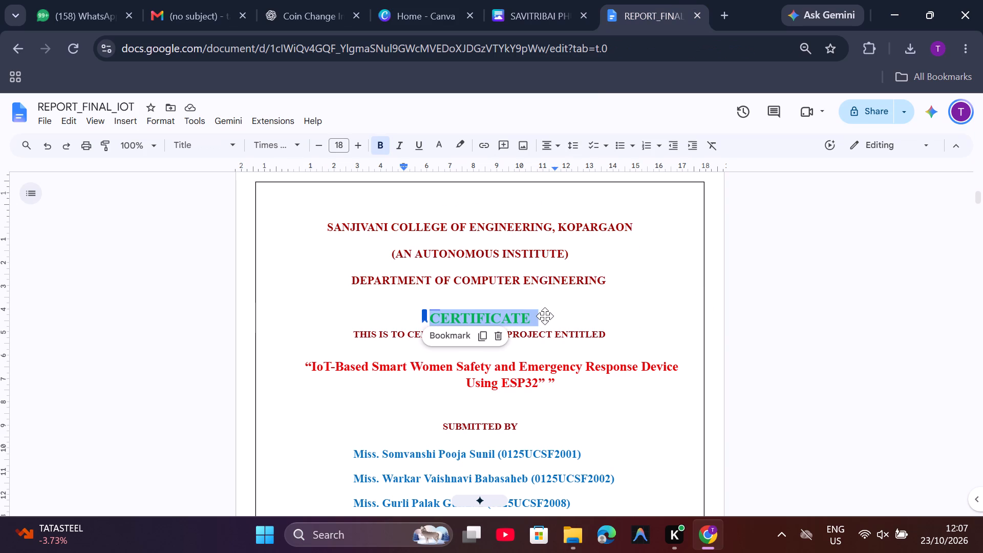
click(496, 11)
click(453, 282)
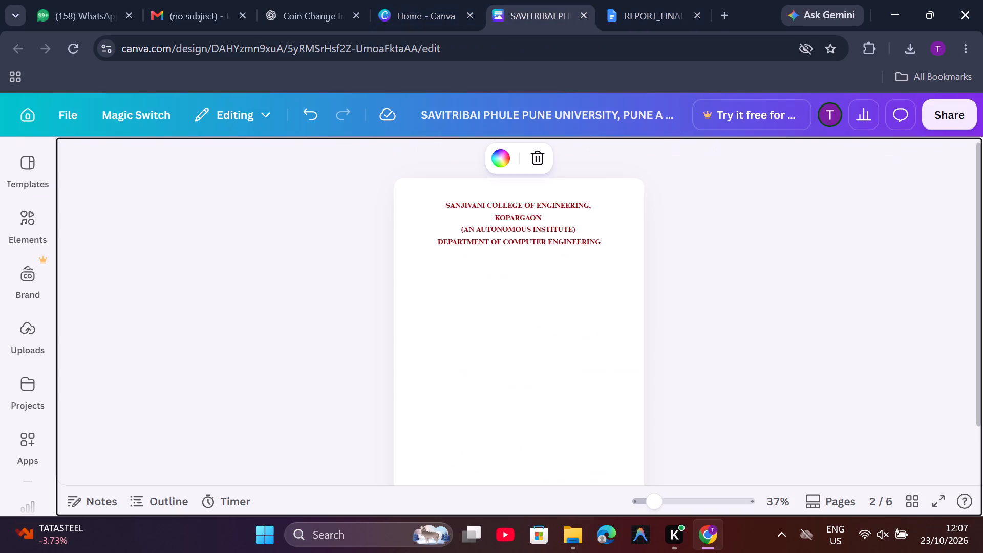
key(ctrl+v)
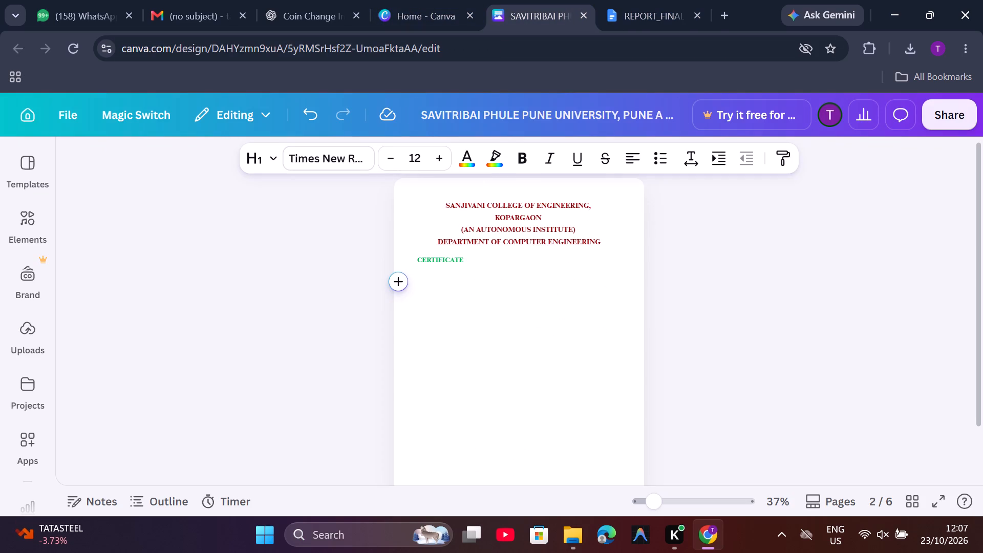
Set the "CERTIFICATE" title to font size 19 and centre-align it.
drag(468, 261, 397, 257)
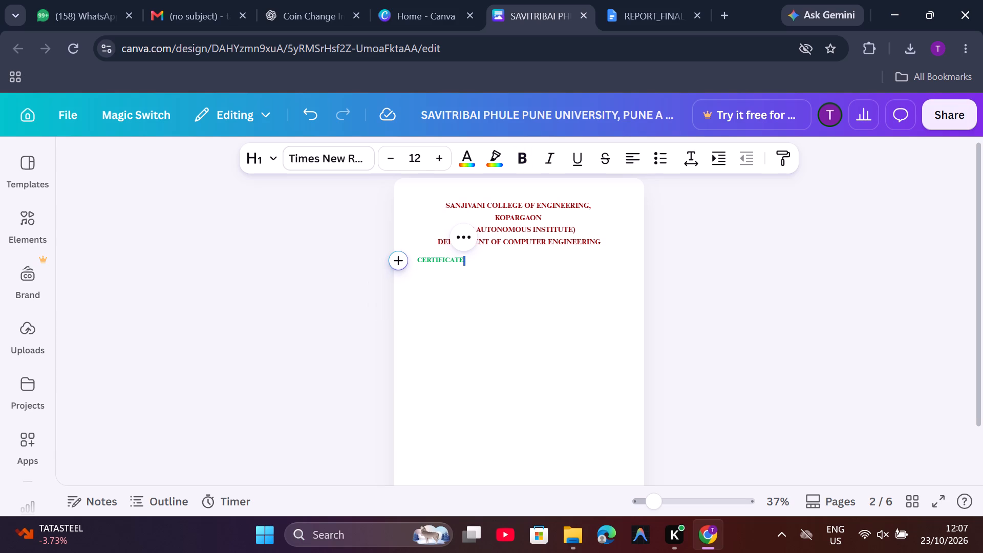
drag(416, 258, 488, 261)
click(438, 148)
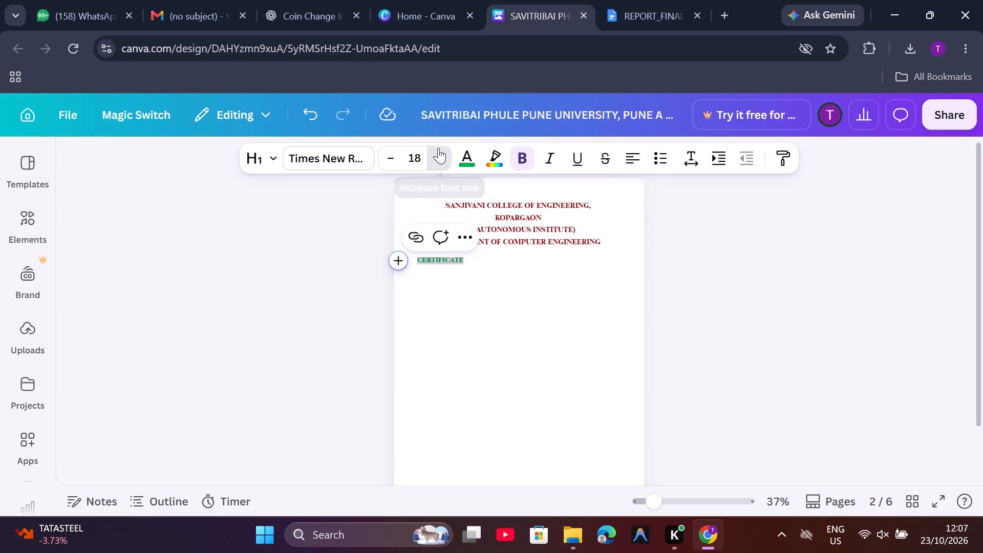
click(632, 159)
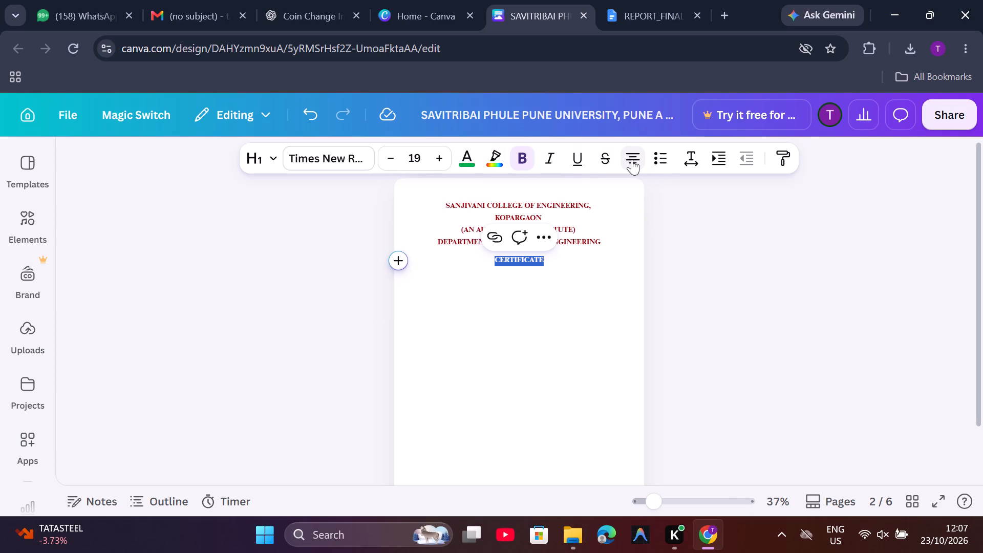
click(684, 283)
Copy the red project title from the certificate page of REPORT_FINAL_IOT and start a new line below "CERTIFICATE" on Canva page 2.
click(617, 2)
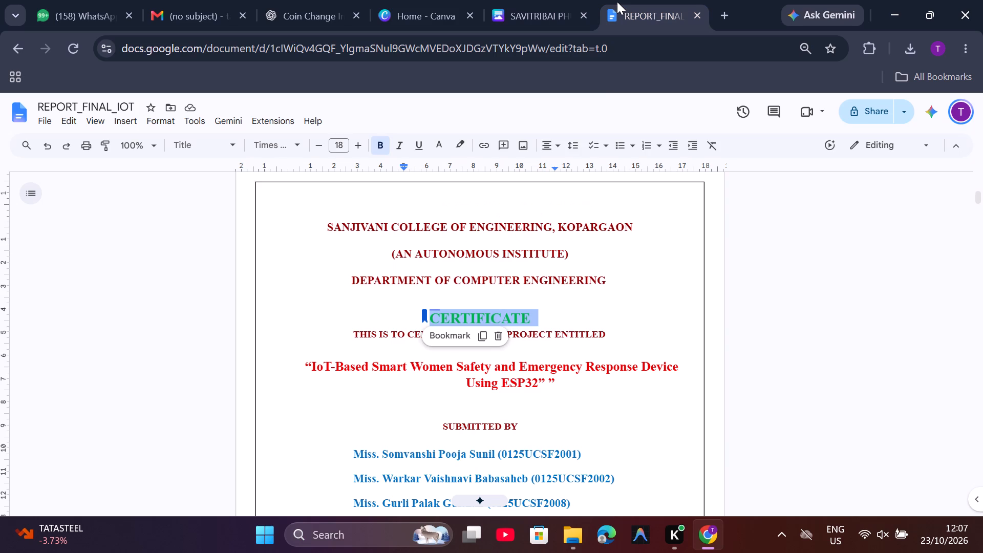
scroll(543, 366, down, 1)
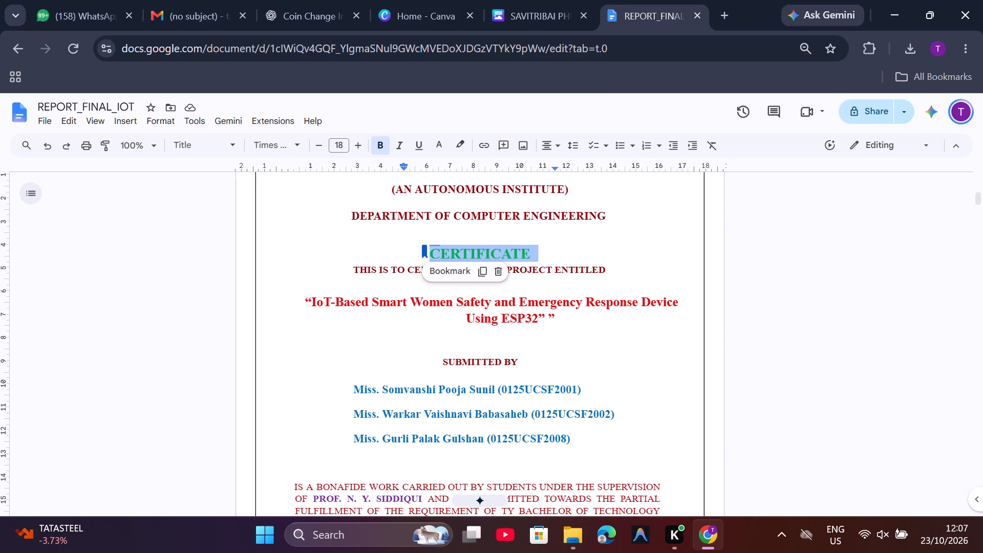
drag(545, 315, 315, 300)
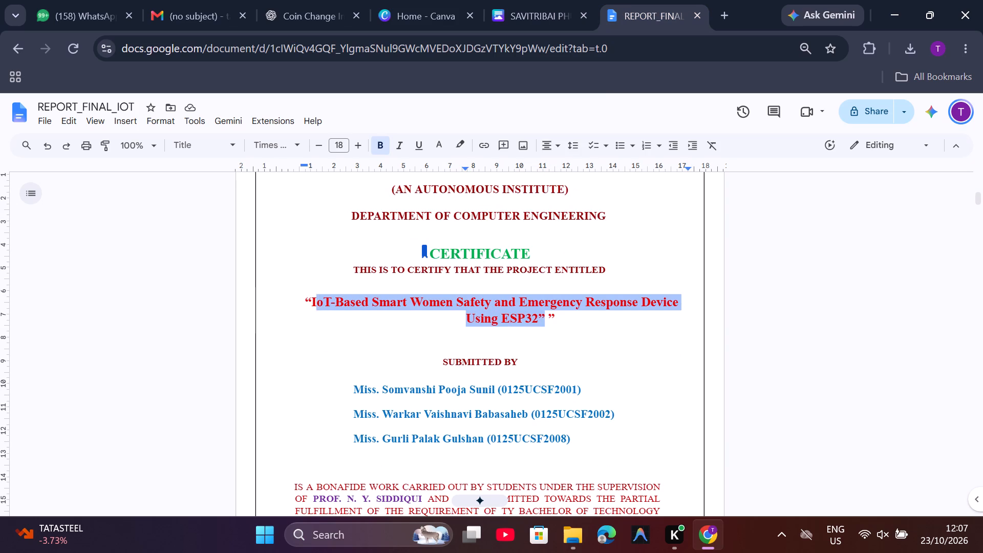
drag(315, 300, 302, 299)
key(ctrl+c)
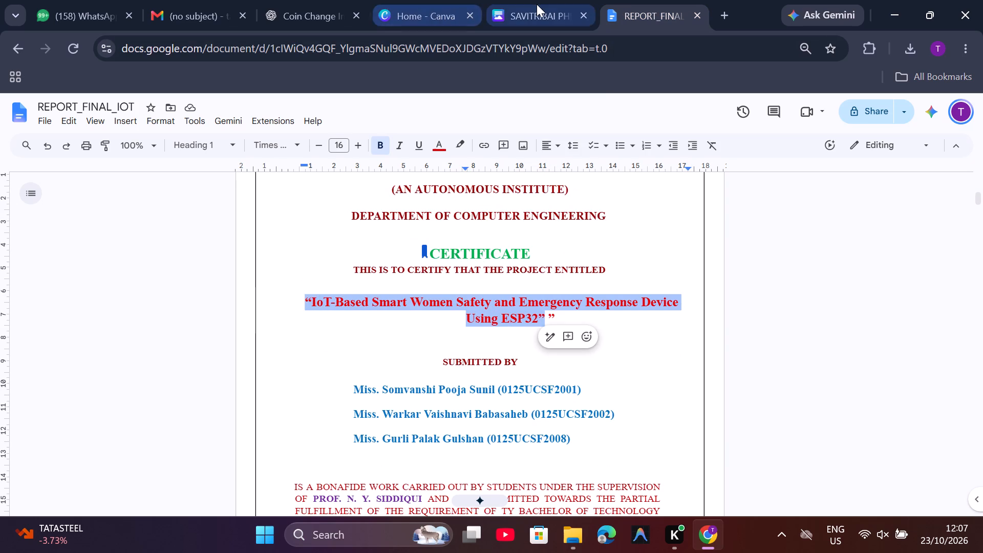
click(537, 4)
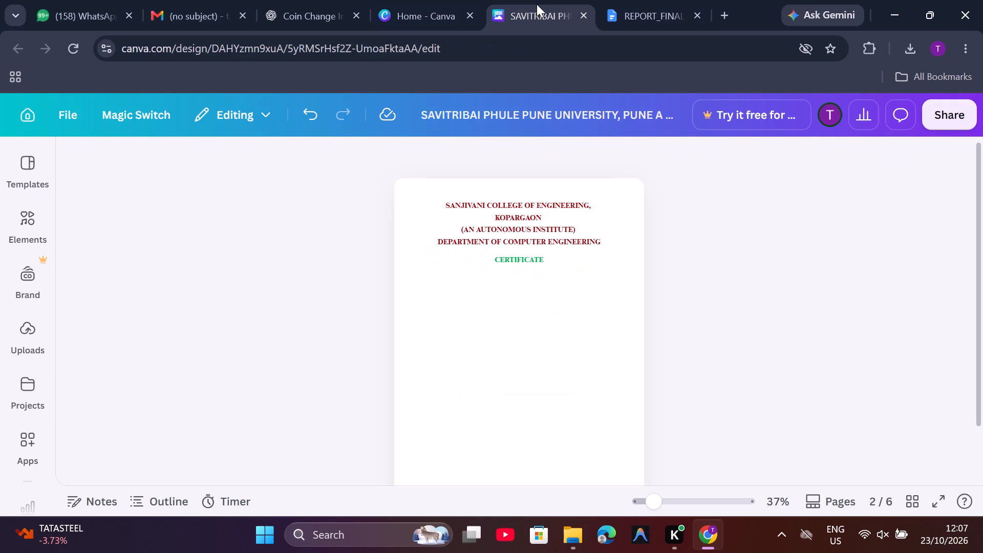
click(552, 265)
key(Return)
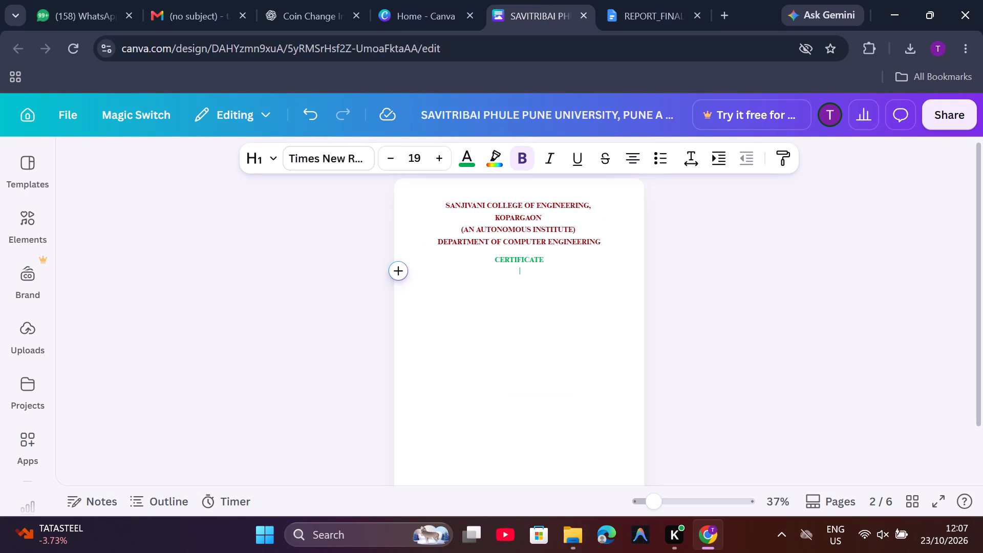
Paste the red project title below "CERTIFICATE" on page 2 and set it to font size 19.
key(ctrl+v)
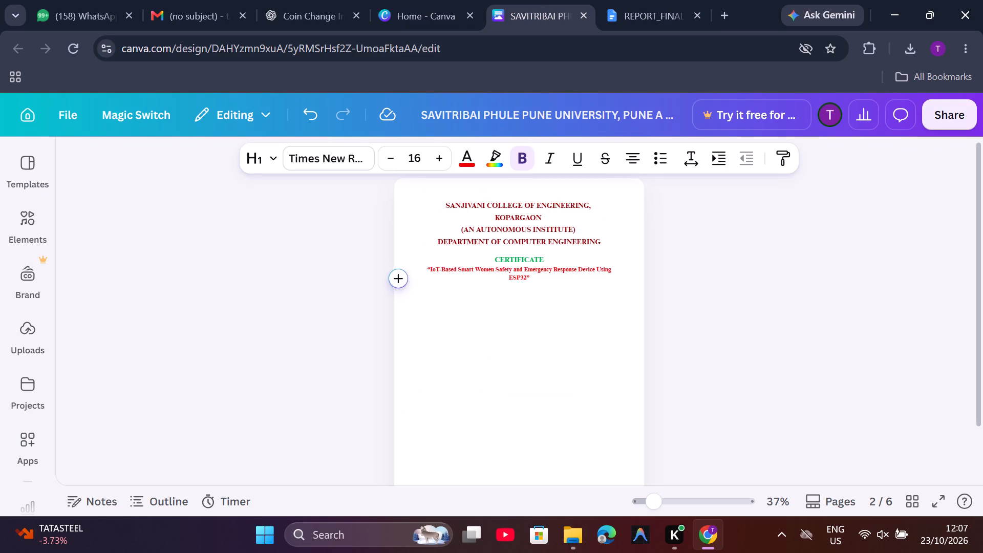
drag(533, 282, 418, 267)
double_click(437, 163)
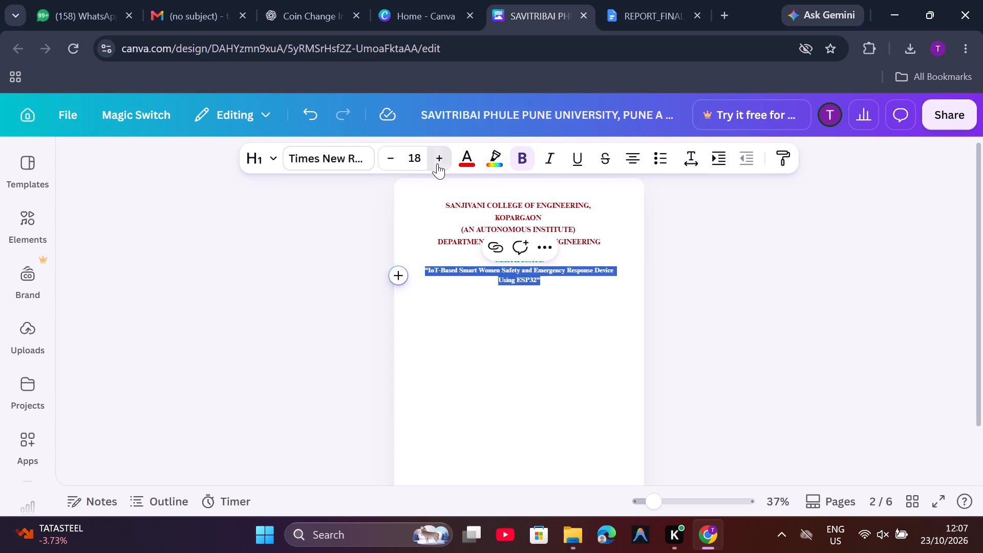
click(437, 163)
click(552, 287)
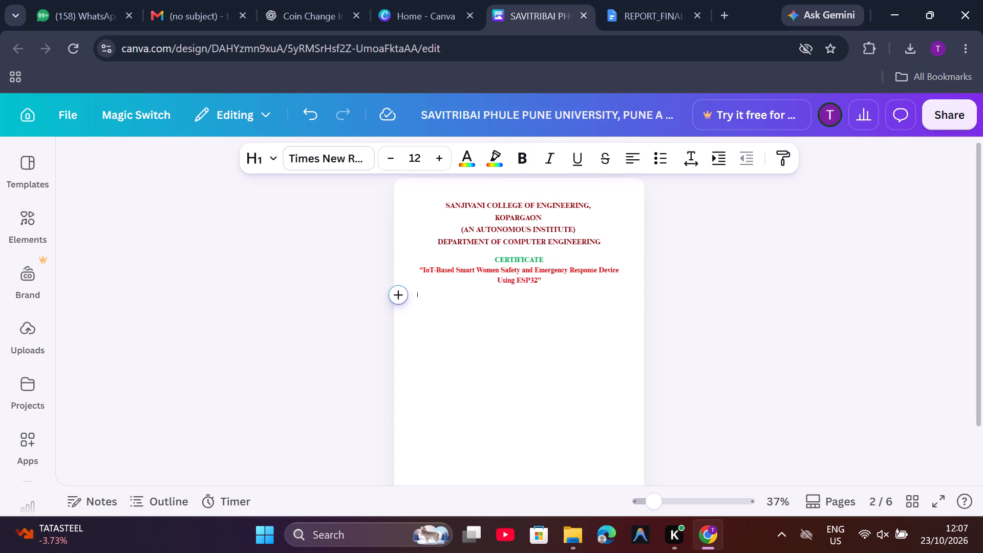
Copy the "SUBMITTED BY" line from the certificate page of REPORT_FINAL_IOT and paste it below the project title on Canva page 2.
click(612, 10)
click(390, 341)
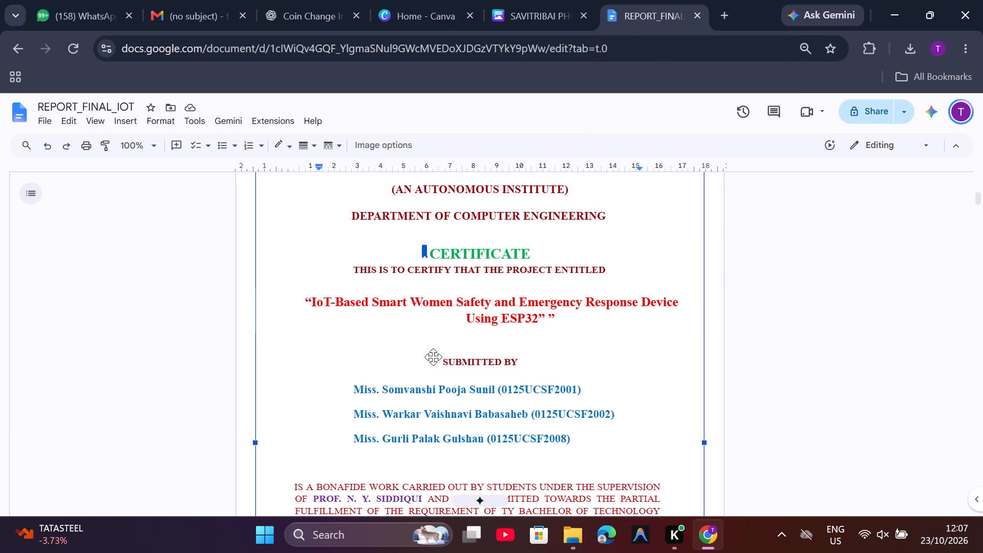
click(501, 362)
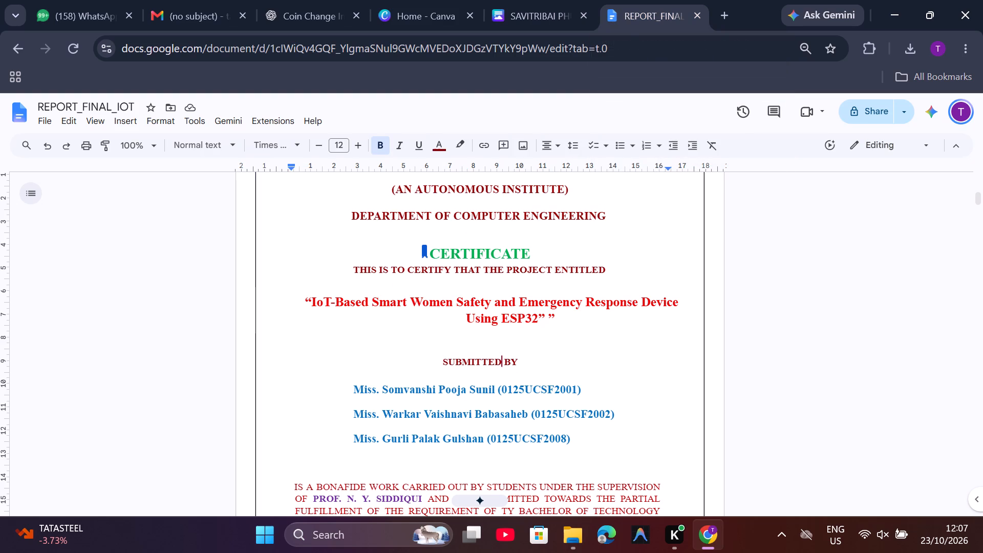
drag(516, 361, 437, 362)
key(ctrl+c)
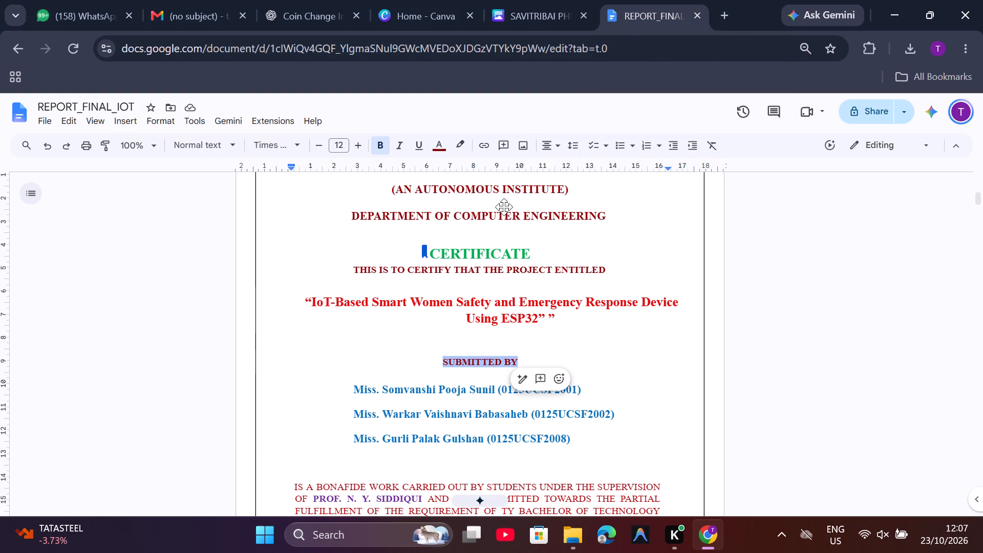
click(537, 0)
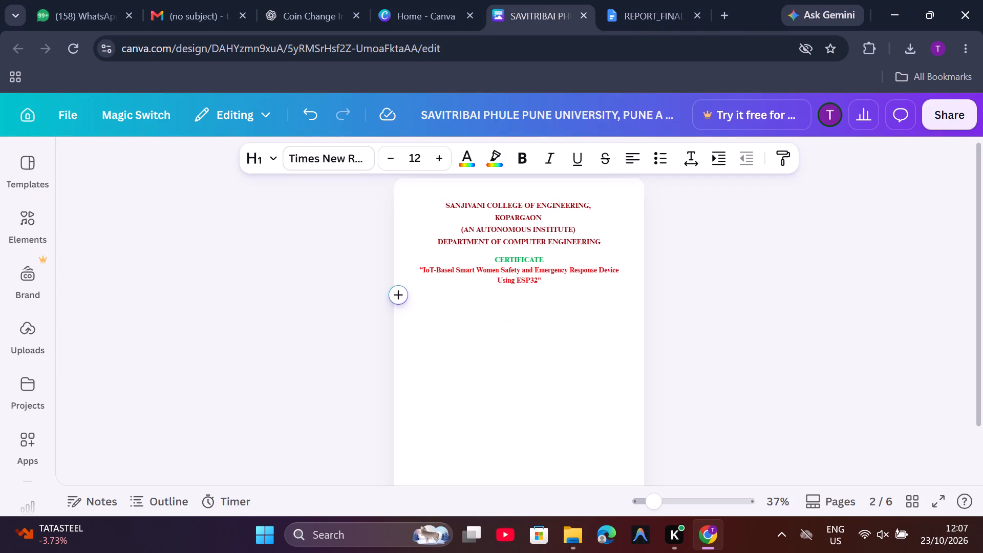
click(546, 290)
key(ctrl+v)
Set the "SUBMITTED BY" line to font size 19 and centre-align it.
drag(458, 290, 411, 290)
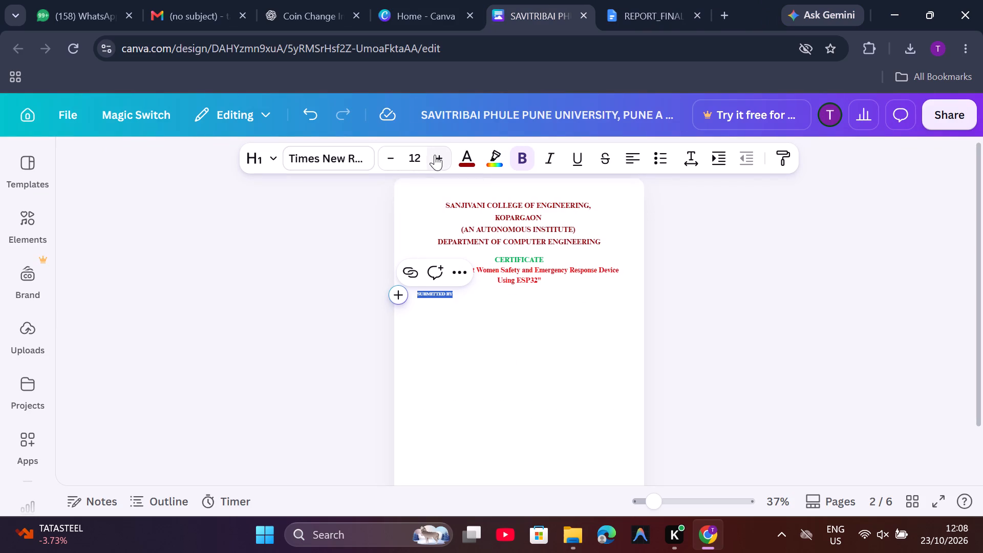
click(436, 155)
click(436, 155)
click(436, 155)
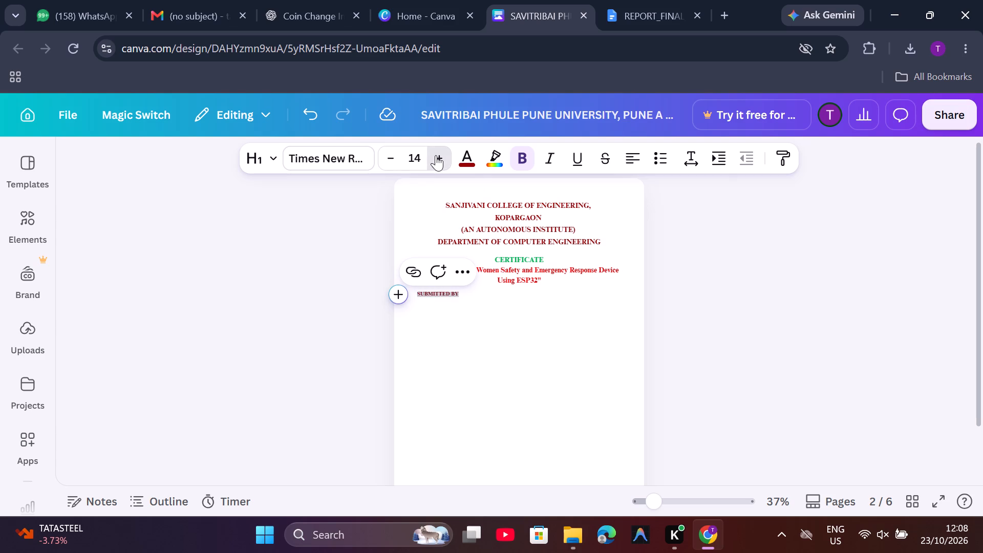
click(436, 155)
click(436, 155)
click(436, 155)
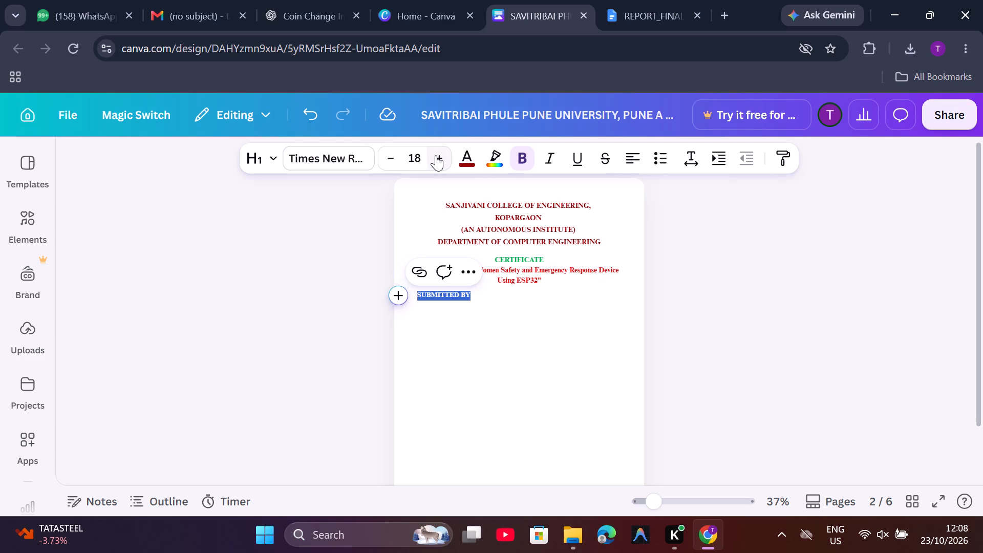
click(436, 155)
click(436, 155)
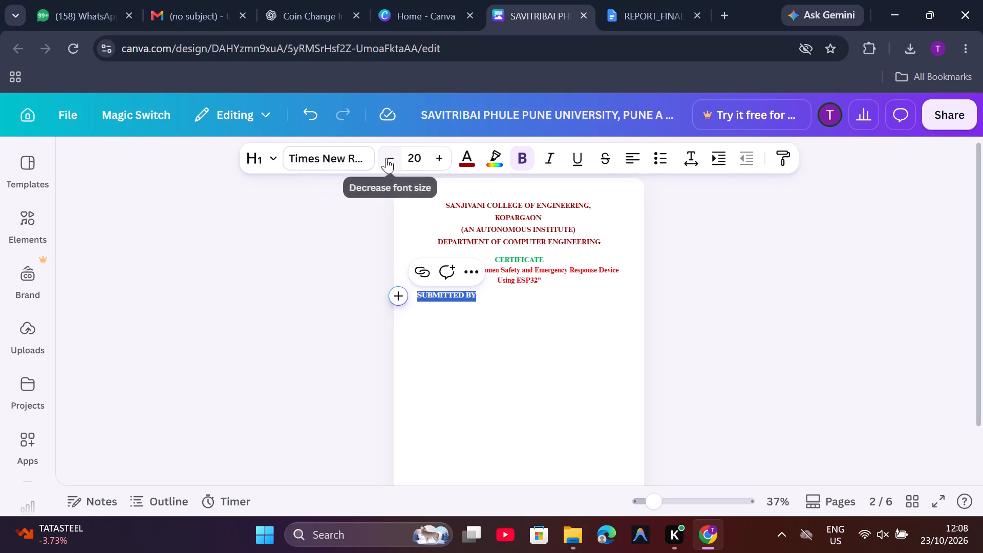
click(386, 158)
click(630, 157)
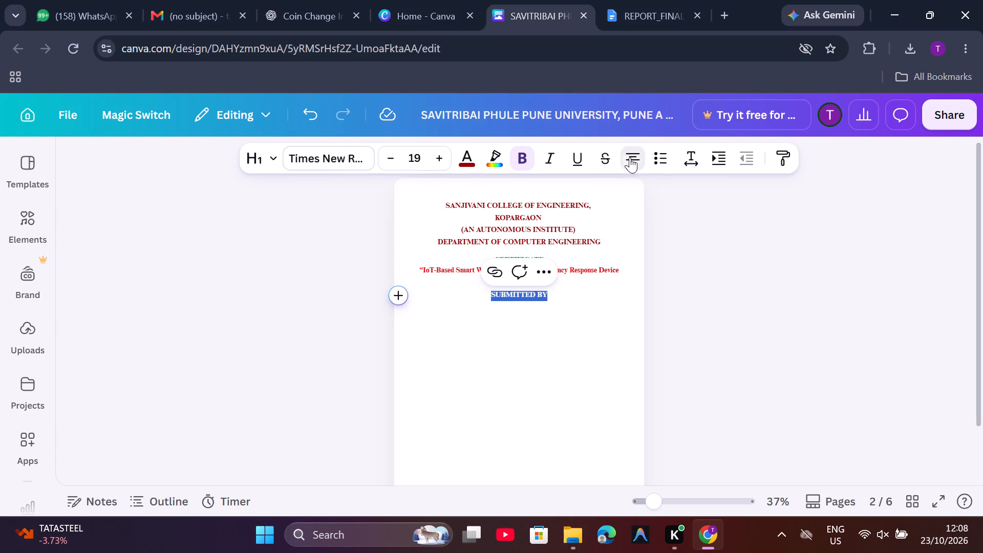
click(697, 265)
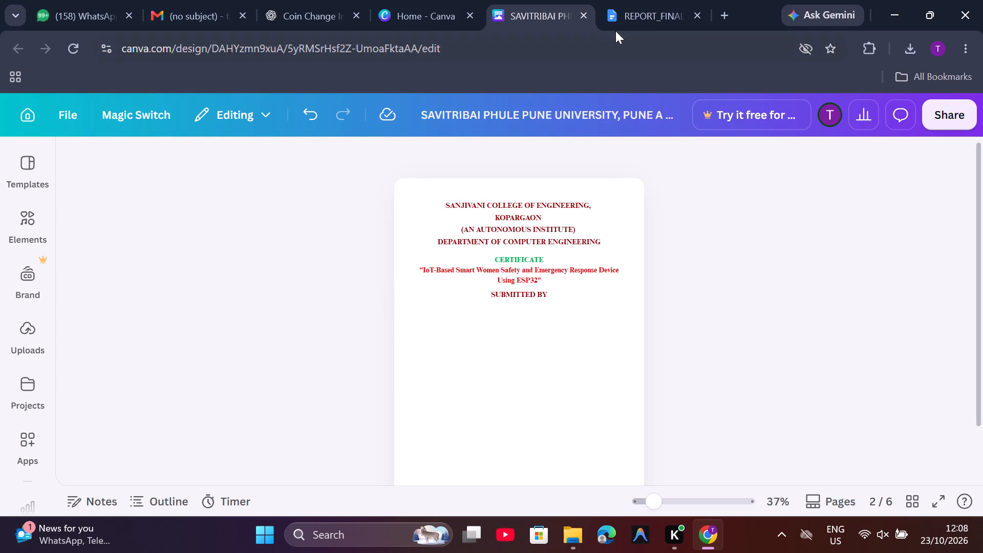
Copy the four blue student name lines from page 1 of the Canva design for the certificate's "SUBMITTED BY" section.
click(618, 21)
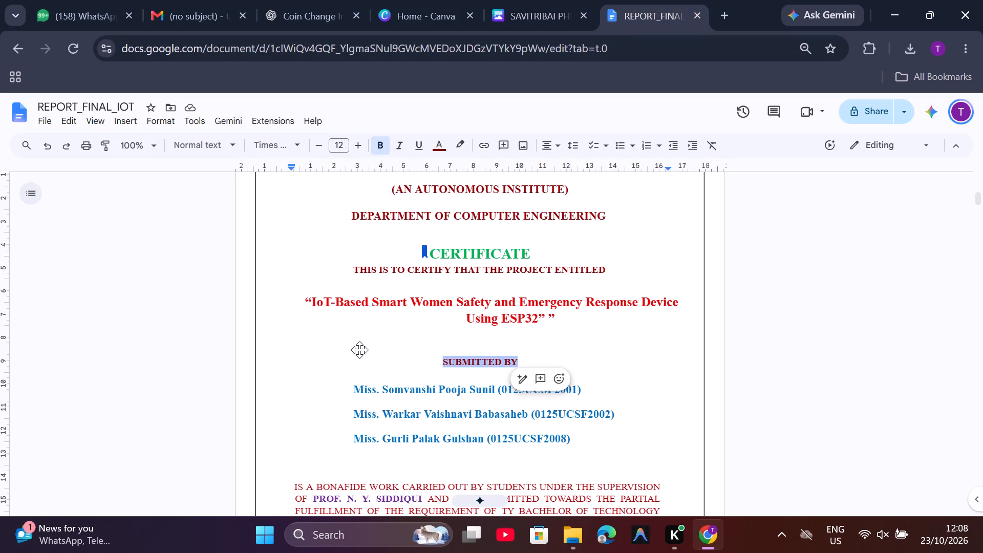
scroll(368, 347, up, 3)
scroll(368, 347, down, 1)
click(523, 19)
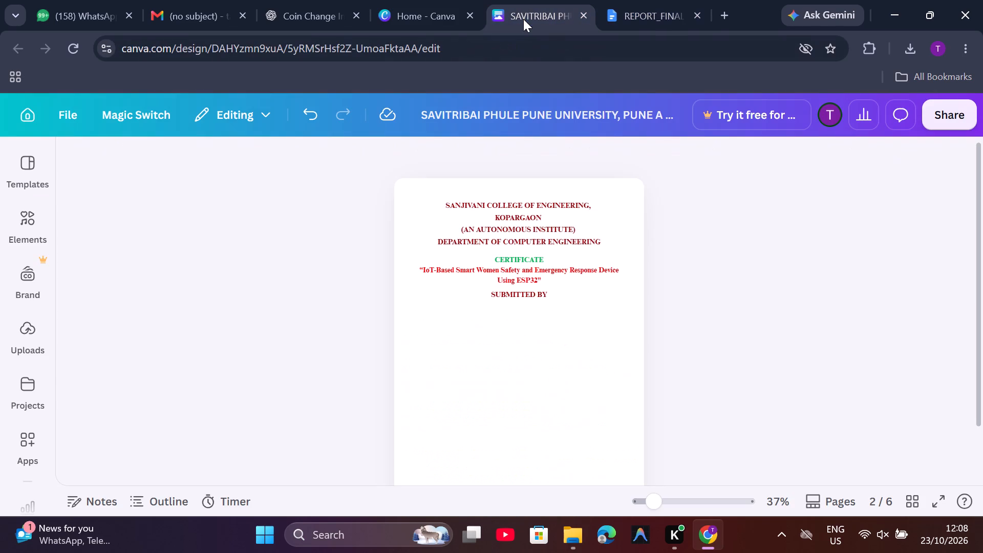
key(Left)
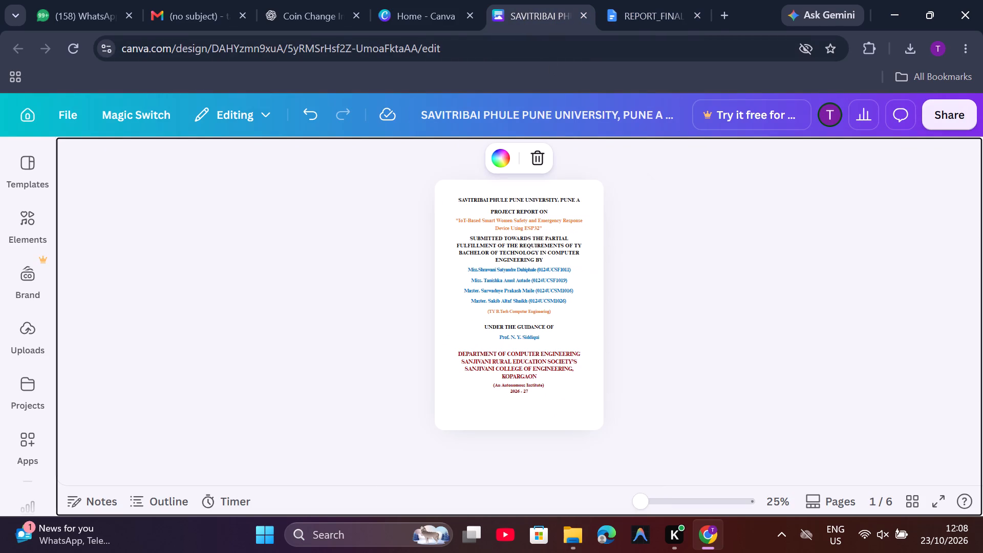
drag(568, 305, 469, 268)
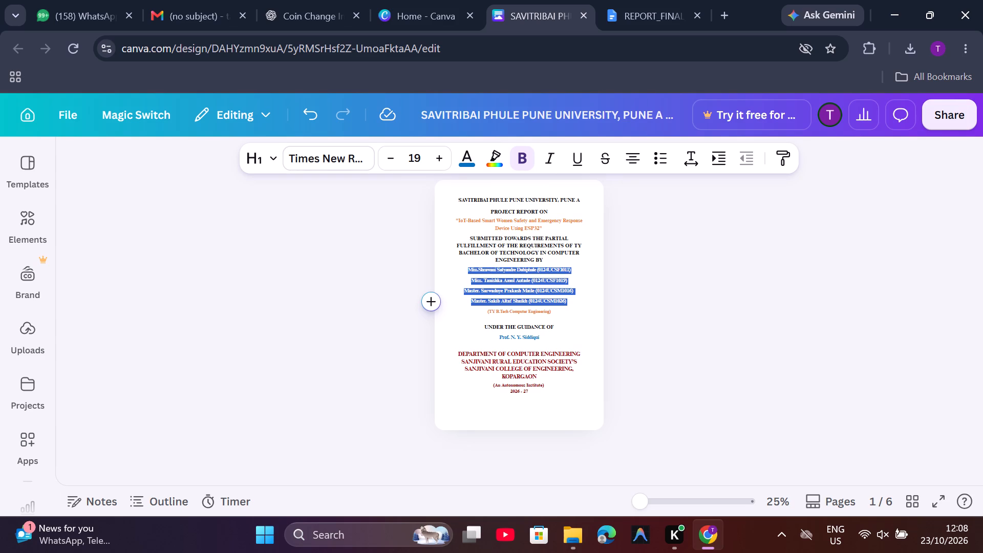
drag(469, 268, 461, 268)
key(ctrl+c)
click(655, 1)
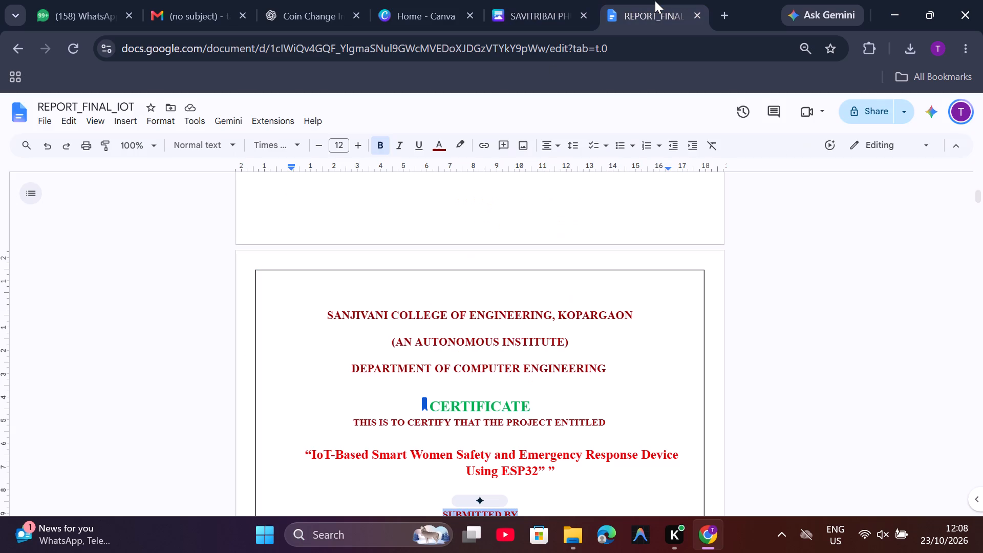
click(522, 2)
key(Right)
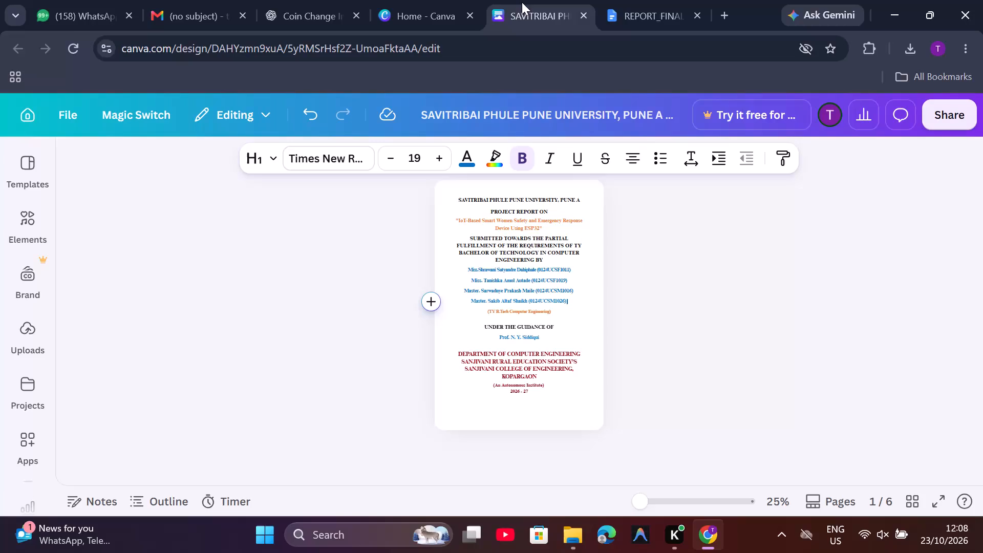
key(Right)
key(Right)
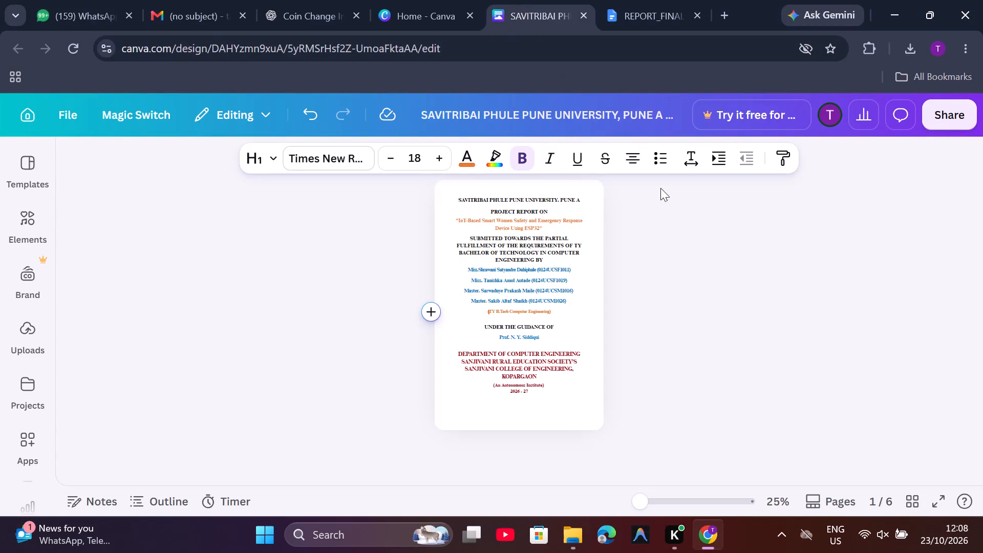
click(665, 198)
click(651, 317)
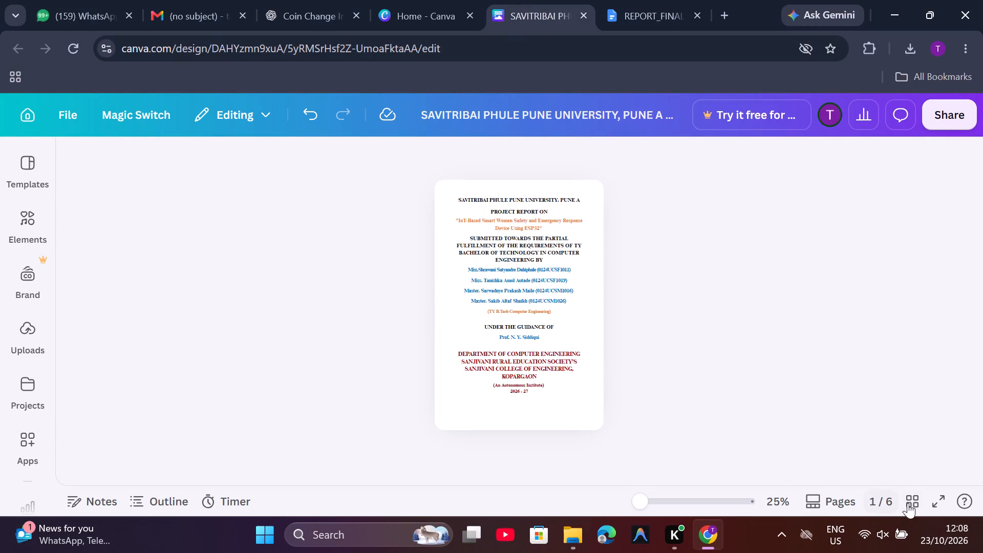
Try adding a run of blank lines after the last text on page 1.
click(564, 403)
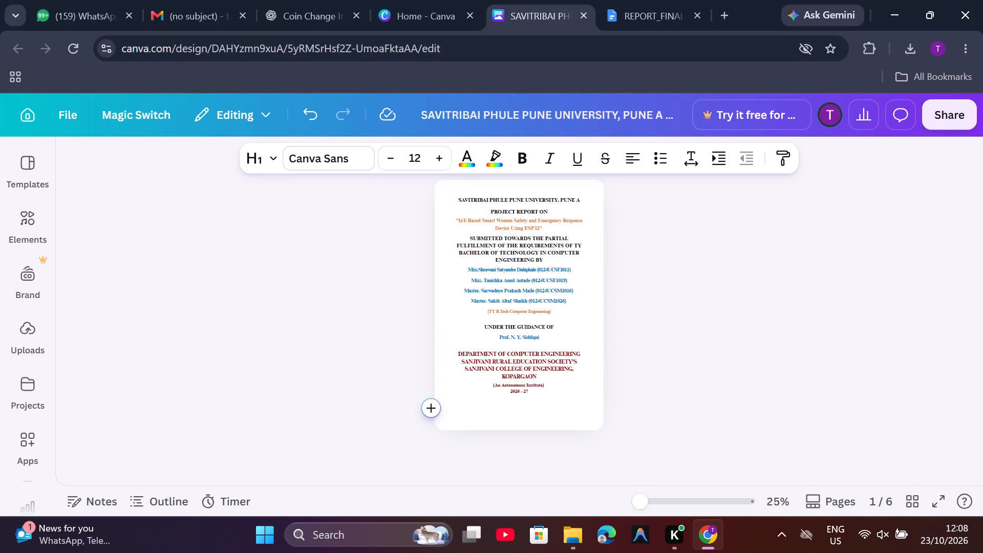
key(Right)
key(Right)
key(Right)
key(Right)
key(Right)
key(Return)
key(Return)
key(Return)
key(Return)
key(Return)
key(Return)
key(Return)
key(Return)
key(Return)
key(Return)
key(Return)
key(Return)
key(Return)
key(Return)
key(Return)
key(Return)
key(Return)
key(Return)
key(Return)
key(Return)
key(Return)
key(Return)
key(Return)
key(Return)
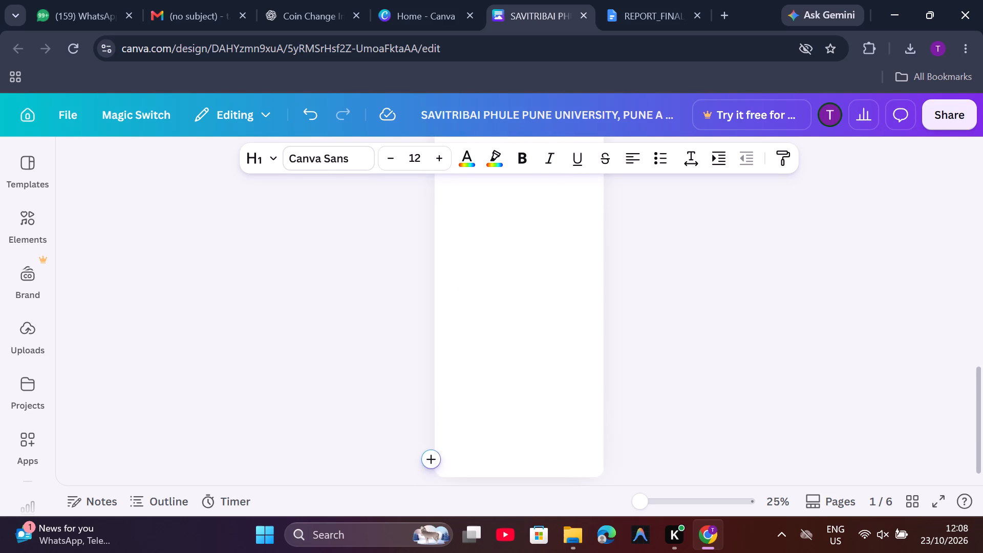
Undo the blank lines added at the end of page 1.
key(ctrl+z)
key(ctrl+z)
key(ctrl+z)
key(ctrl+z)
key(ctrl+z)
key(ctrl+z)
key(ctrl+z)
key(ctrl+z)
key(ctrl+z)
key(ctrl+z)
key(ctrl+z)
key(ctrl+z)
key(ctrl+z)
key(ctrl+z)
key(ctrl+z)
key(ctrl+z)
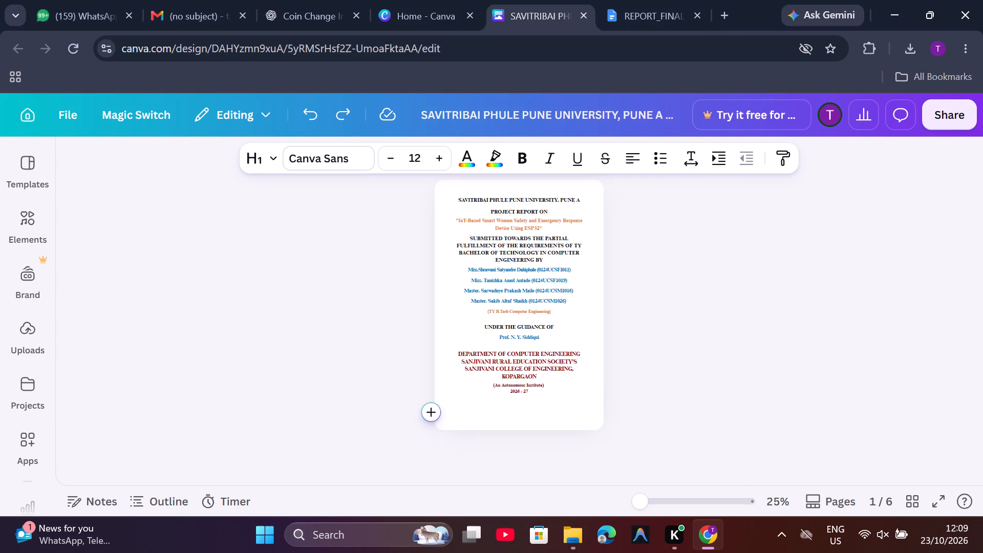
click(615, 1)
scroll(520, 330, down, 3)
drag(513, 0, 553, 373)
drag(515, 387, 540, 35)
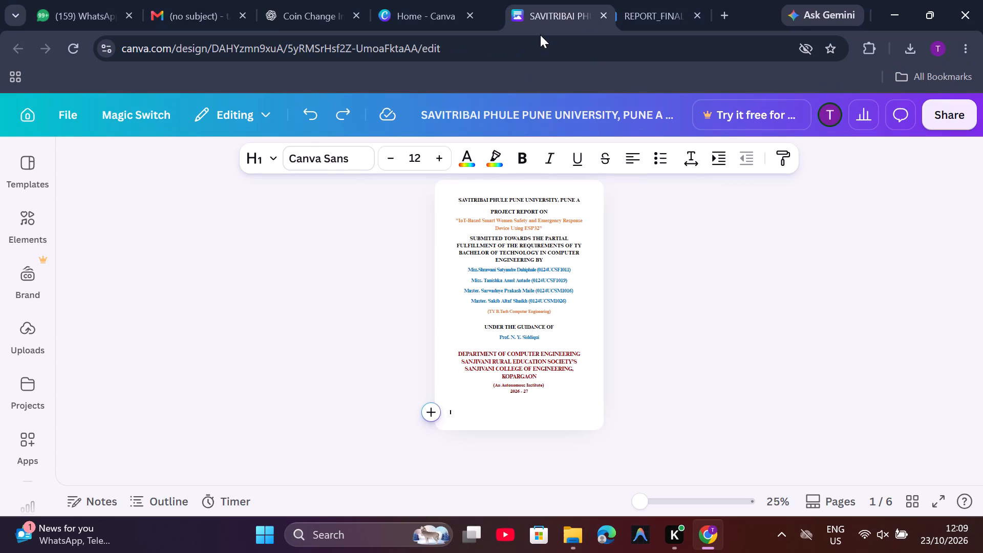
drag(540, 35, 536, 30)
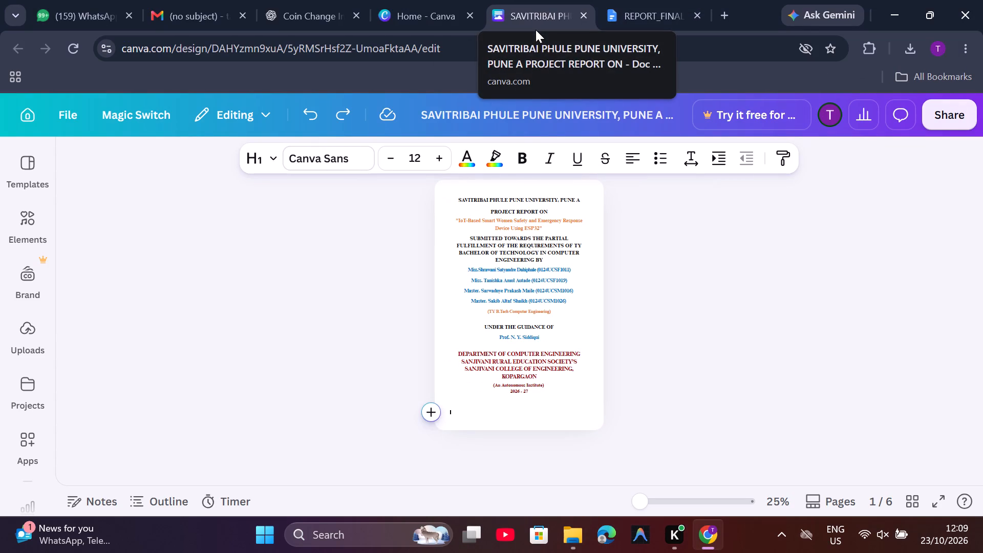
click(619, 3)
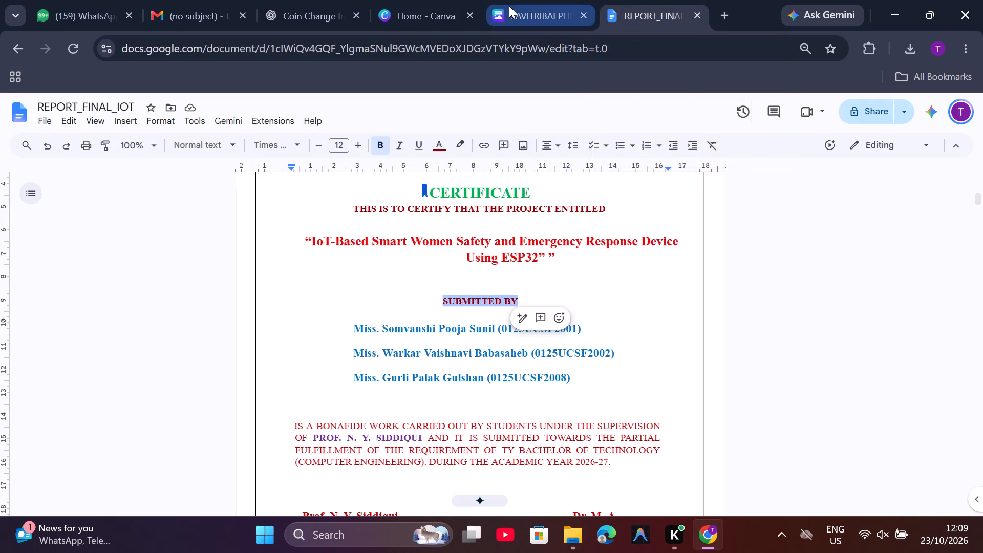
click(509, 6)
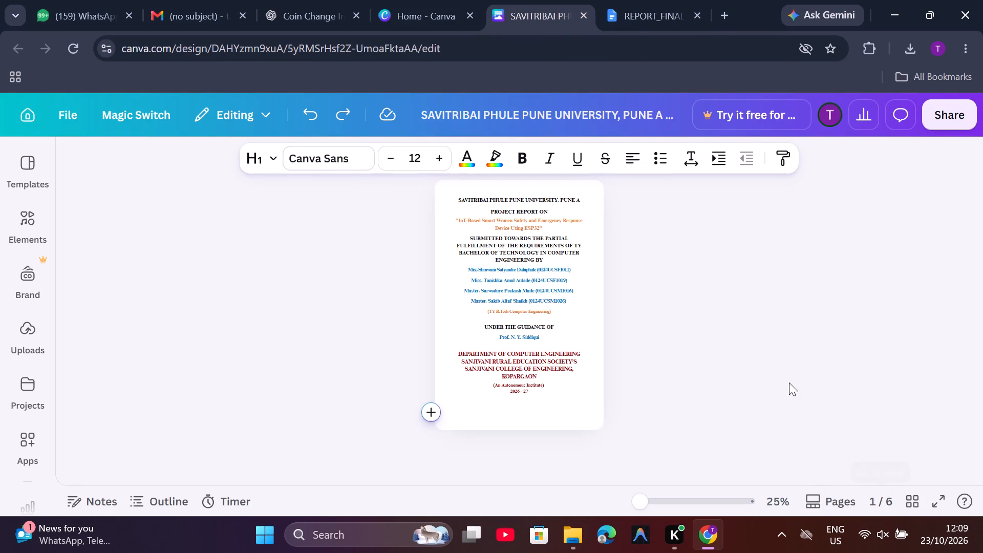
Paste the four copied student name lines below the project title on page 2.
click(789, 382)
key(Right)
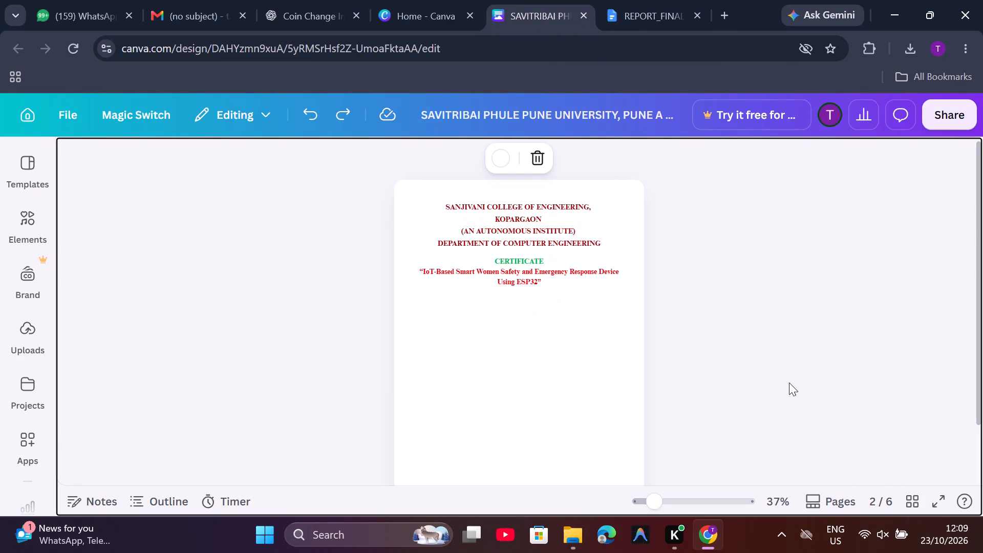
click(536, 318)
key(ctrl+v)
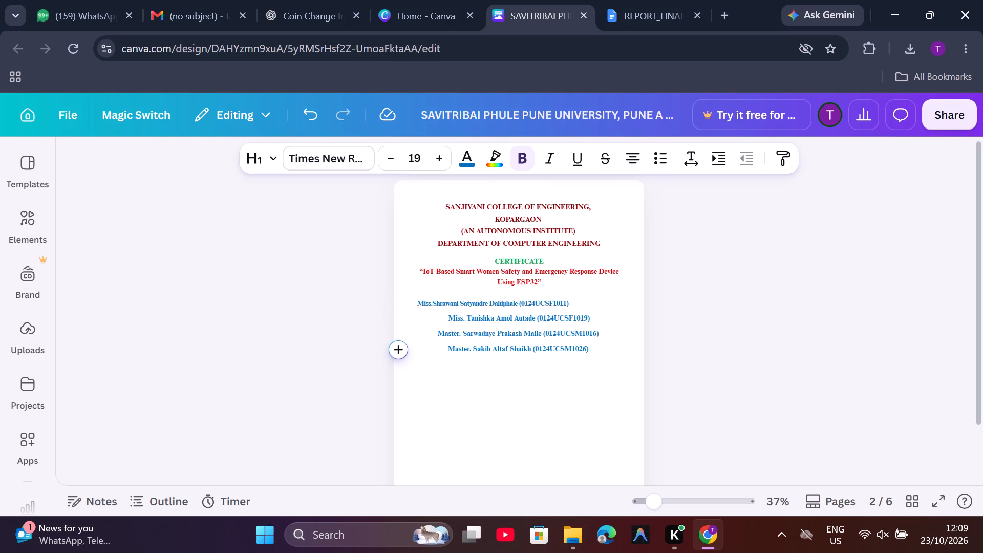
Reset the lower three student name lines flush left and centre all four name lines on page 2.
drag(590, 345, 405, 297)
click(447, 314)
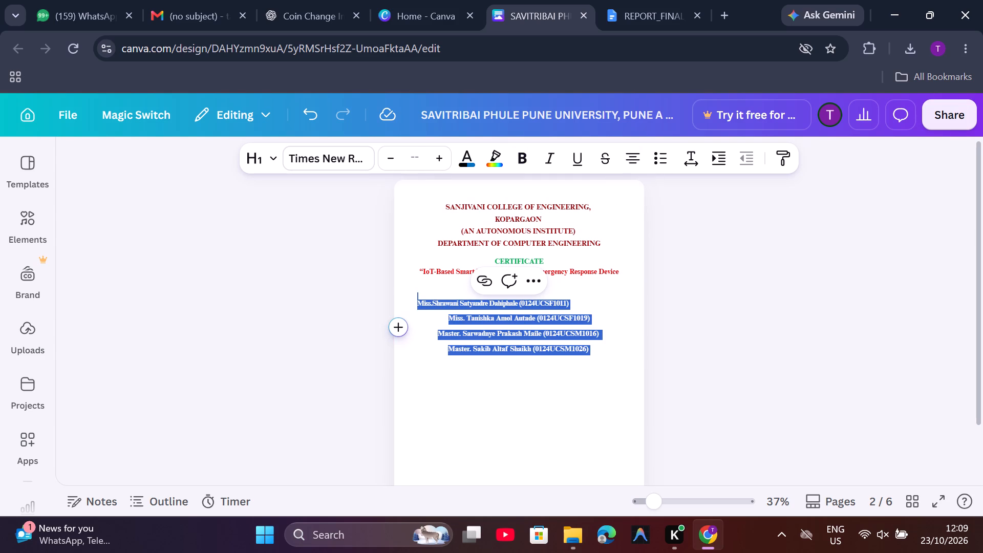
key(BackSpace)
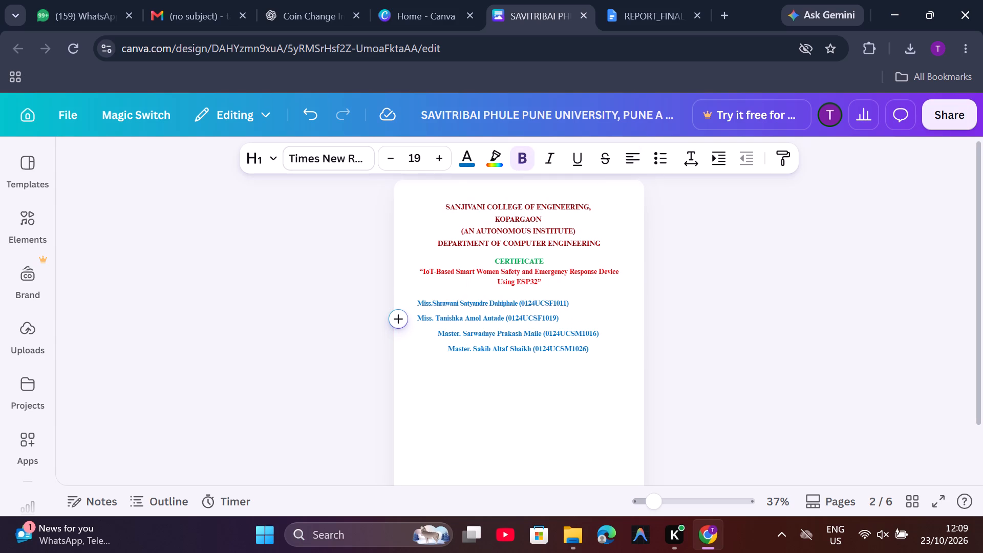
click(437, 333)
key(BackSpace)
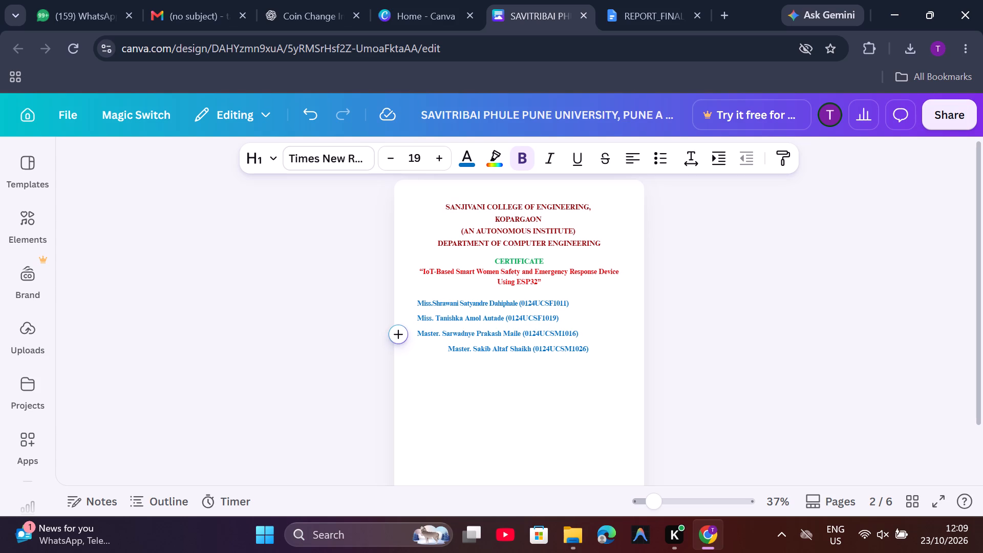
click(444, 351)
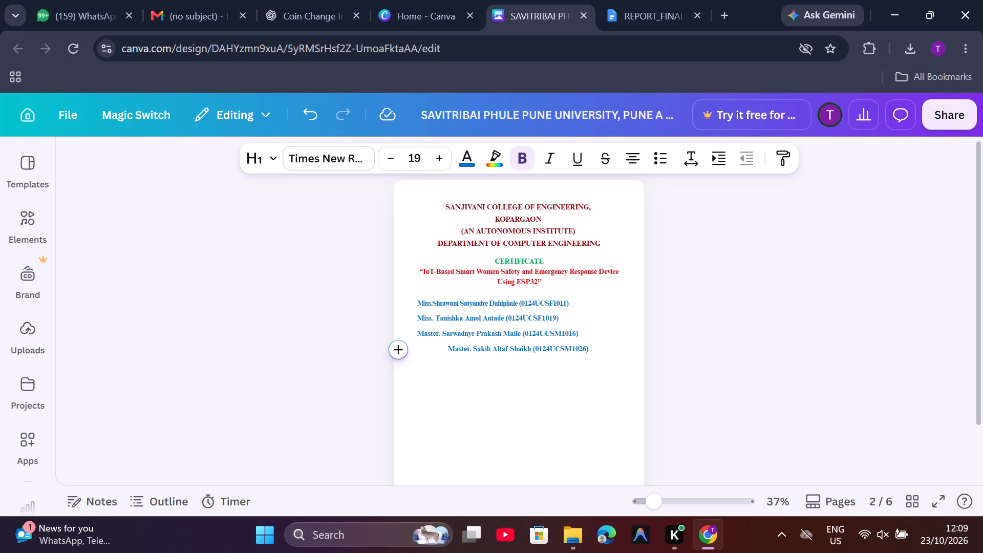
key(BackSpace)
drag(567, 349, 407, 291)
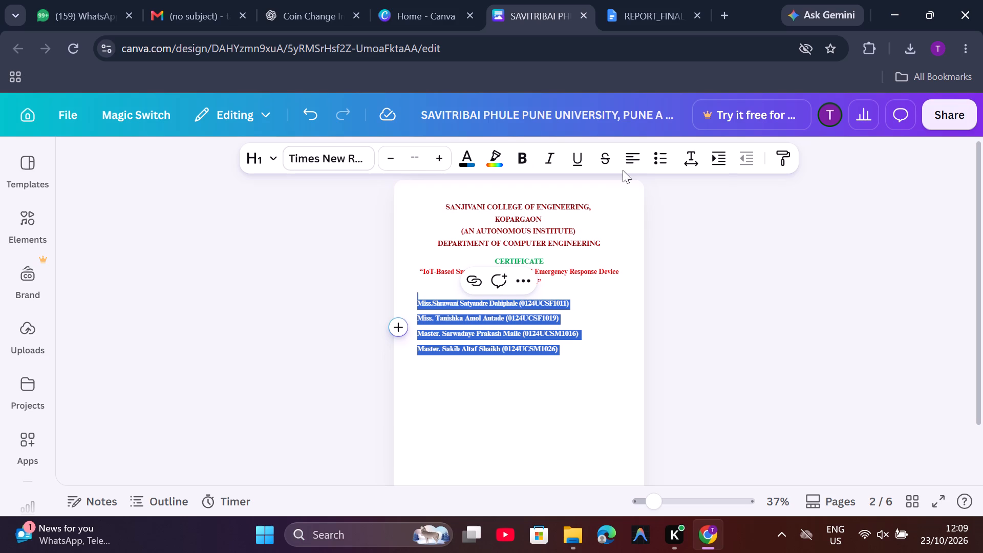
click(634, 160)
click(752, 273)
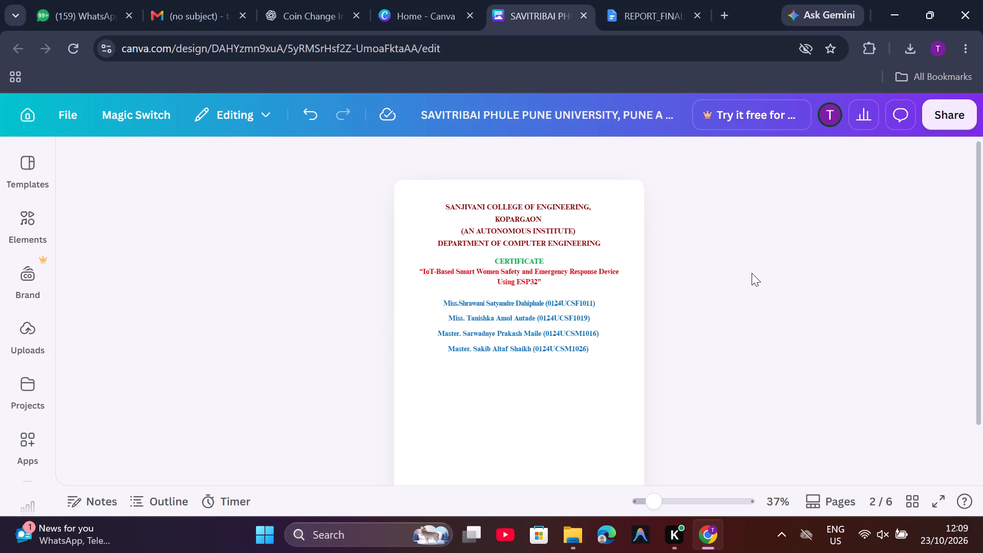
Delete the blank line between the red project title and the first student name on page 2.
click(440, 301)
key(BackSpace)
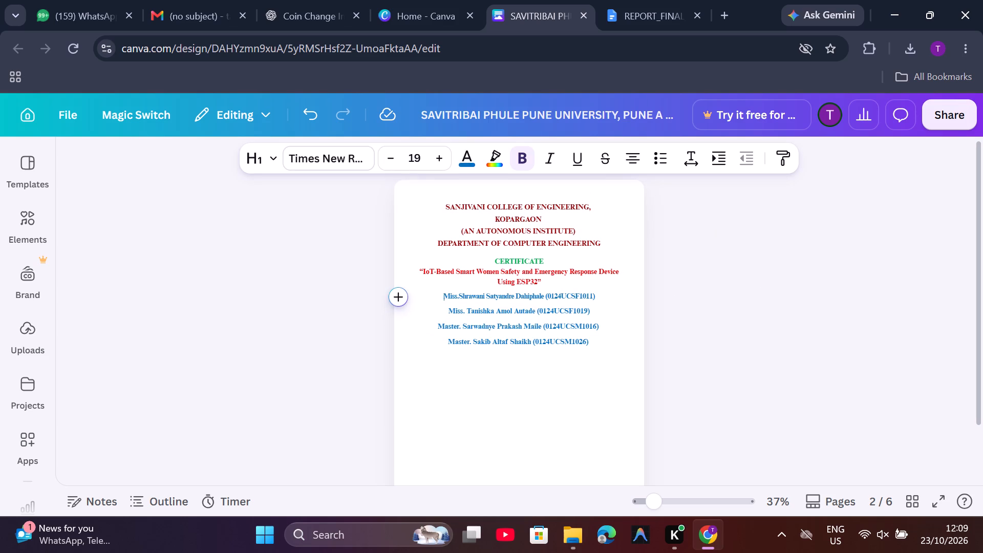
click(707, 278)
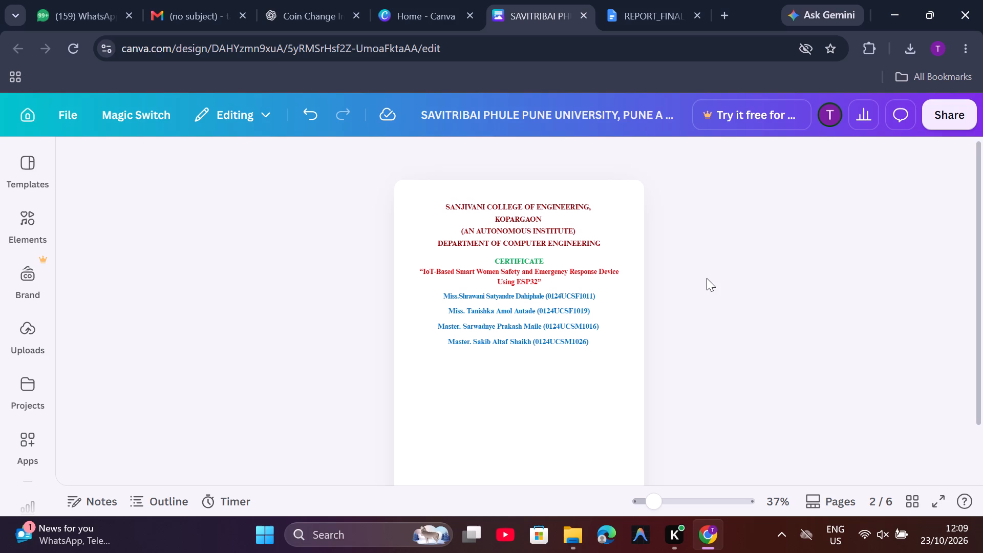
Switch to REPORT_FINAL_IOT and find the "IS A BONAFIDE WORK" paragraph on the certificate page.
click(623, 2)
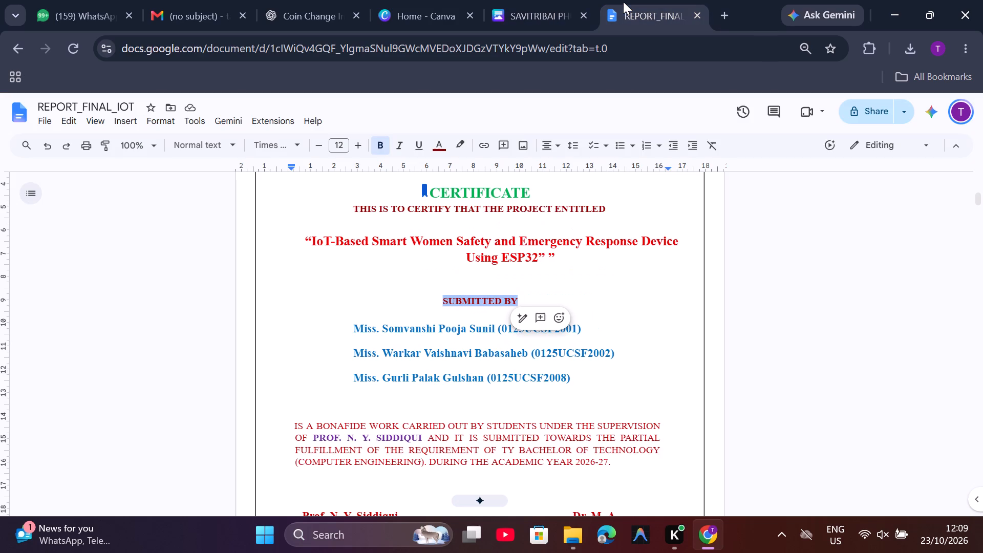
scroll(495, 383, down, 2)
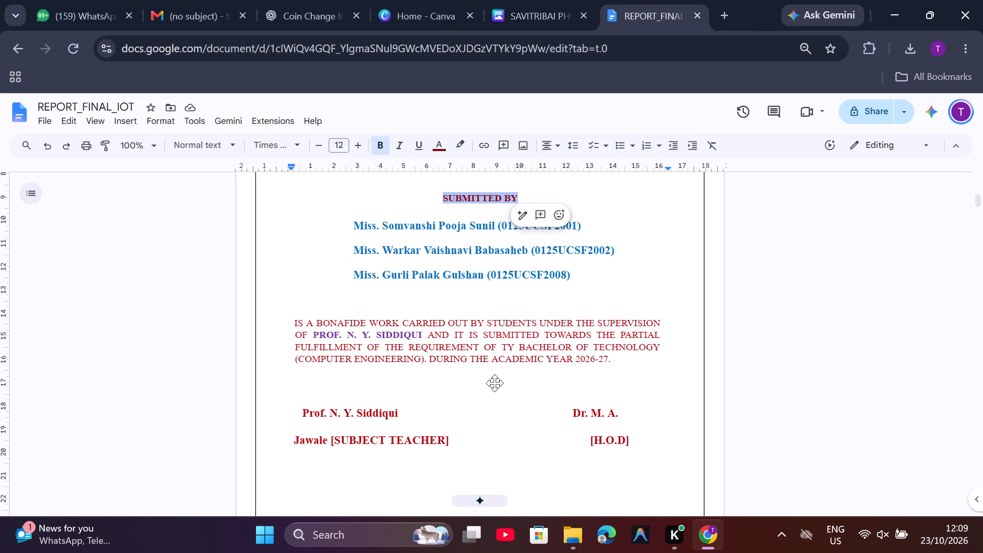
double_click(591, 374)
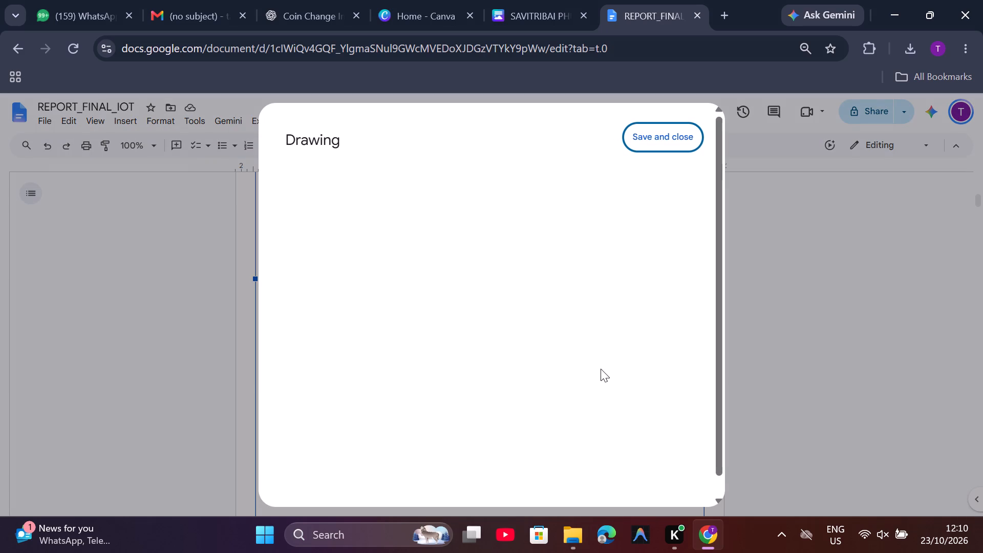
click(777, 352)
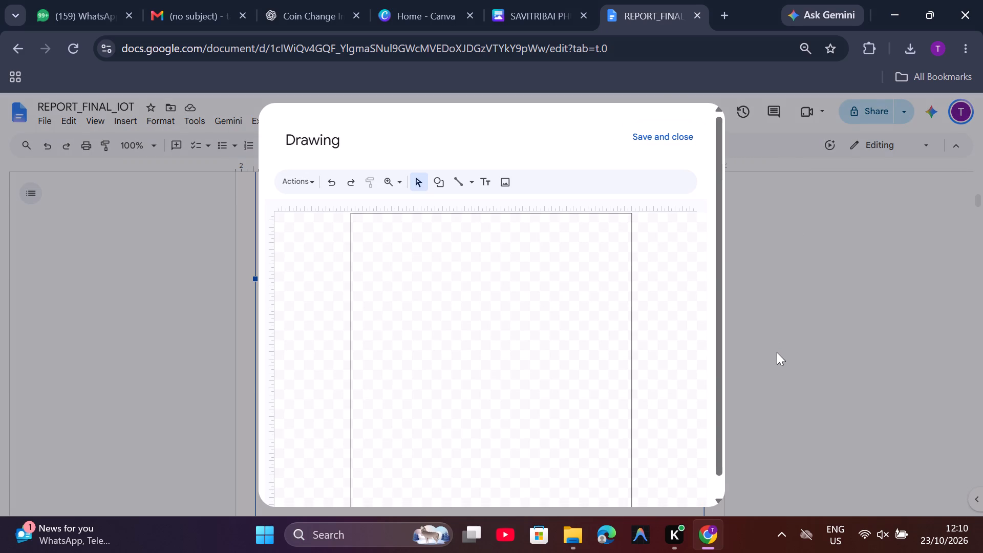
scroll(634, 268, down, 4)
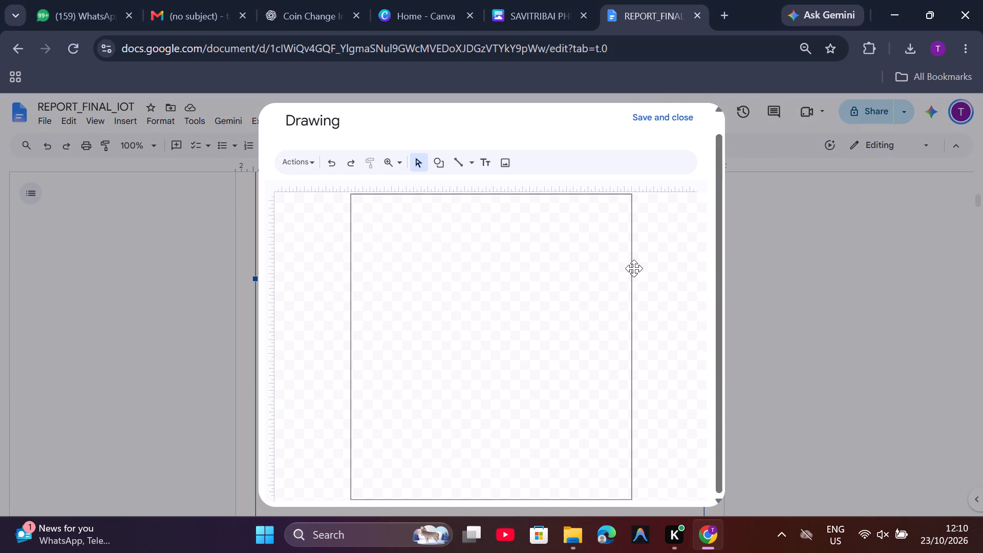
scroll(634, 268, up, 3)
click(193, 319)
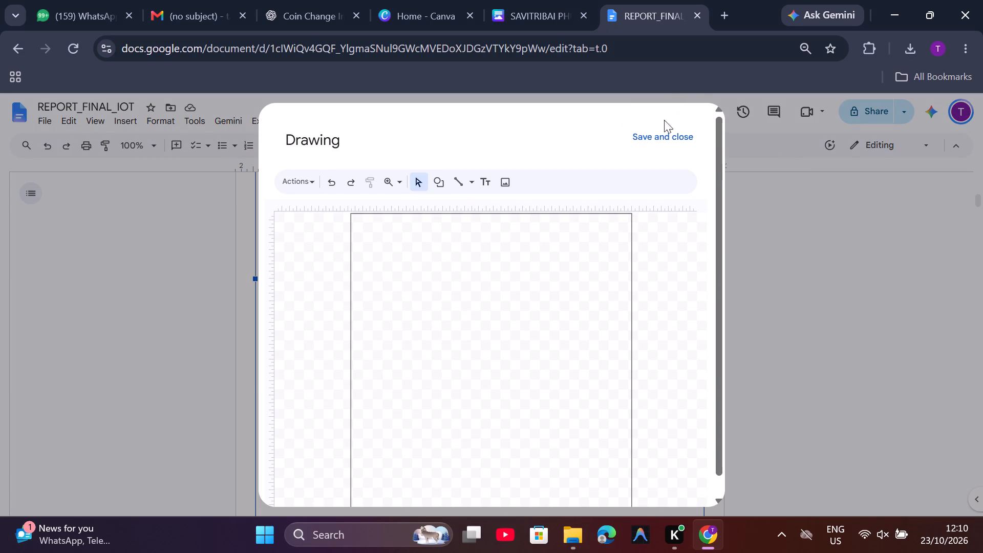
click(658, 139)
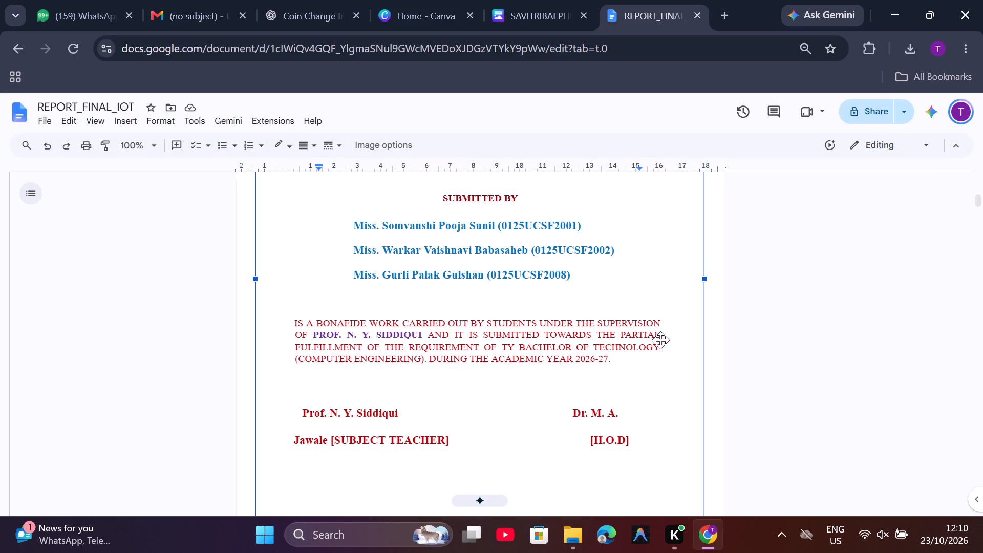
Copy the "IS A BONAFIDE WORK" paragraph from REPORT_FINAL_IOT to below the student names on Canva page 2.
click(616, 360)
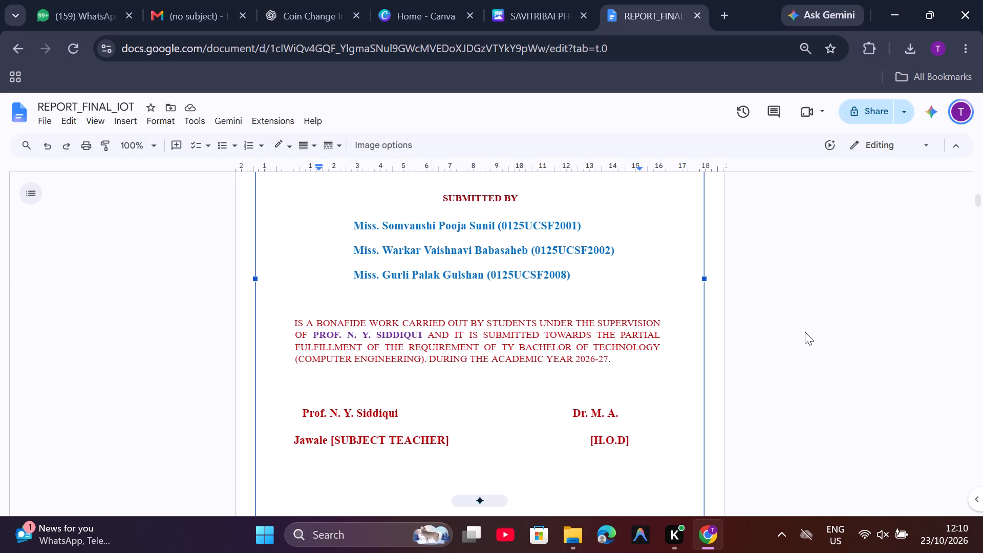
Copy the full "IS A BONAFIDE WORK" paragraph from REPORT_FINAL_IOT to a new line below the last student name on Canva page 2.
click(805, 332)
click(616, 366)
double_click(488, 356)
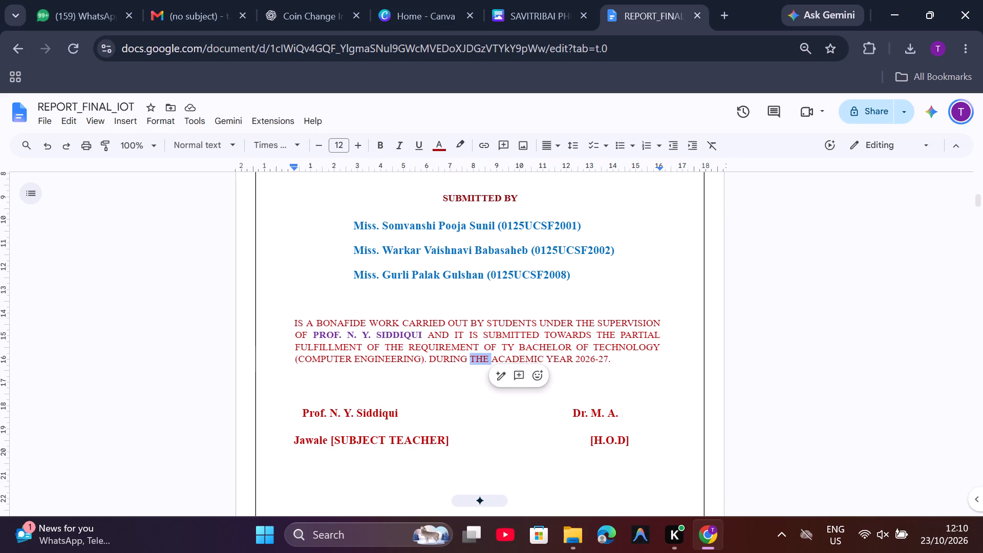
click(610, 360)
drag(610, 360, 323, 316)
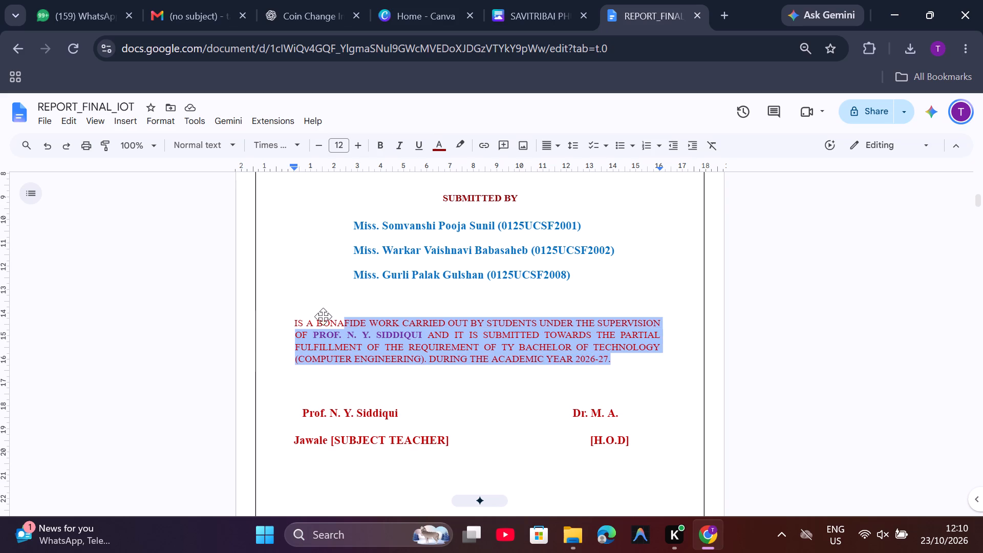
drag(323, 316, 293, 324)
key(ctrl+c)
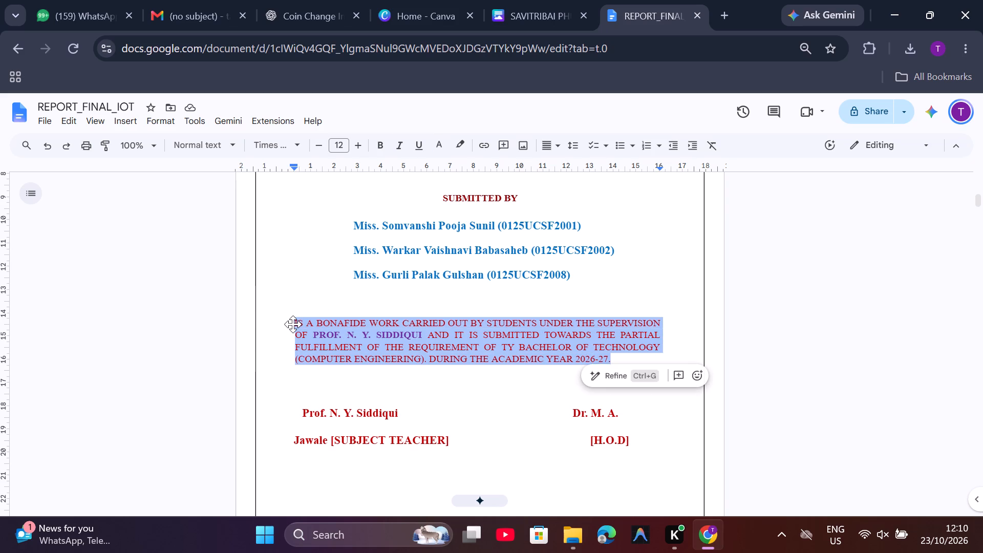
click(475, 206)
click(477, 194)
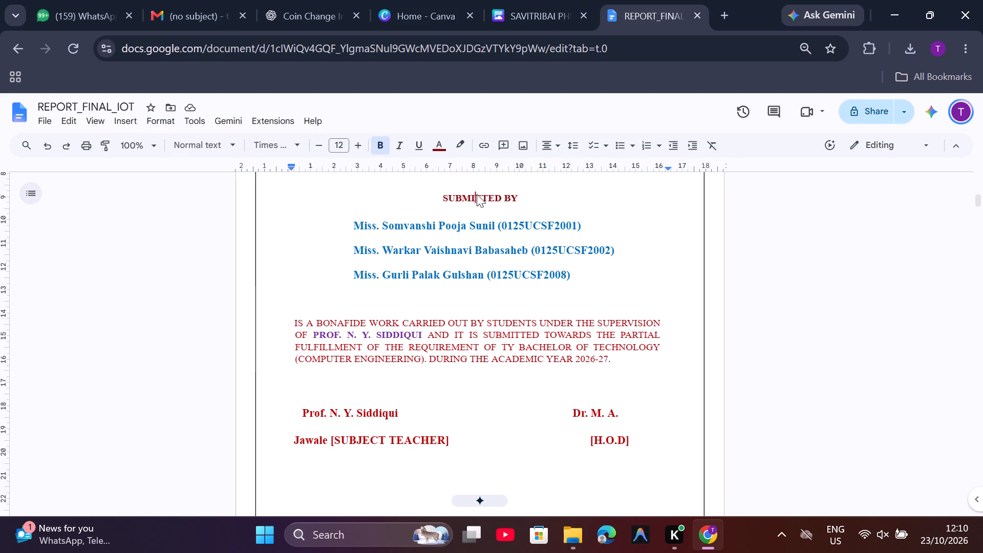
click(535, 11)
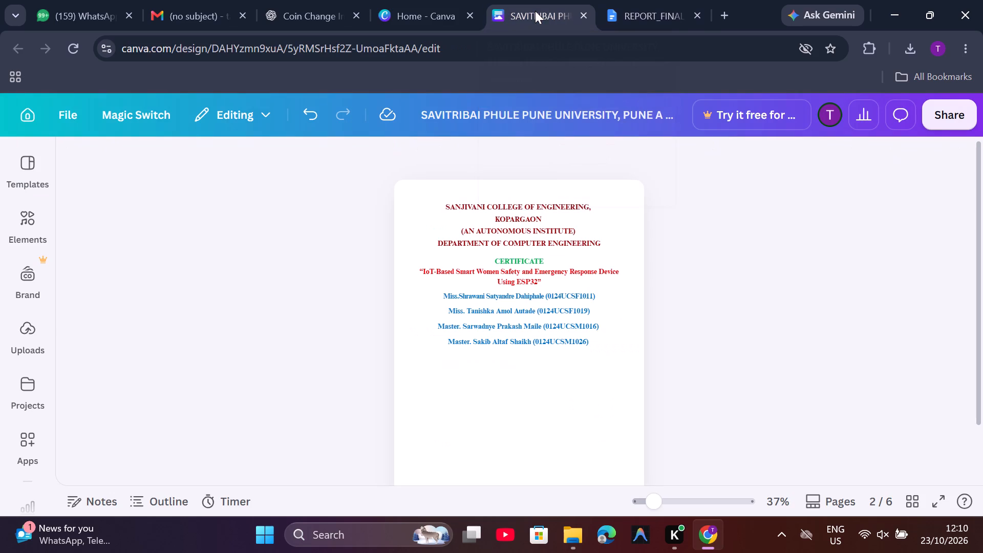
click(596, 343)
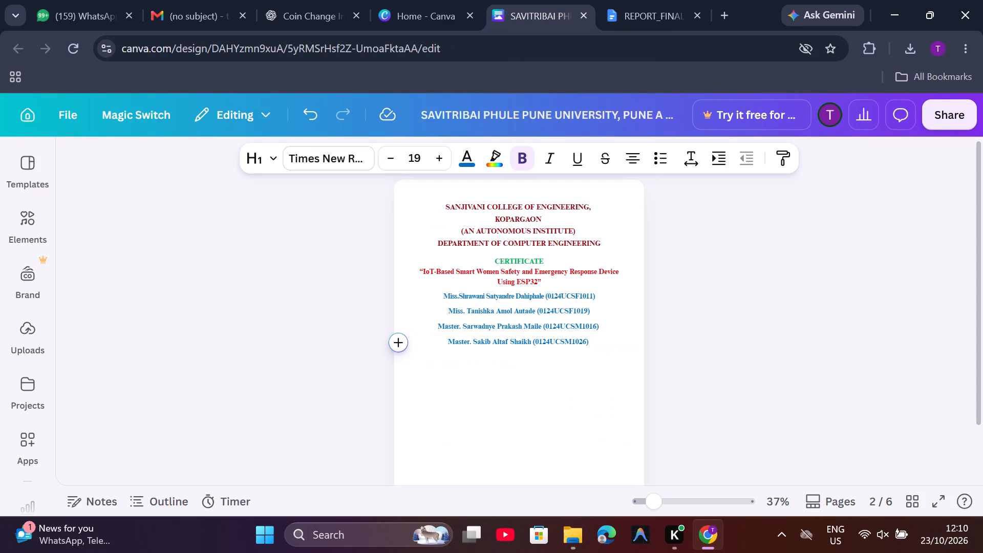
key(Return)
key(ctrl+v)
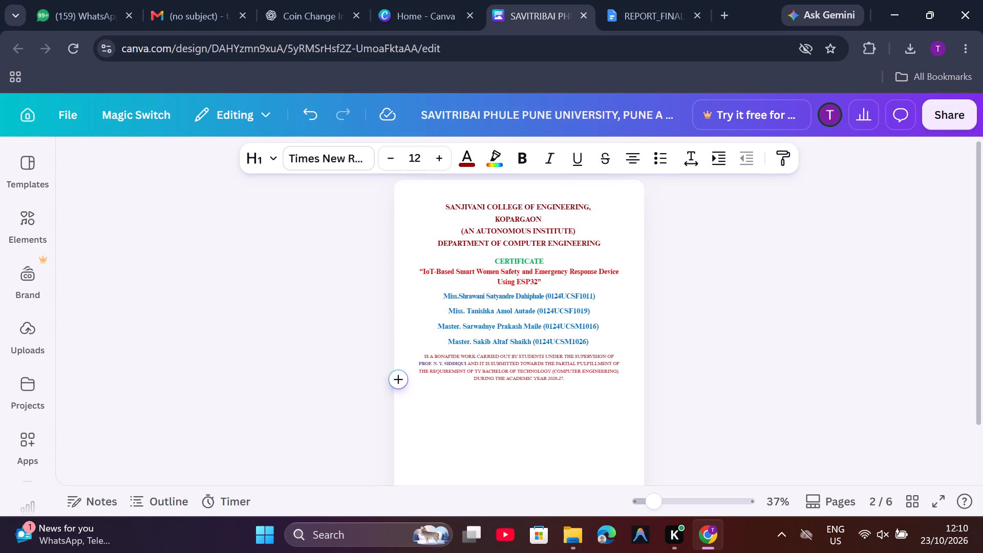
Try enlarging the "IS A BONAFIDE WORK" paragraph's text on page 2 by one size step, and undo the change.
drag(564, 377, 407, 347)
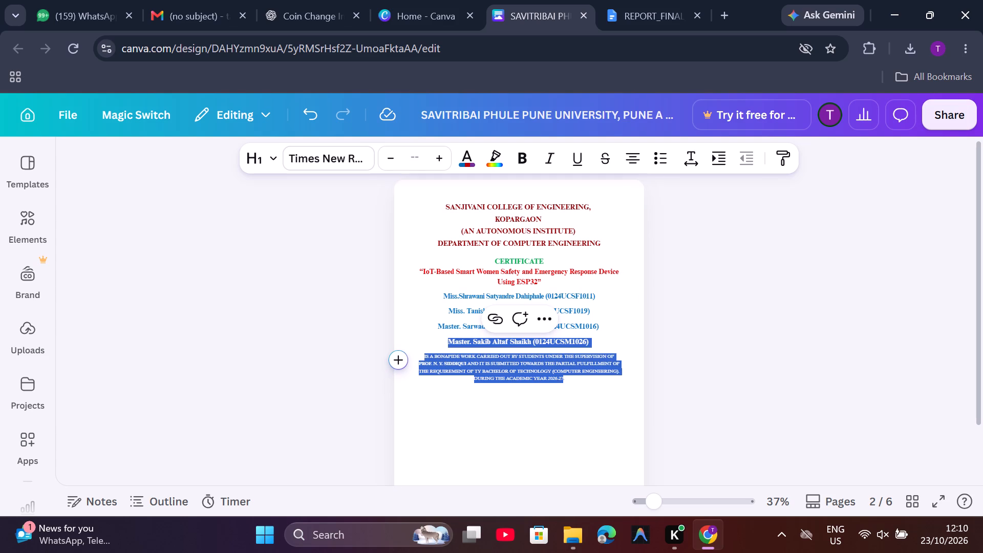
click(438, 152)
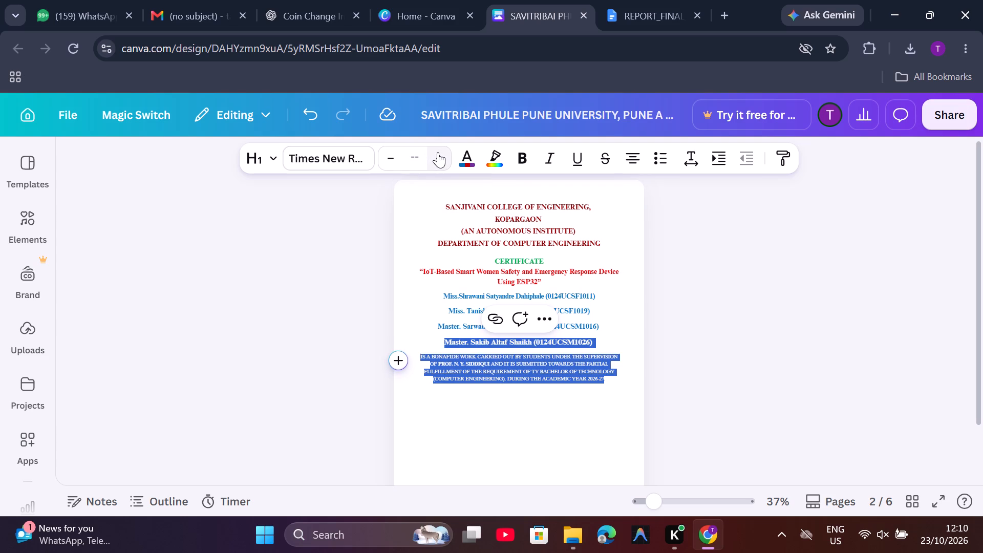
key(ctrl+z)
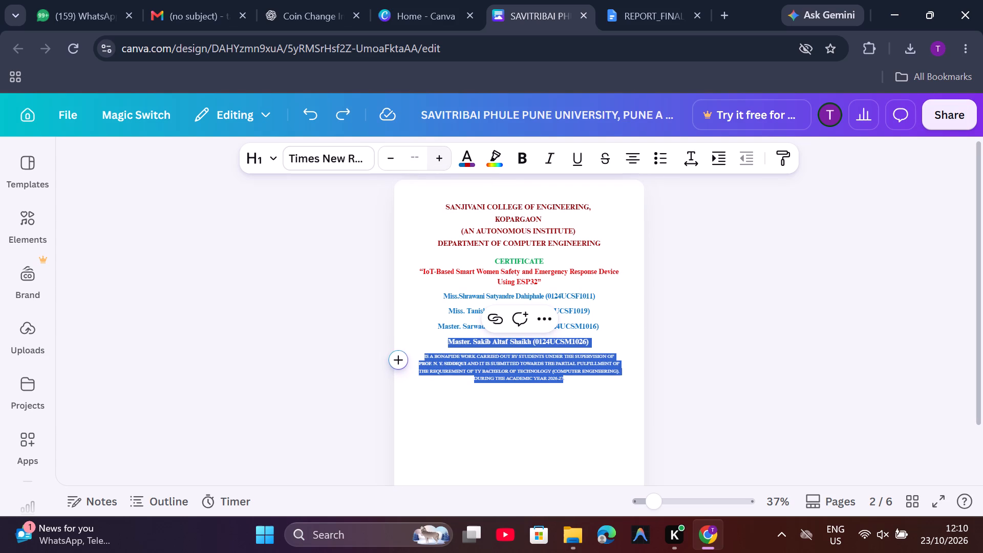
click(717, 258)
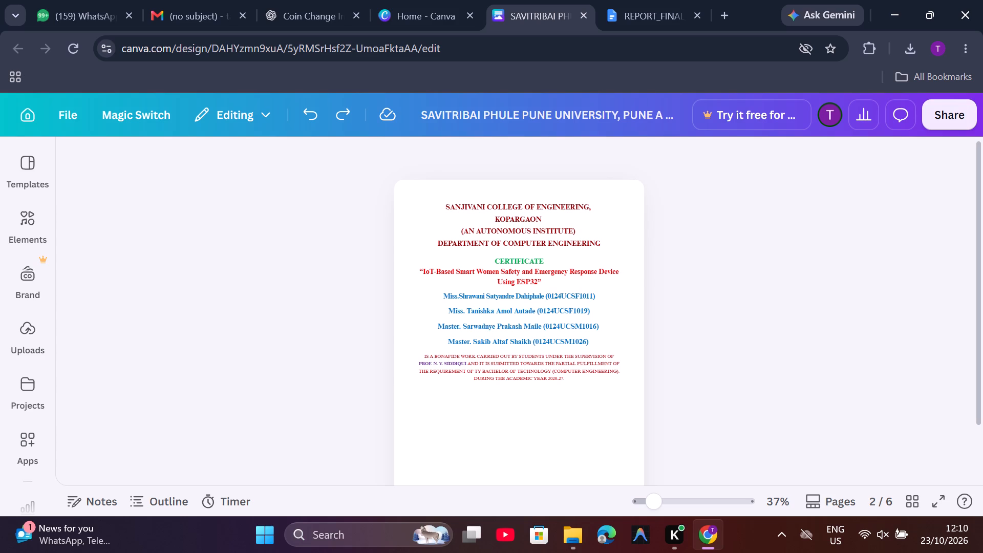
Set the font size of the whole "IS A BONAFIDE WORK" paragraph on page 2 to 19.
drag(568, 384, 417, 356)
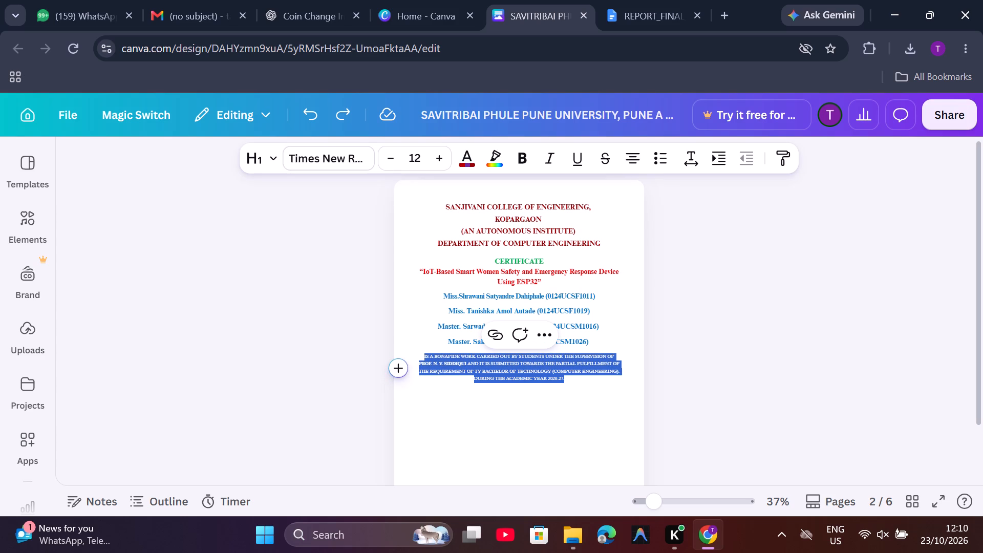
click(438, 154)
click(438, 154)
double_click(438, 154)
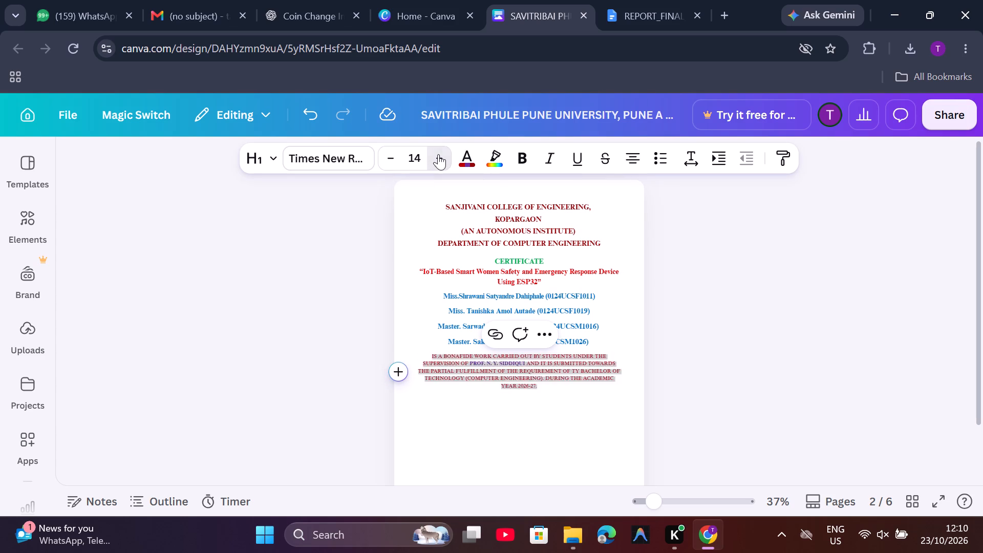
click(438, 154)
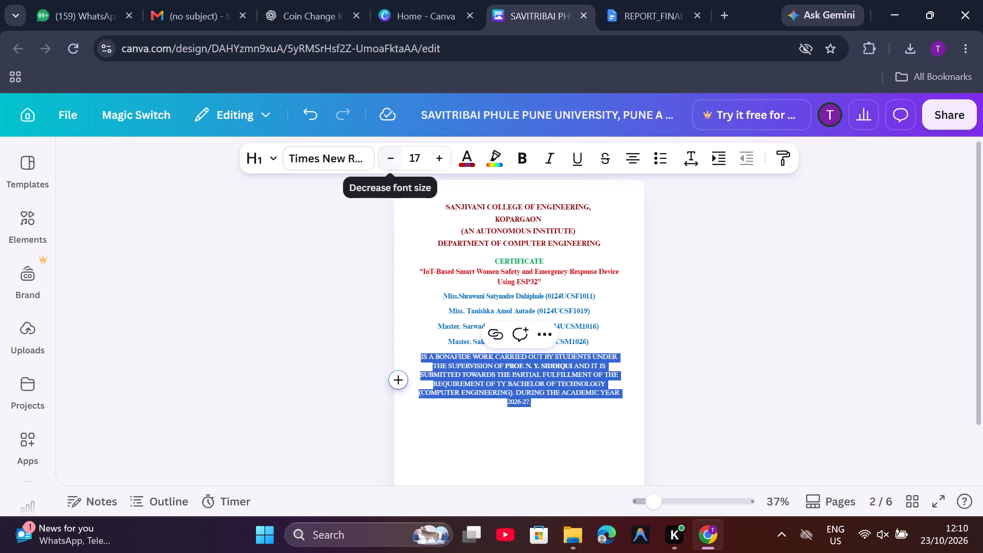
scroll(596, 369, down, 1)
click(655, 22)
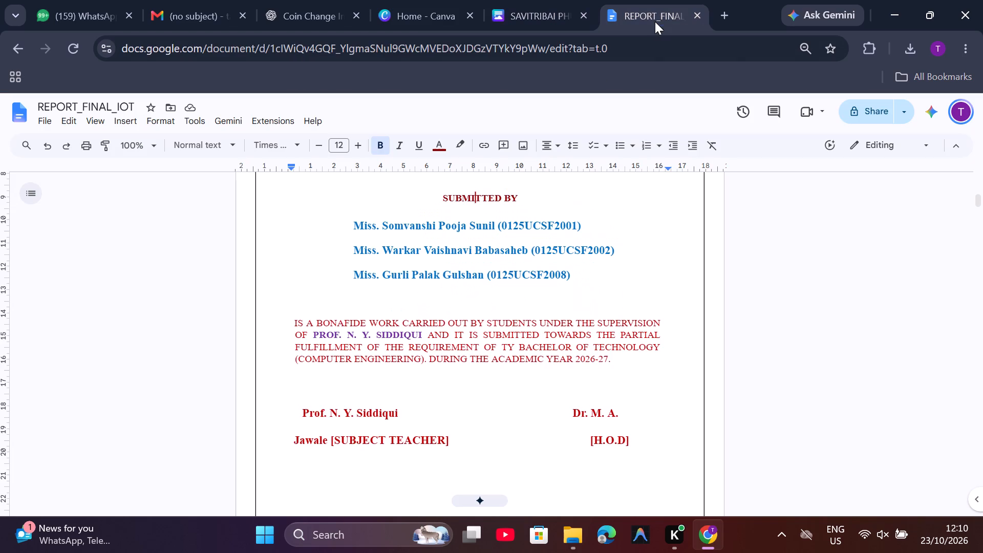
scroll(578, 231, down, 1)
click(533, 0)
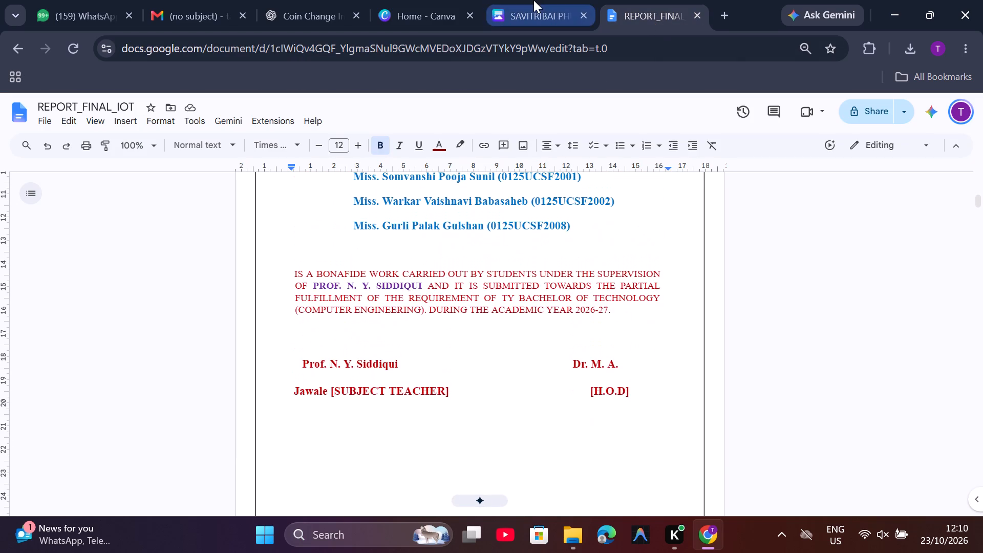
click(441, 163)
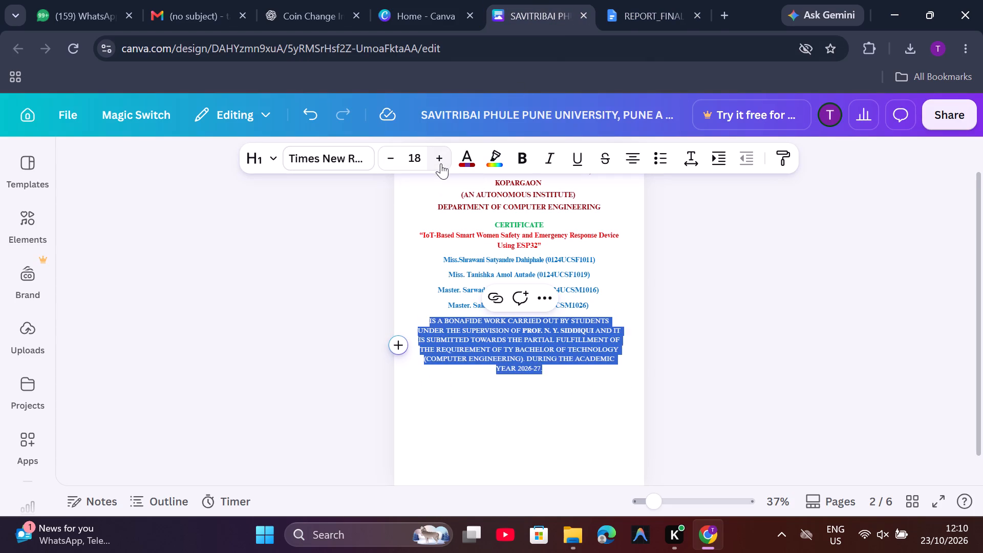
click(441, 163)
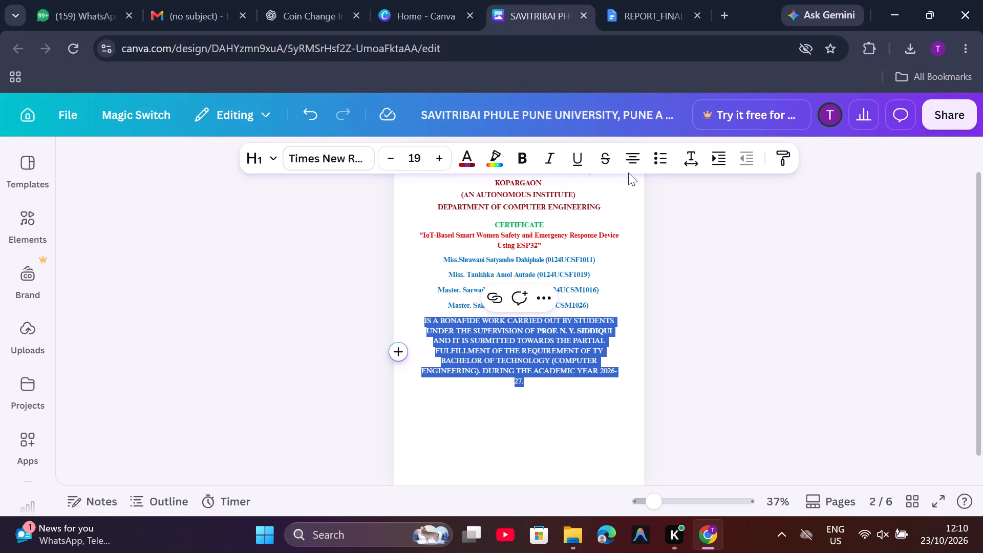
Justify the "IS A BONAFIDE WORK" paragraph on page 2.
click(633, 163)
click(633, 163)
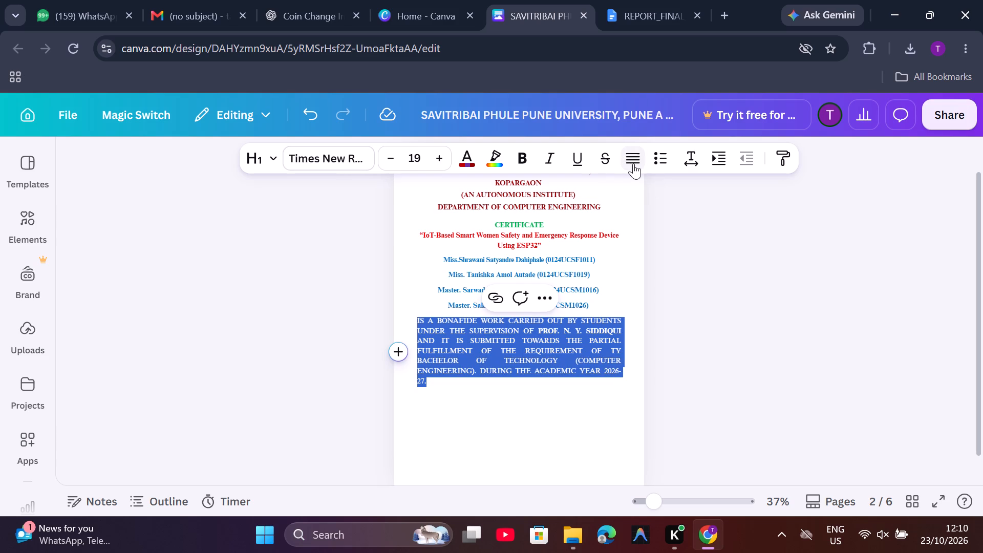
click(759, 244)
Insert a blank line between the last student name and the "IS A BONAFIDE WORK" paragraph.
scroll(759, 244, up, 2)
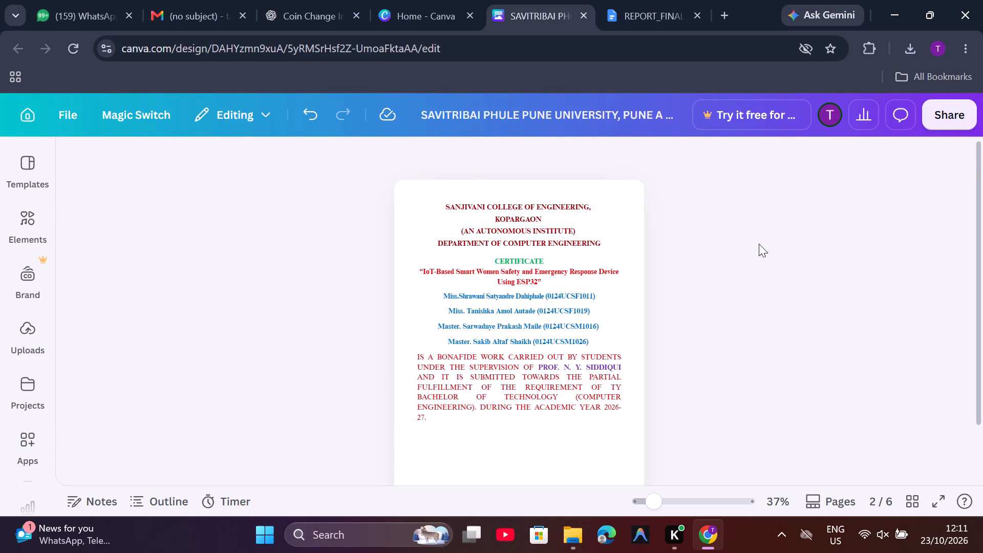
click(605, 341)
key(Return)
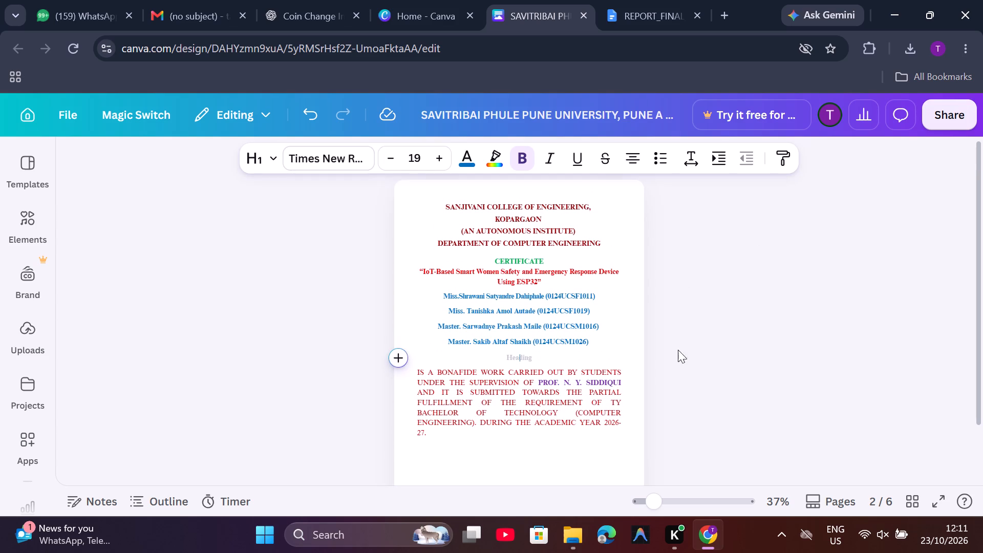
click(679, 350)
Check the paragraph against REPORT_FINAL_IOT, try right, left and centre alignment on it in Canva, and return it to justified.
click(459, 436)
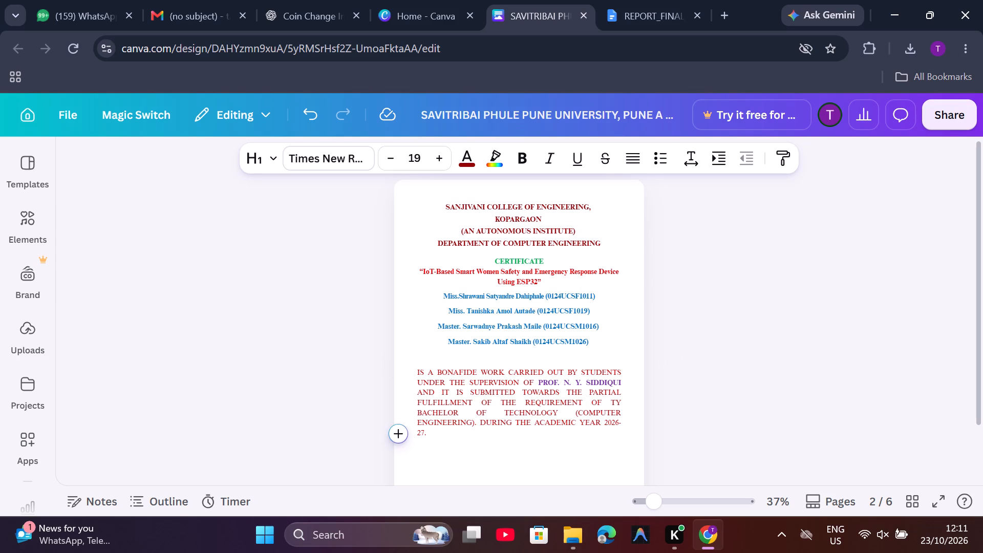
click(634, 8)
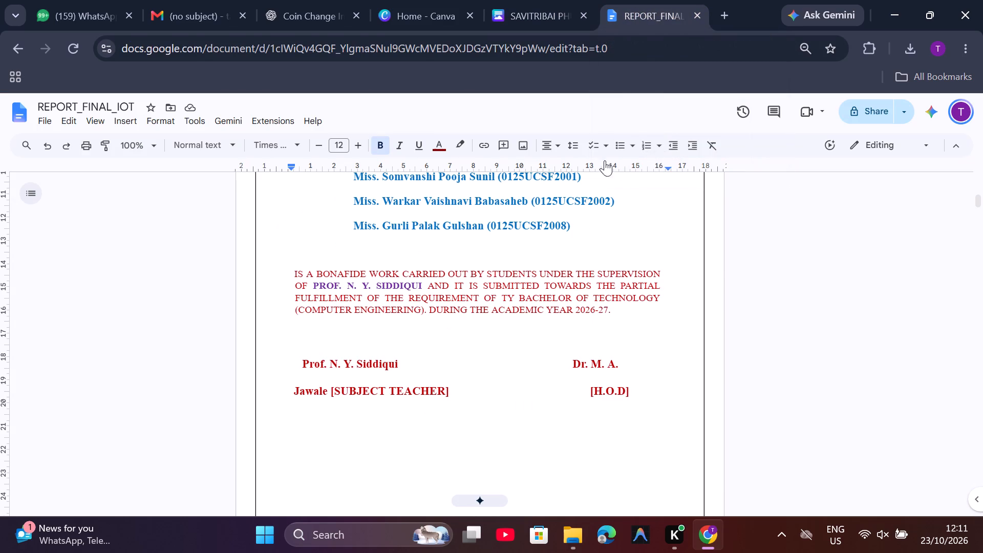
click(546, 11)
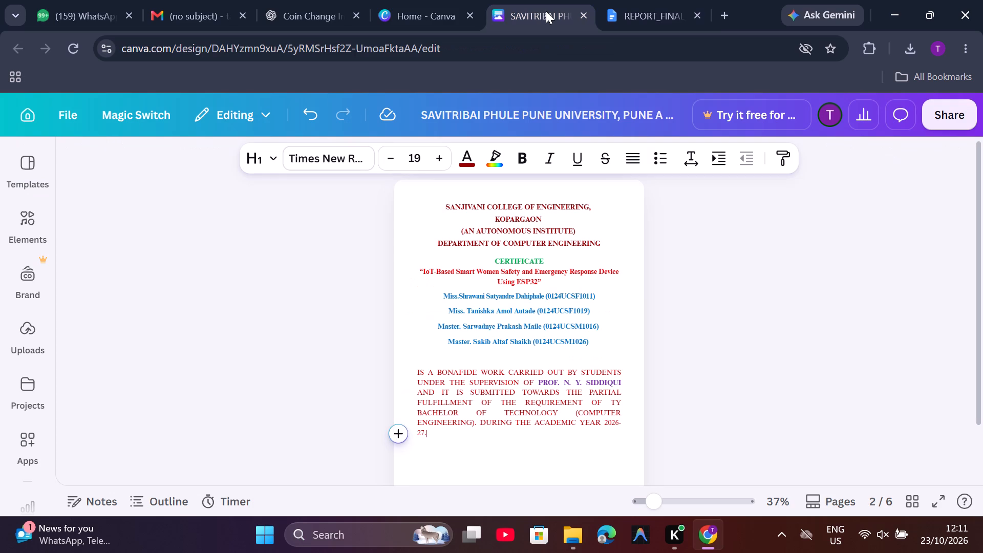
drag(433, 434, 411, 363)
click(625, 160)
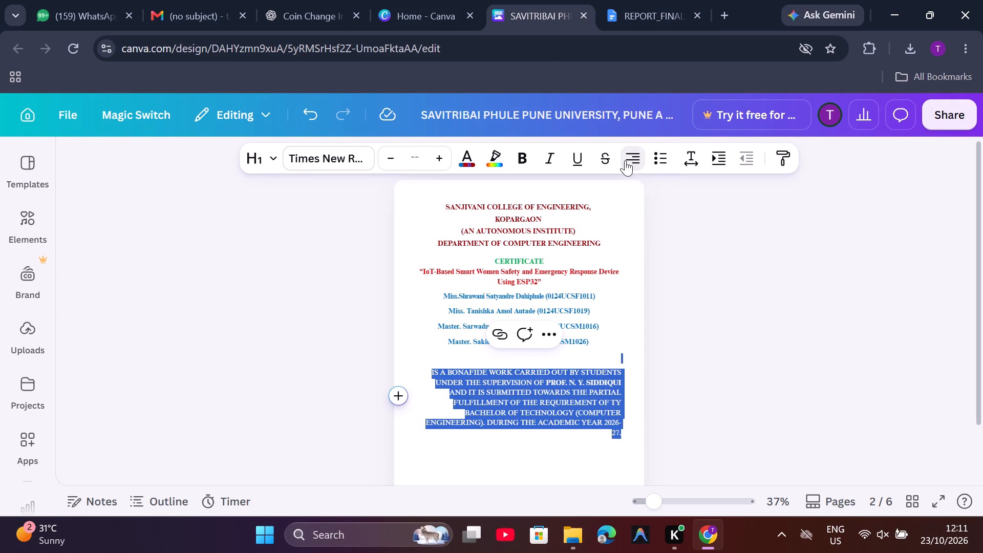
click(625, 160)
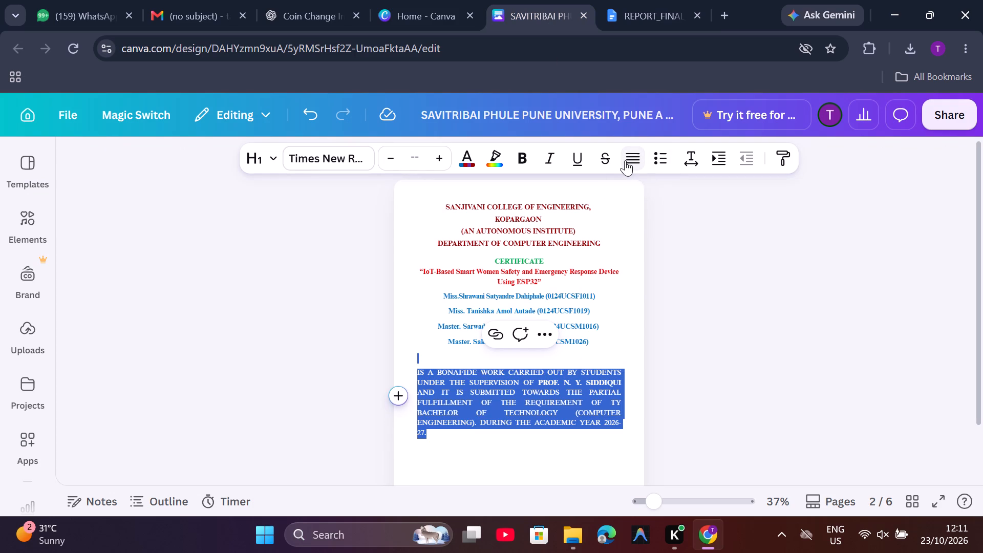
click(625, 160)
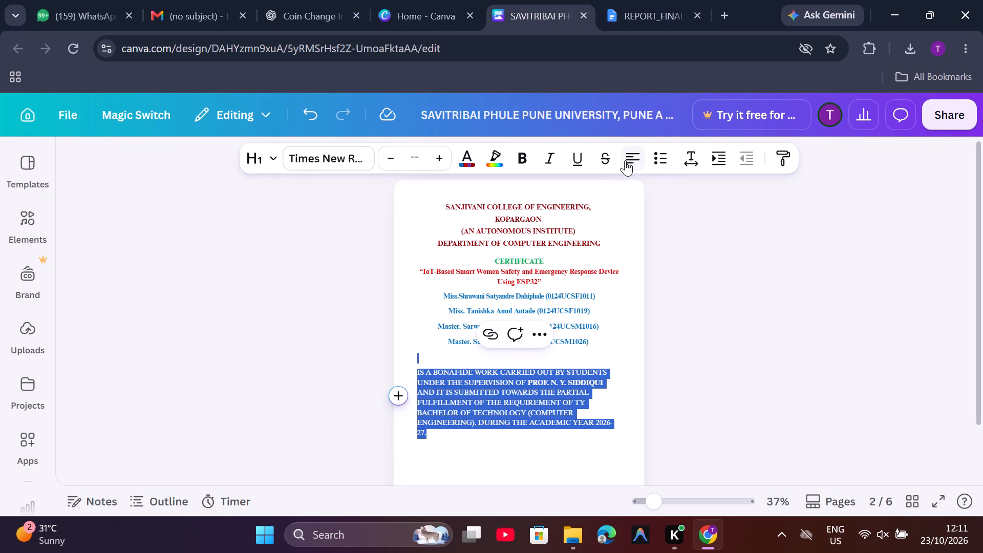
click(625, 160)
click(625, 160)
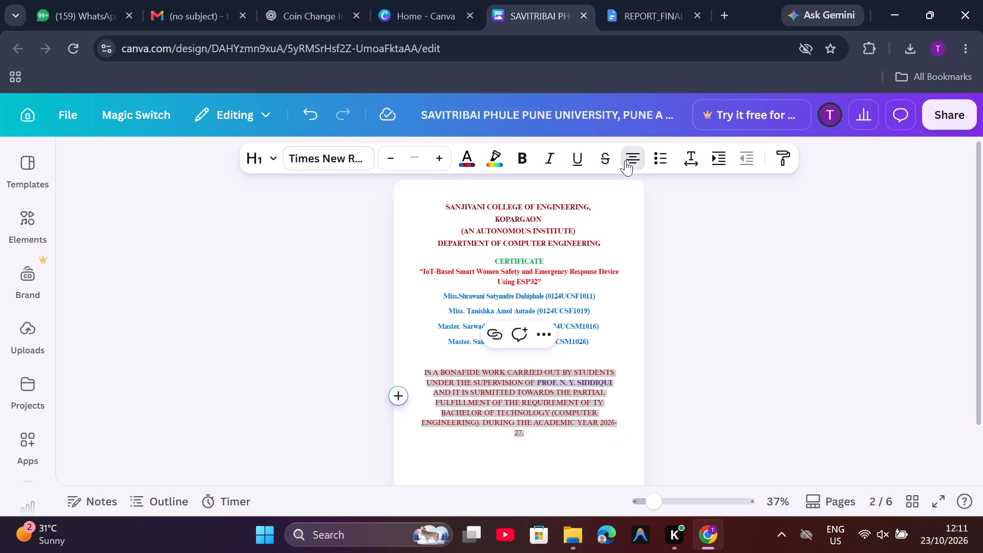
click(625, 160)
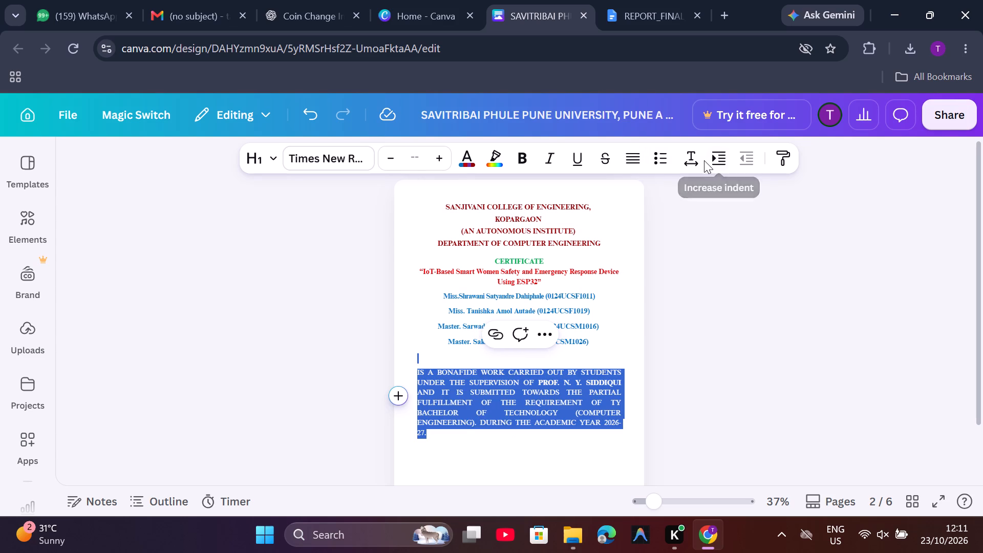
Apply bullet-list formatting to the "IS A BONAFIDE WORK" paragraph and the blank line above it.
click(704, 160)
drag(683, 155, 675, 155)
click(661, 155)
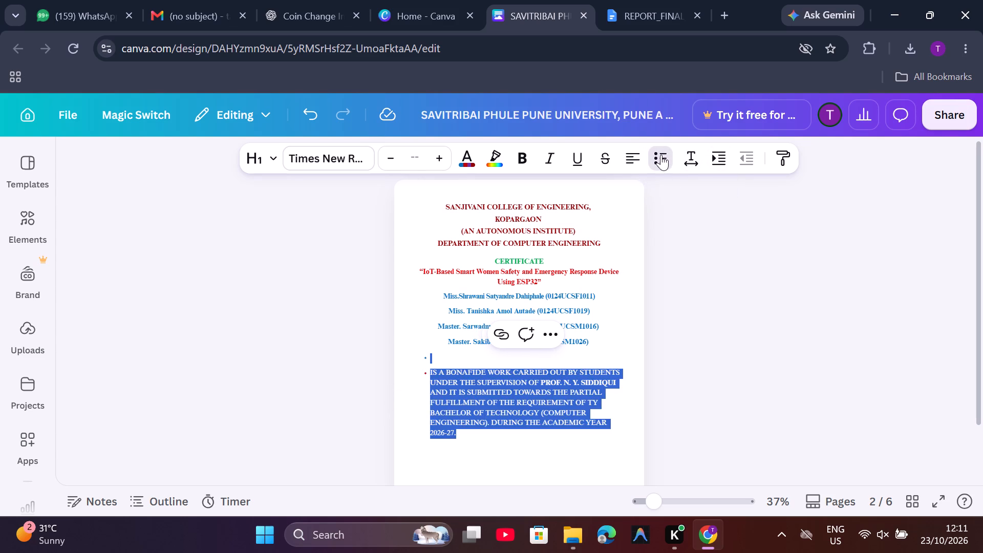
Replace the bulleted "IS A BONAFIDE WORK" paragraph and the blank line above it with the copied paragraph, and remove its list formatting.
click(661, 155)
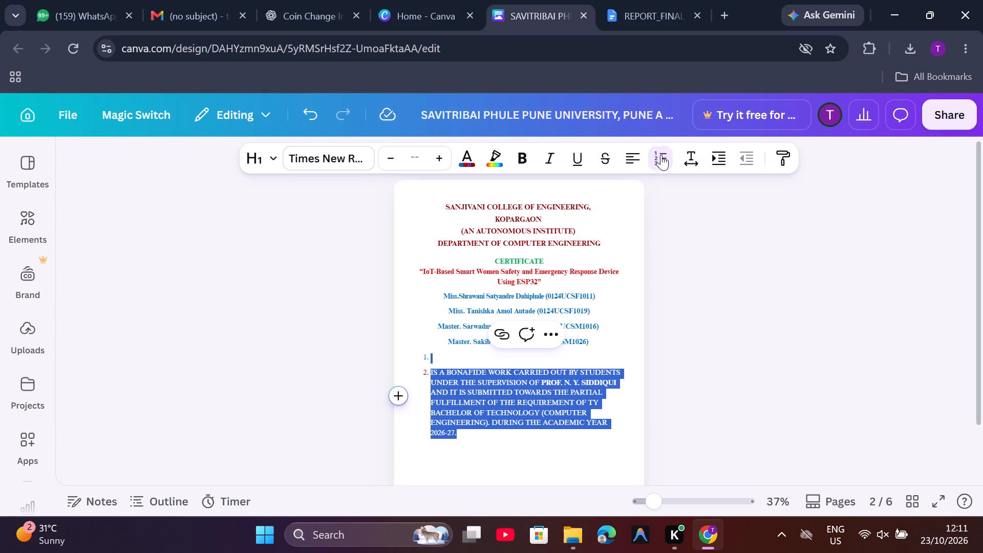
key(BackSpace)
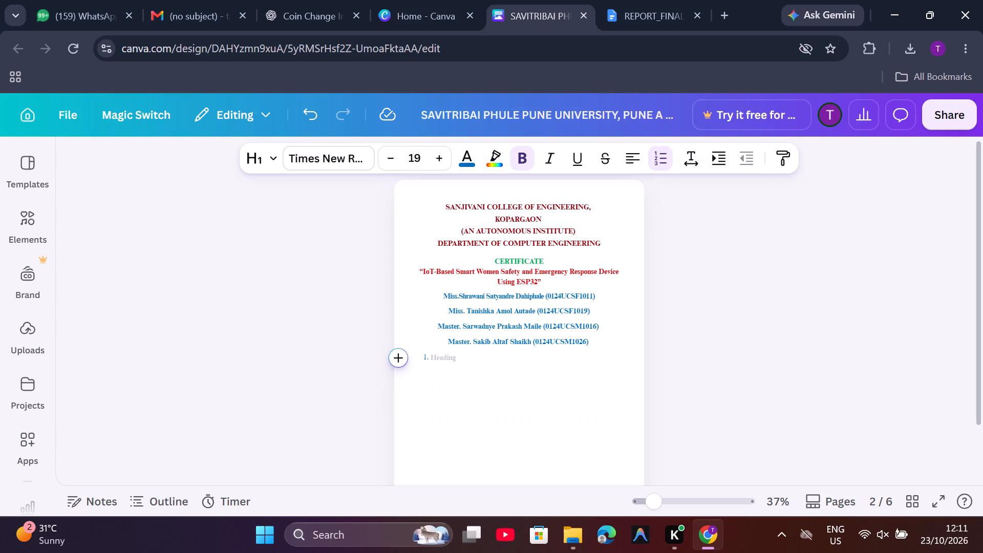
key(ctrl+v)
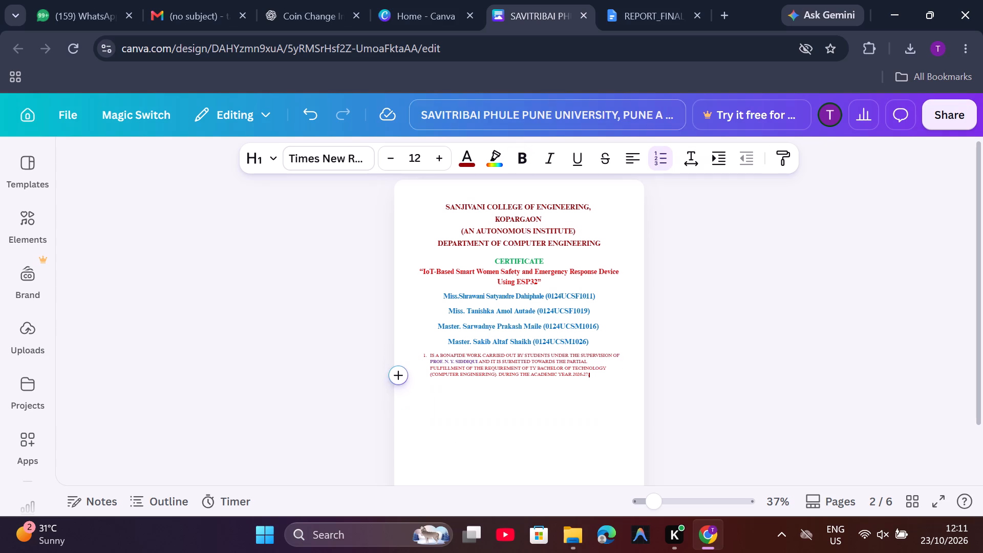
click(655, 153)
double_click(655, 153)
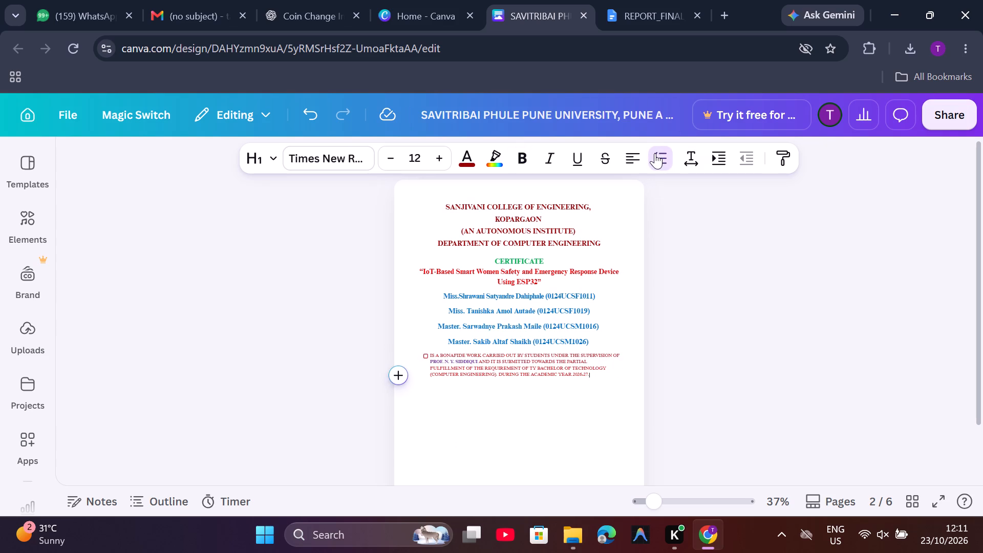
click(655, 153)
click(655, 153)
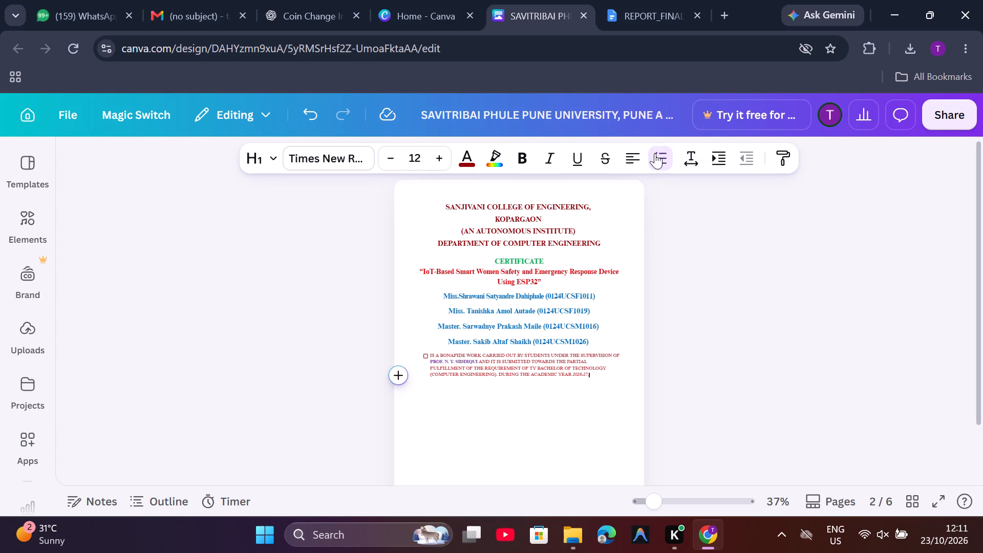
click(655, 153)
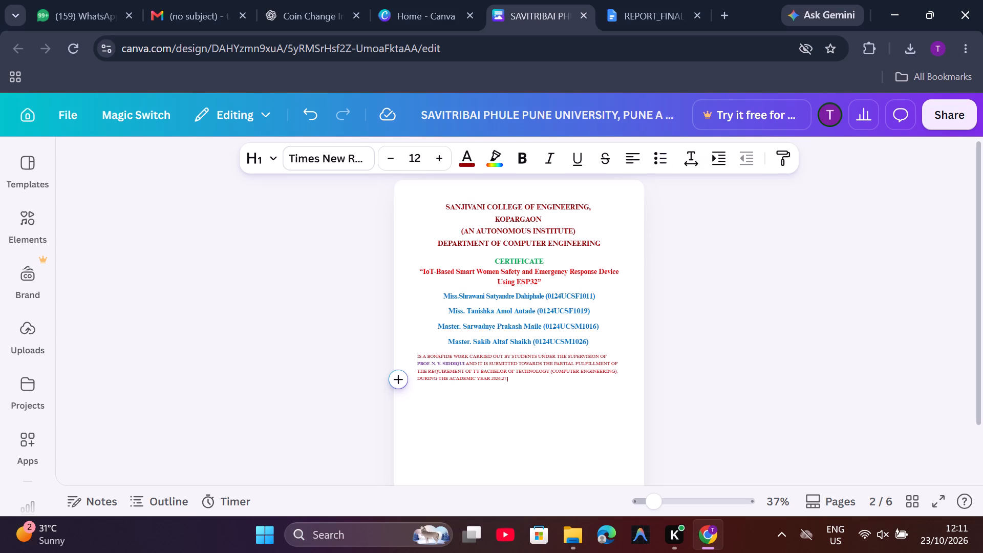
Set the font size of the pasted "IS A BONAFIDE WORK" paragraph to 18.
drag(507, 376, 408, 356)
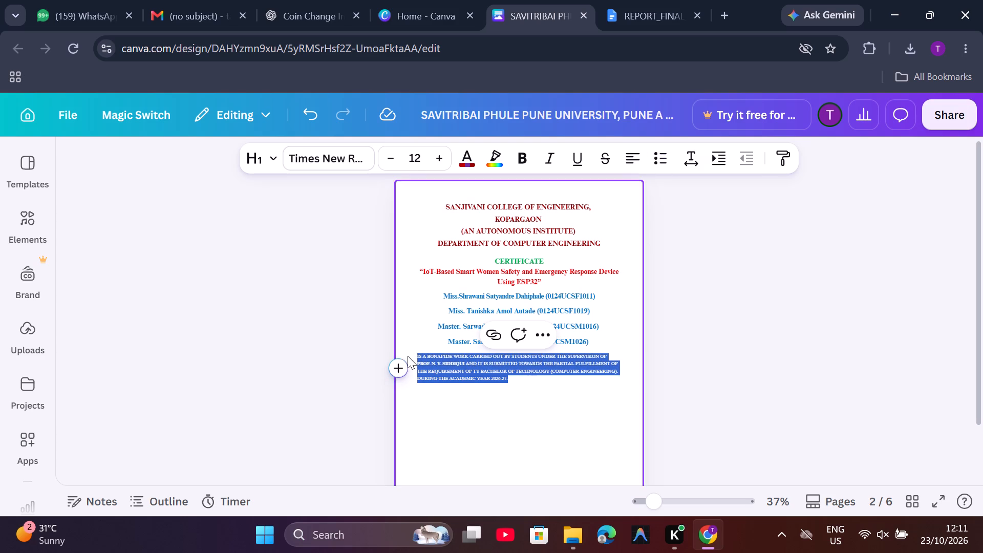
triple_click(450, 157)
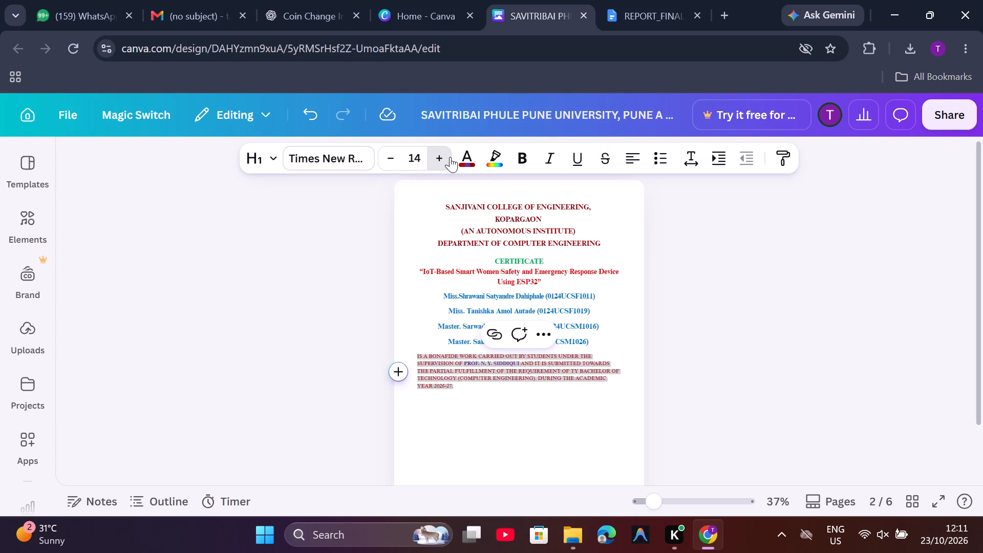
triple_click(450, 157)
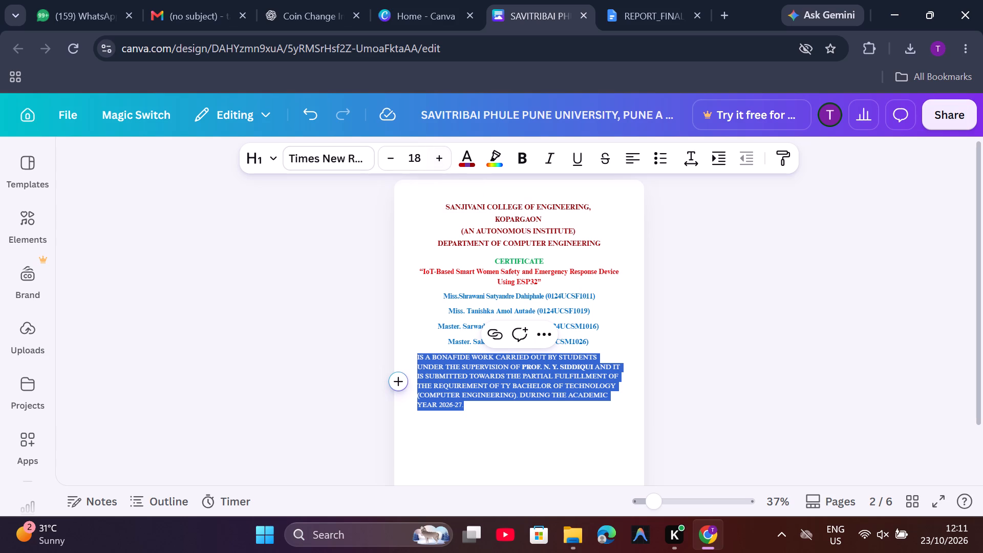
click(471, 408)
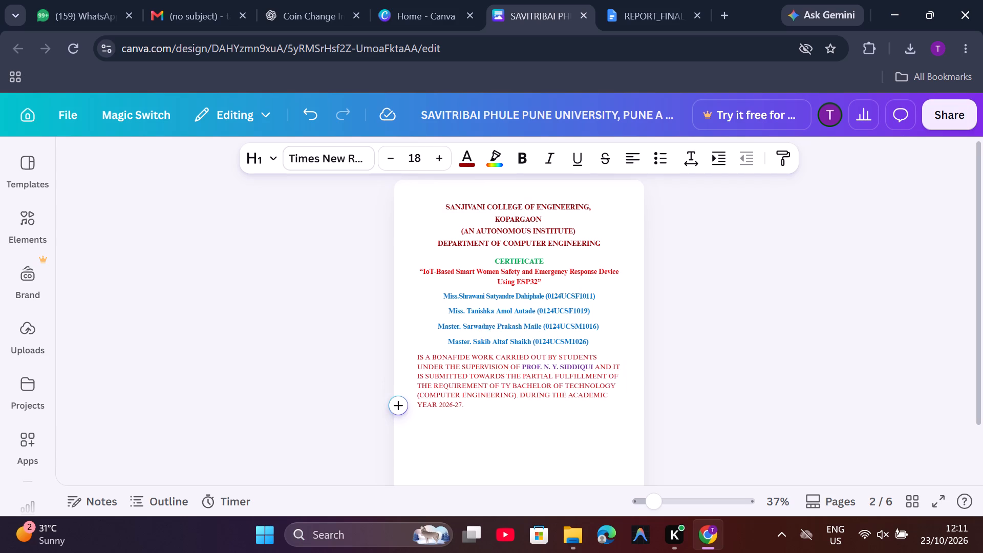
drag(471, 408, 421, 348)
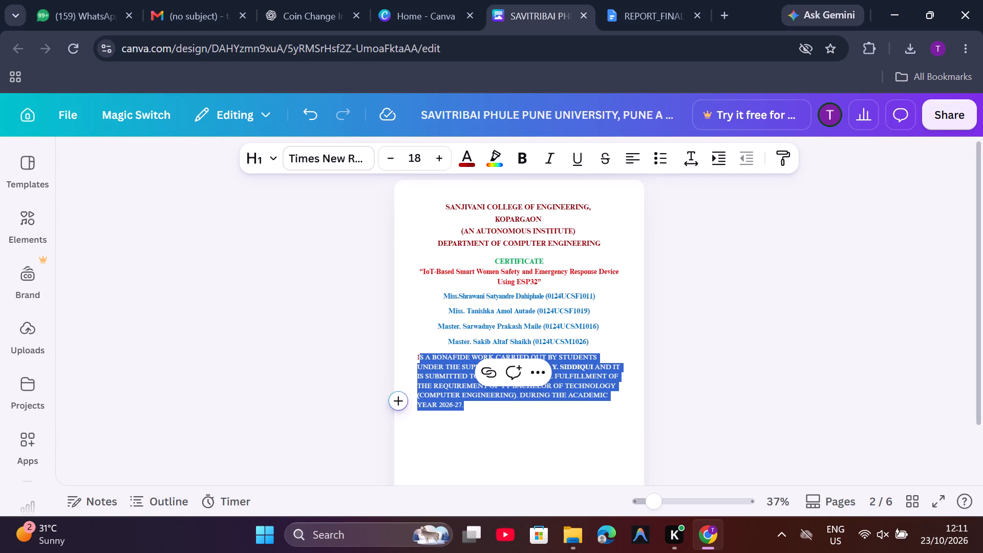
drag(421, 348, 415, 347)
click(605, 310)
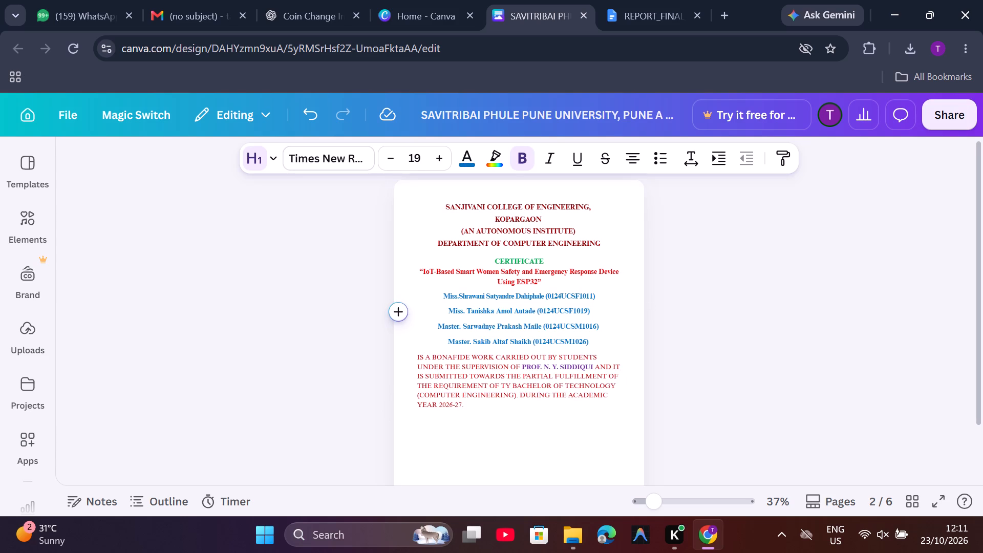
Switch to the REPORT_FINAL_IOT document to get the signature text below the bonafide paragraph.
scroll(551, 304, down, 1)
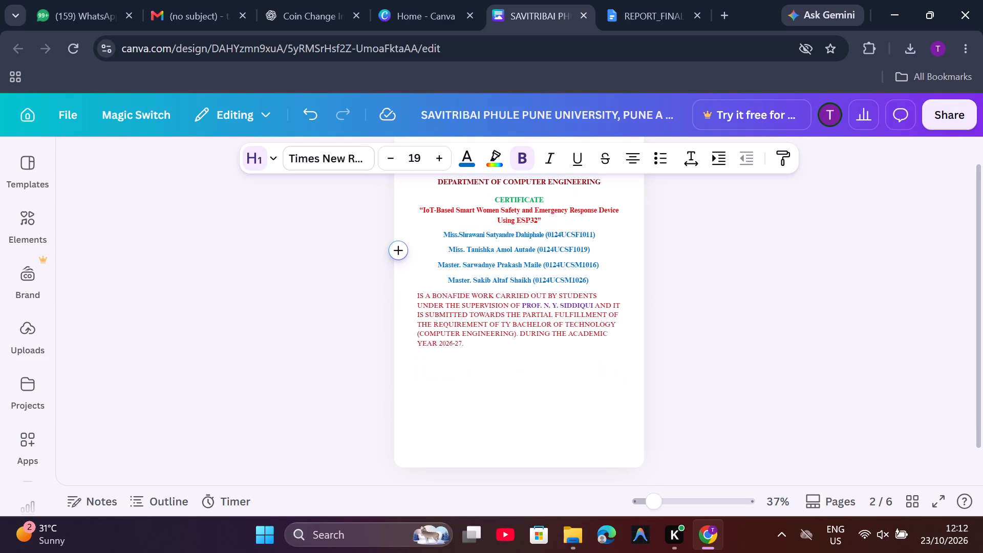
scroll(551, 304, down, 1)
click(629, 3)
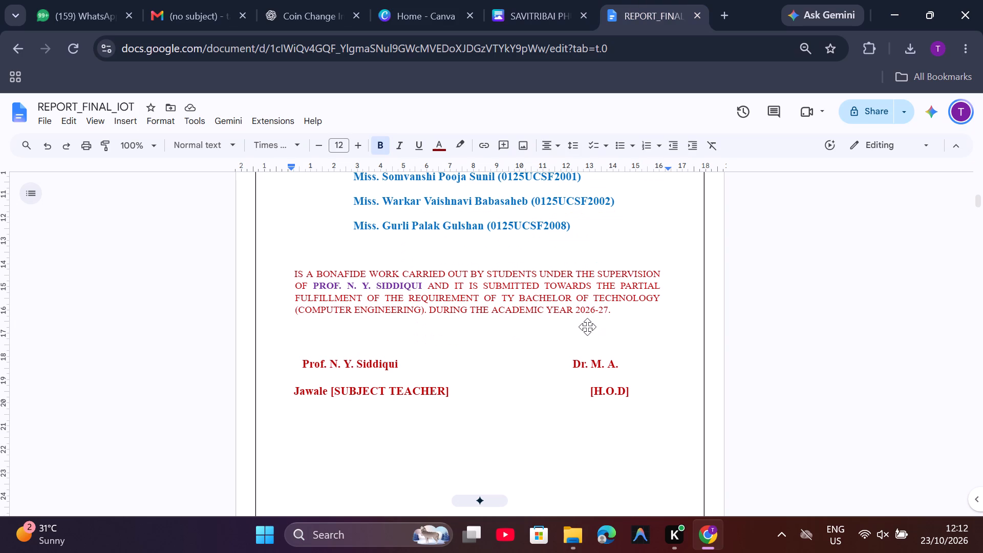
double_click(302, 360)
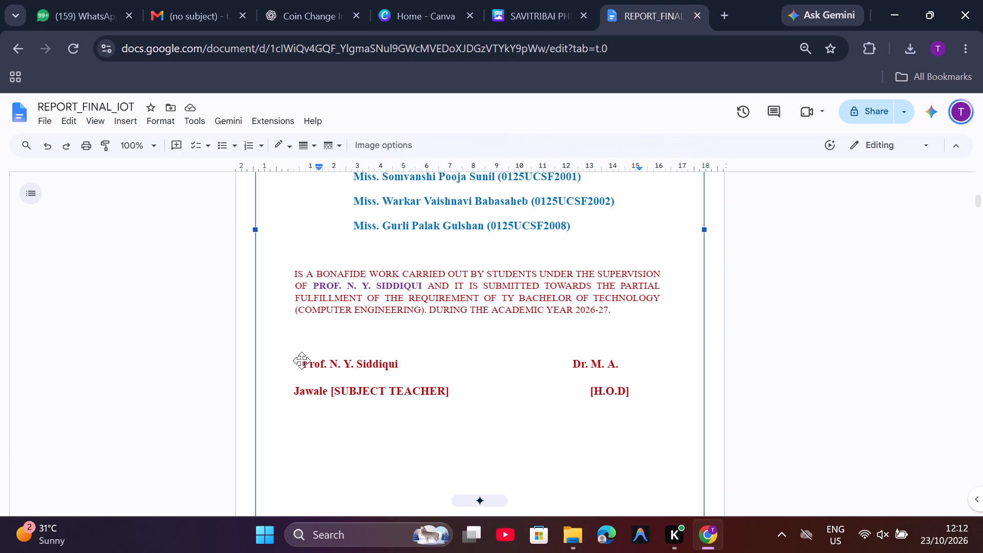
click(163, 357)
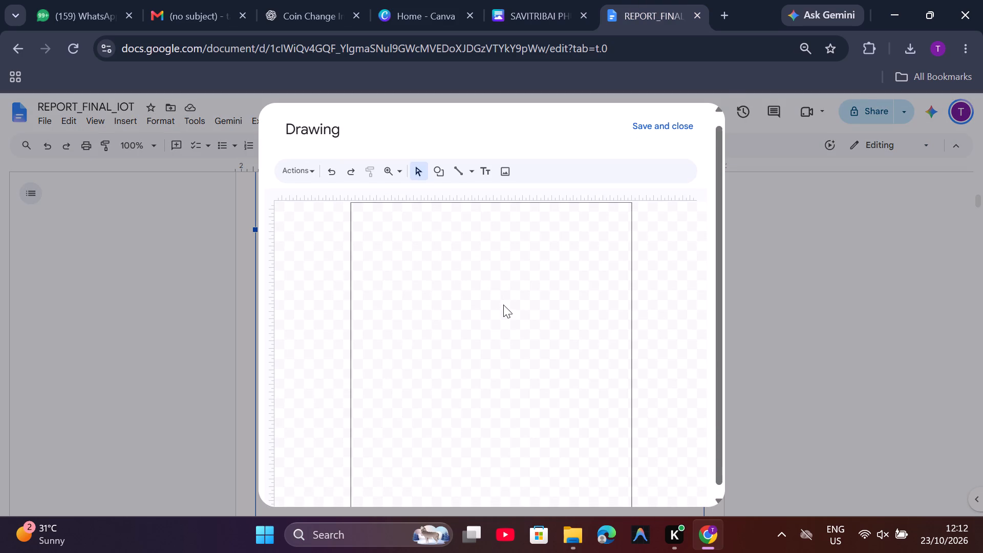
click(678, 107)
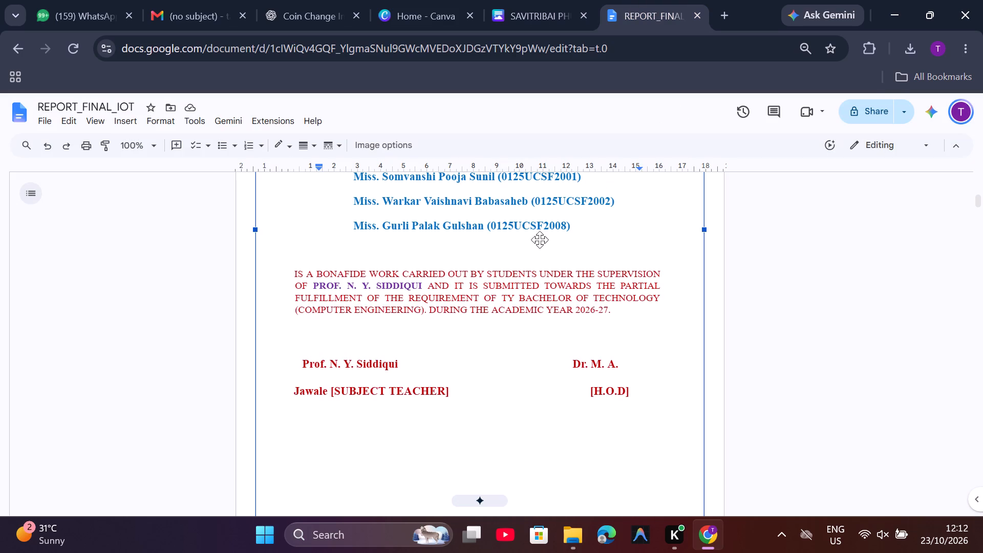
Copy the professor's name above "[SUBJECT TEACHER]" and paste it in Canva below the bonafide paragraph, leaving three blank lines between them.
click(373, 354)
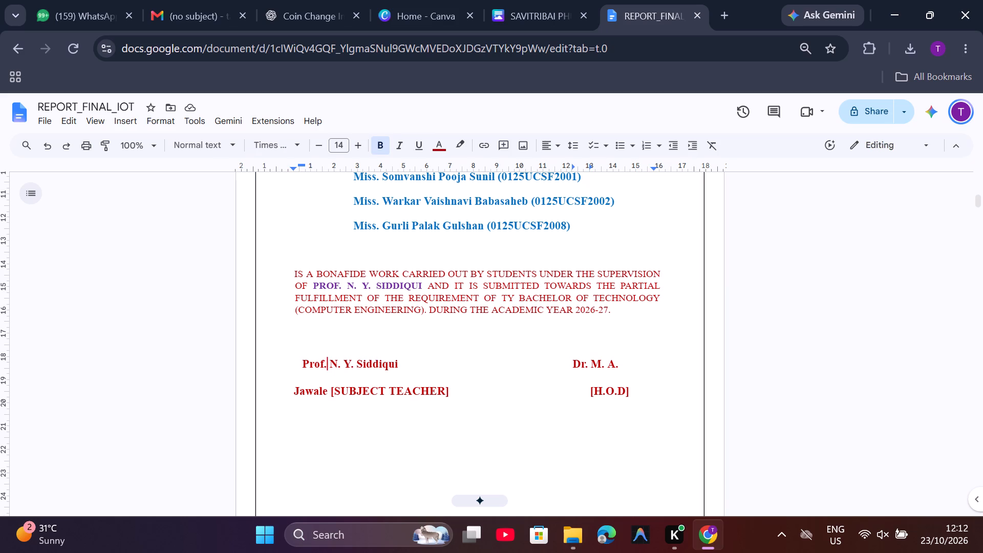
drag(303, 364, 446, 378)
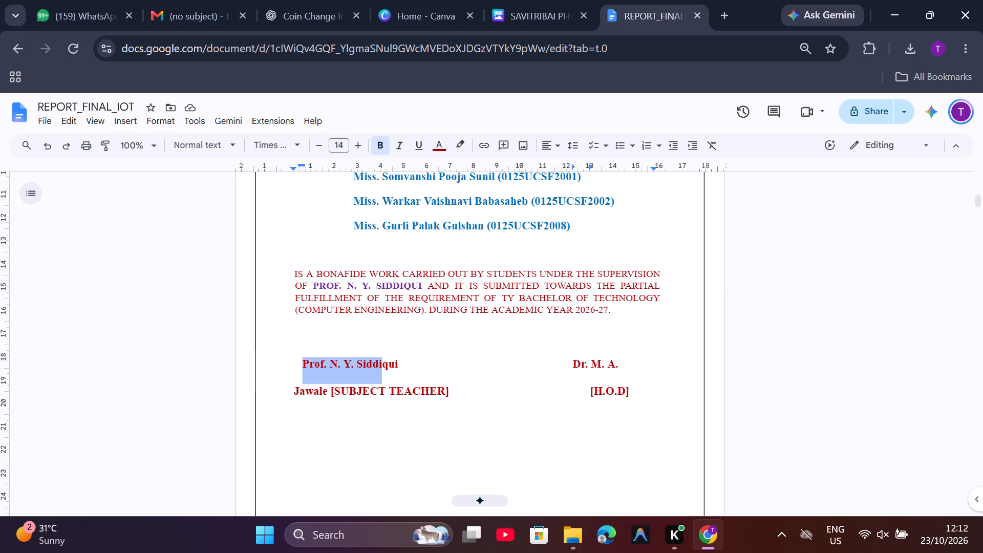
drag(446, 378, 447, 378)
key(ctrl+c)
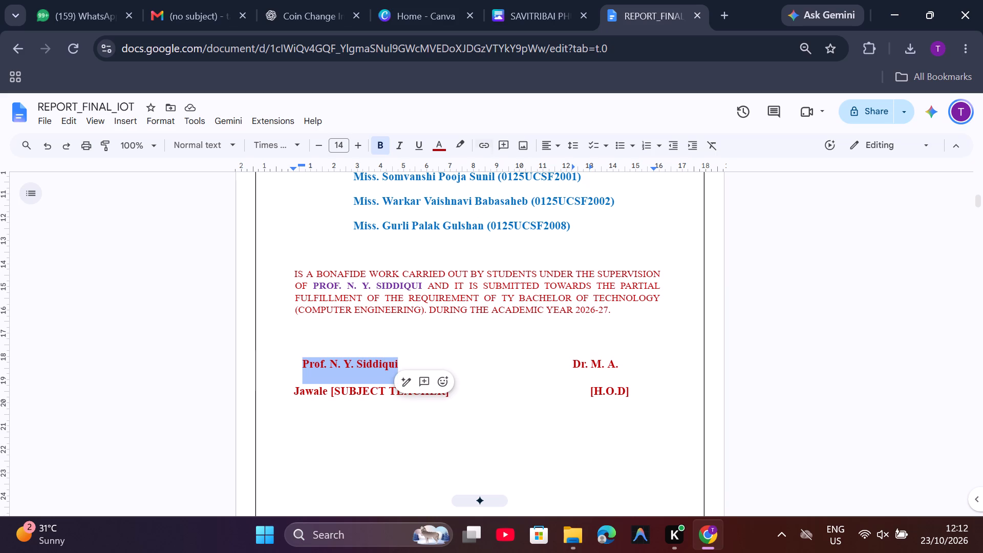
click(510, 11)
click(504, 385)
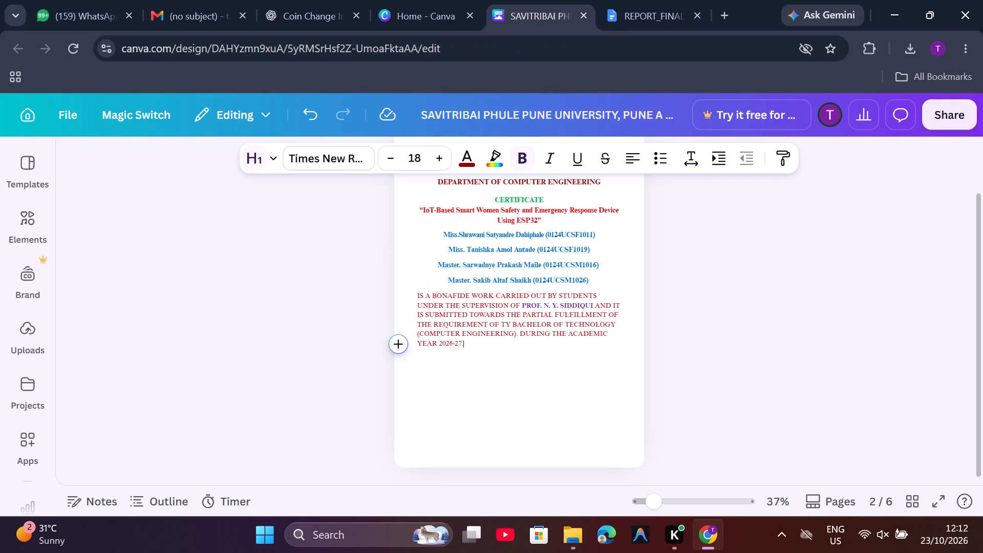
key(Return)
key(Return)
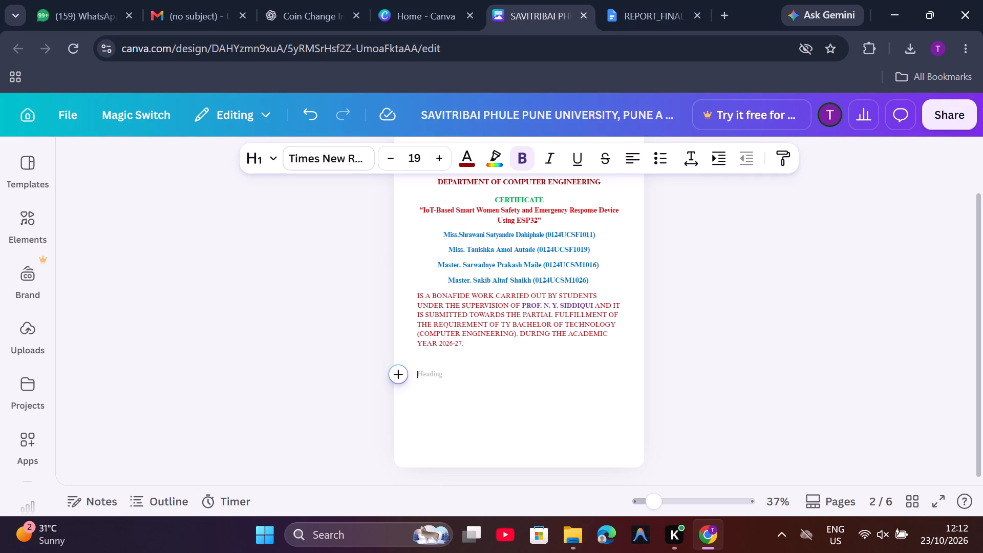
key(Return)
key(Return)
key(ctrl+v)
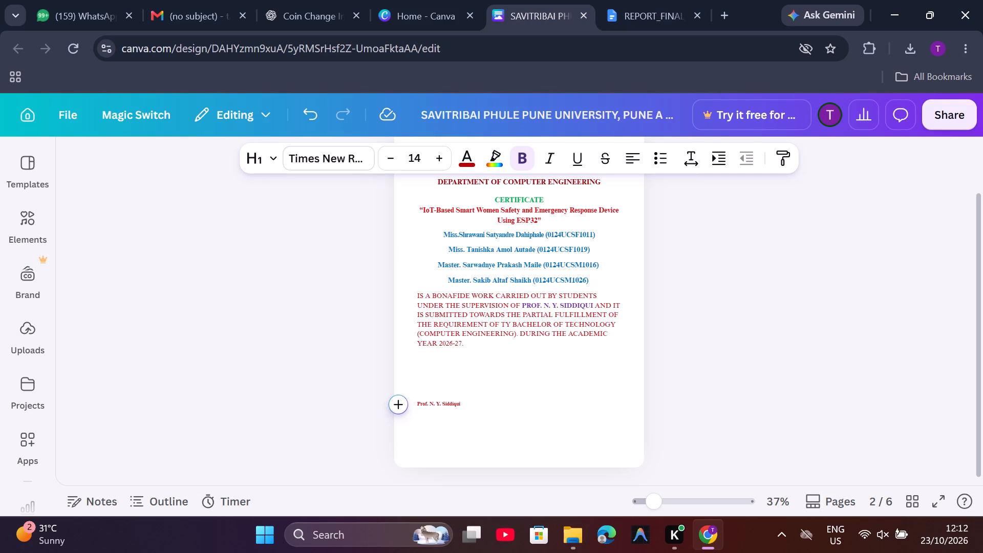
Set the font size of the pasted professor's name to 19.
drag(465, 399, 391, 403)
triple_click(435, 159)
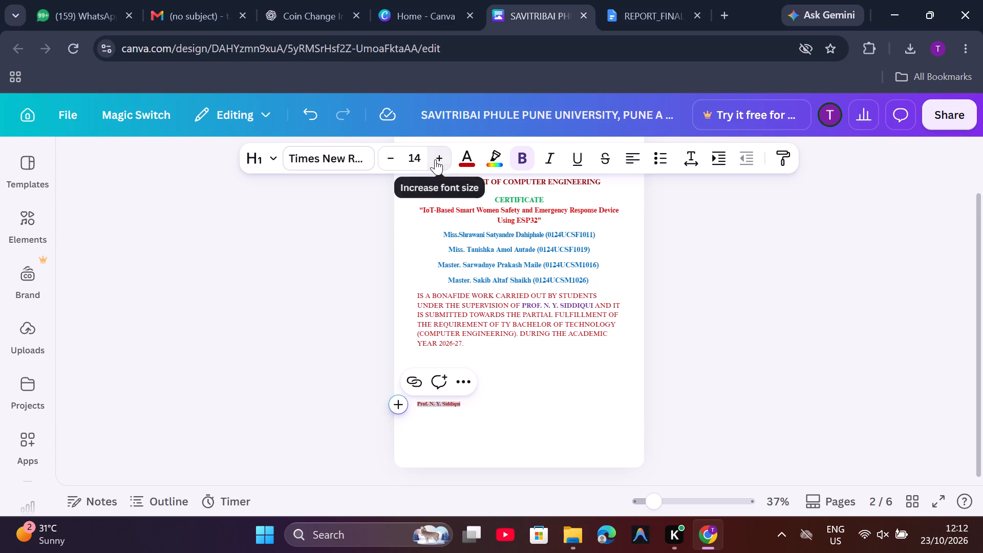
double_click(435, 159)
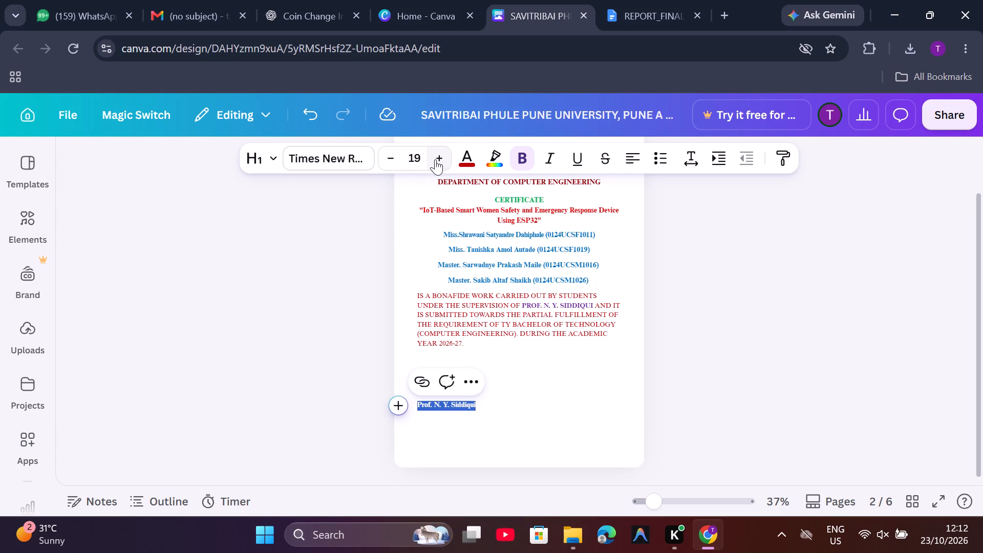
Copy the remaining signature text, from "Dr." through "[H.O.D]", from REPORT_FINAL_IOT and paste it in Canva after a wide gap following the professor's name.
click(602, 0)
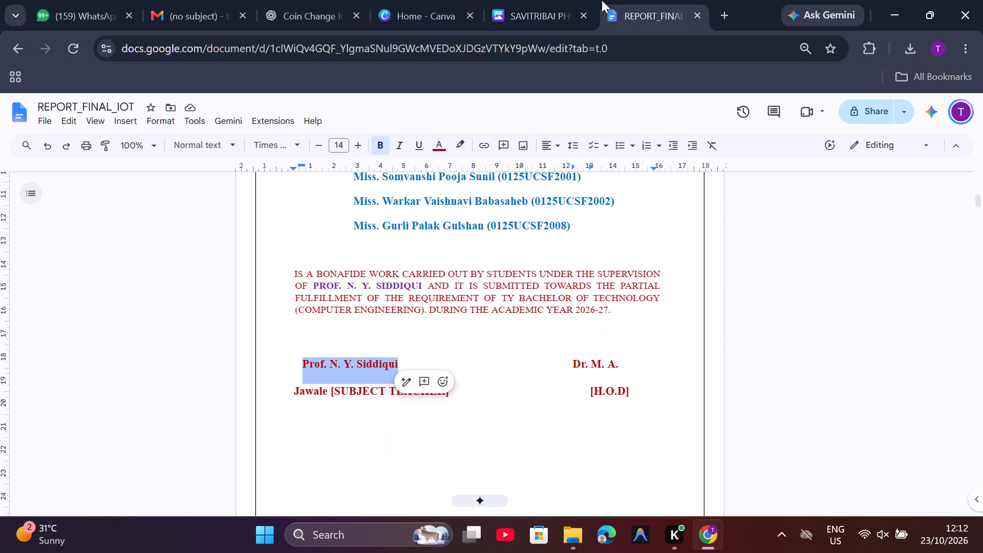
drag(570, 362, 613, 367)
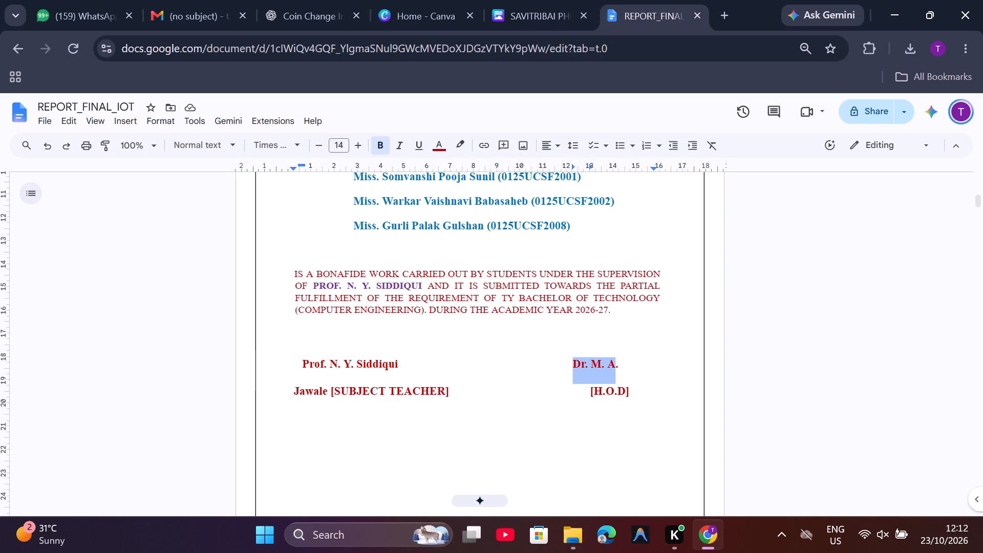
drag(613, 367, 629, 389)
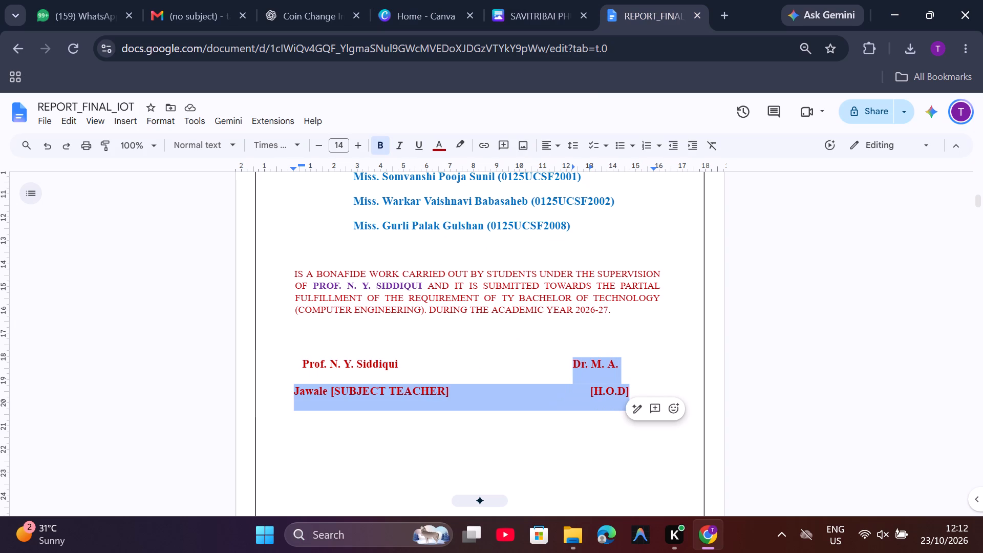
key(ctrl+c)
click(562, 20)
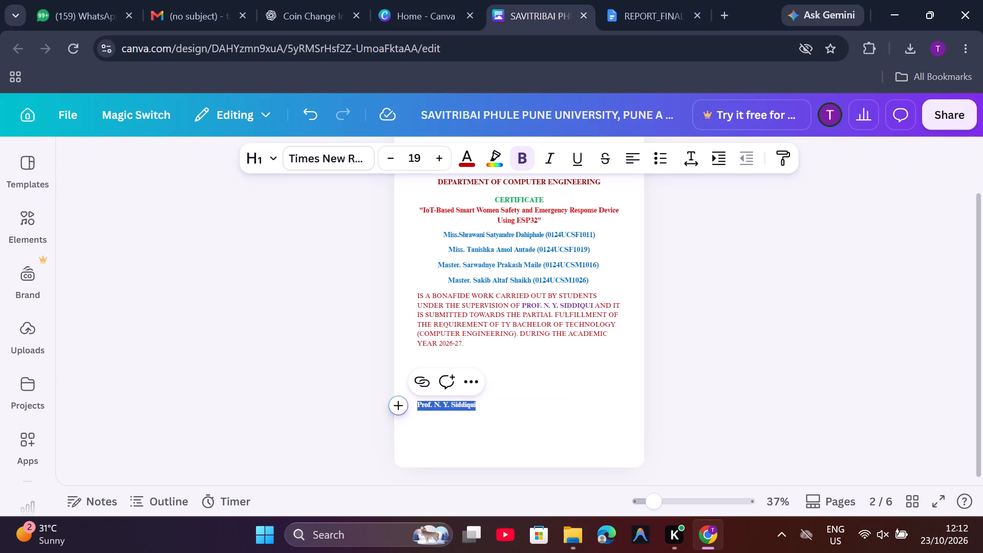
click(531, 412)
click(545, 410)
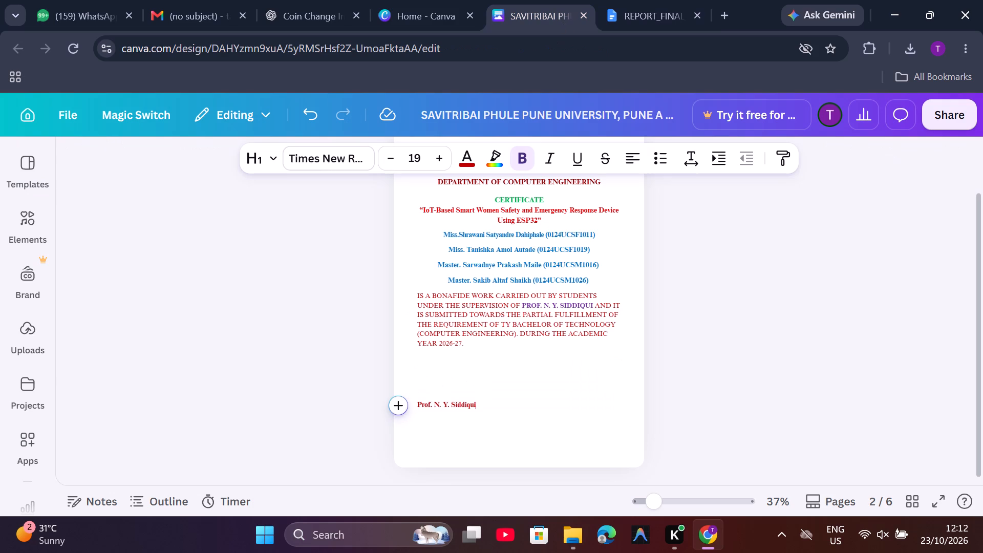
click(452, 432)
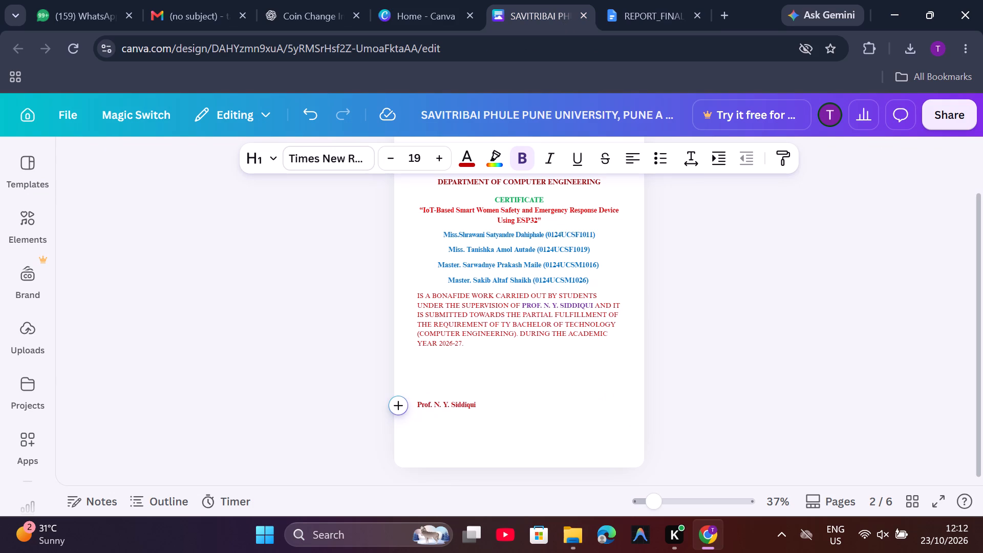
click(551, 409)
key(space)
key(space)
key(space)
key(space)
key(space)
key(space)
key(space)
key(space)
key(space)
key(space)
key(space)
key(space)
key(space)
key(space)
key(space)
key(space)
key(space)
key(space)
key(space)
key(space)
key(ctrl+v)
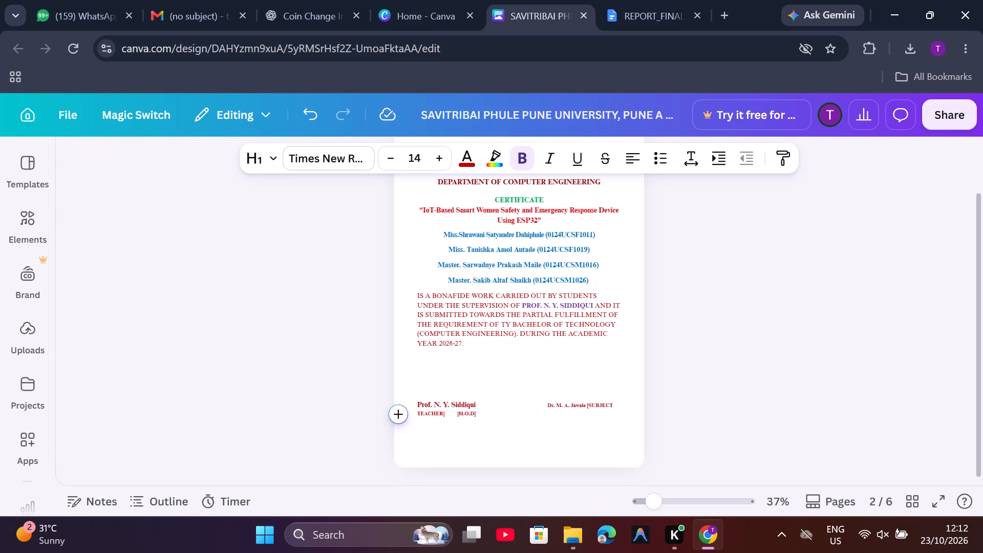
Delete "[H.O.D]" and the gap before it from the end of the signature text on the page 2 certificate.
click(417, 413)
click(485, 417)
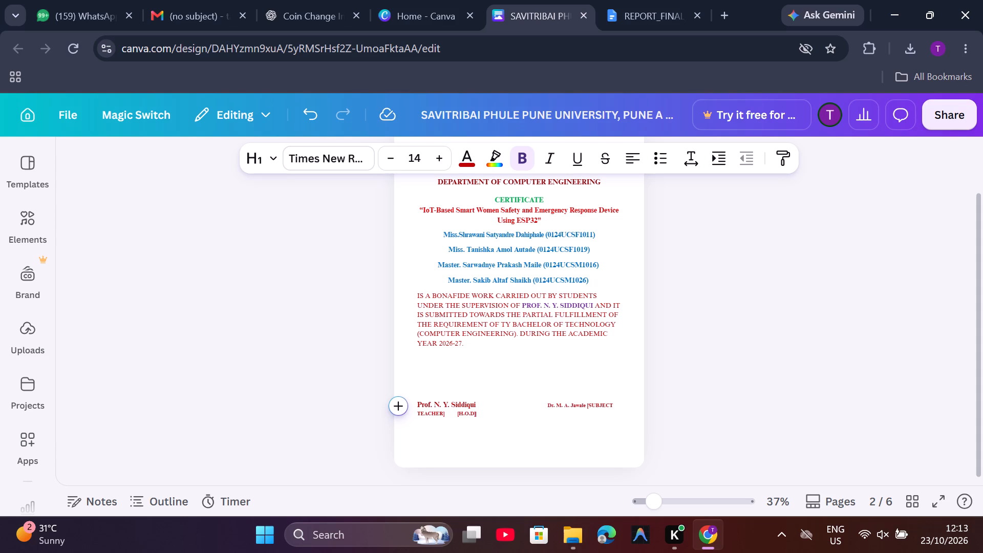
drag(485, 417, 546, 387)
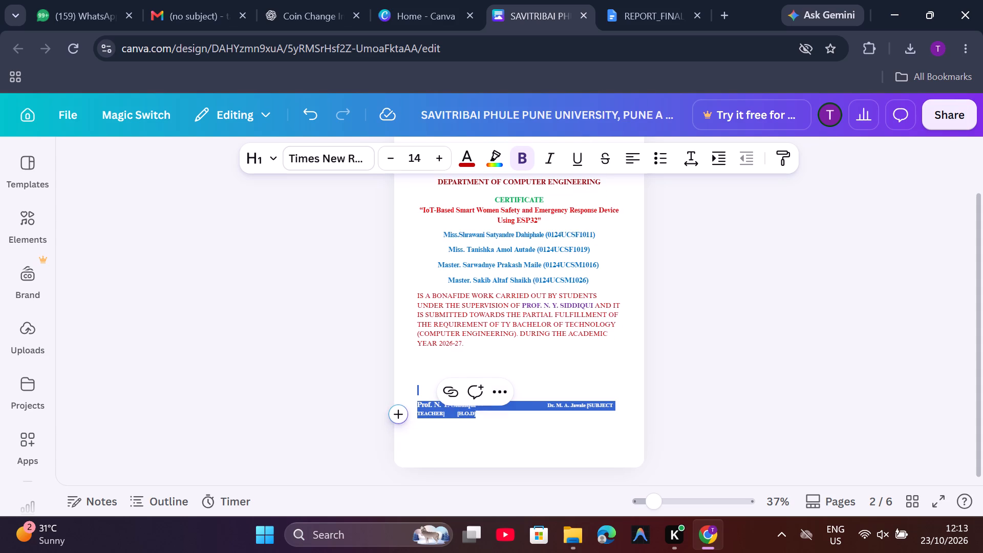
drag(546, 387, 586, 408)
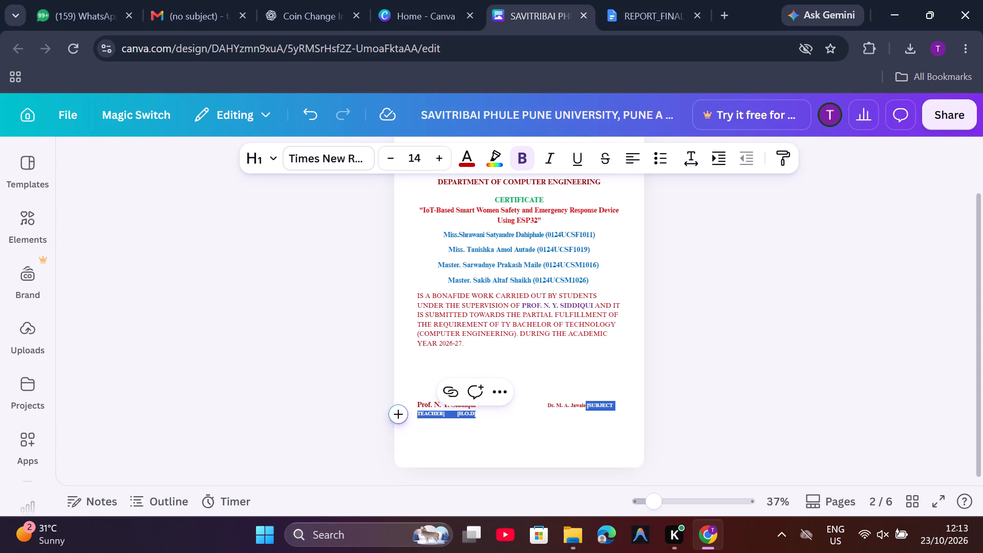
drag(586, 408, 475, 431)
drag(479, 415, 454, 412)
click(454, 412)
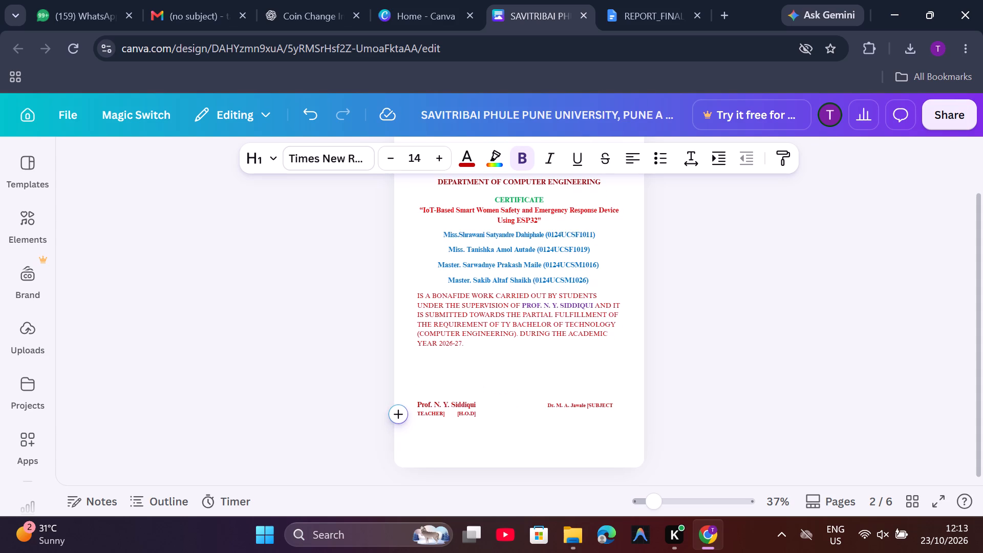
click(531, 415)
drag(476, 416, 448, 415)
key(BackSpace)
key(BackSpace)
Break "[SUBJECT TEACHER]" onto its own line below the professor's name and add a few spaces after it.
click(587, 406)
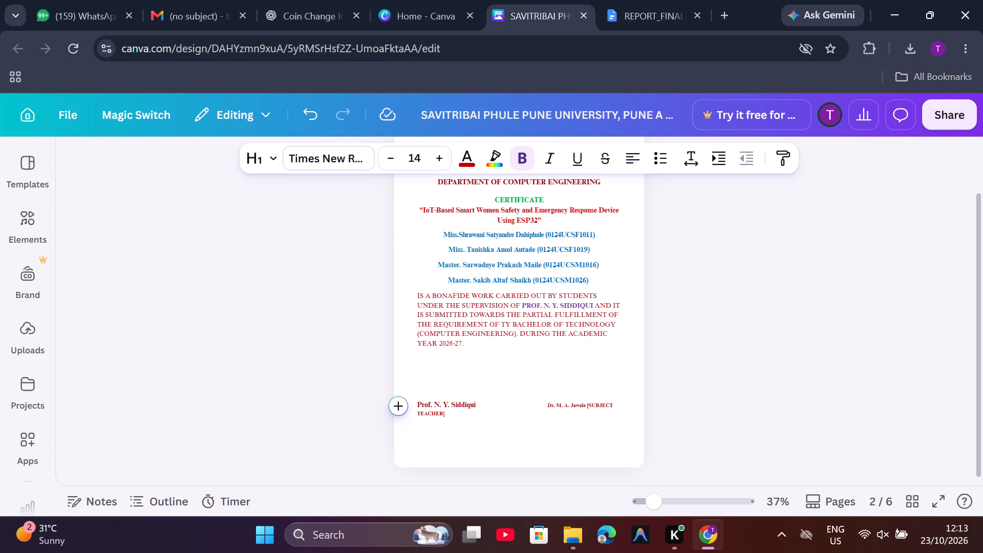
key(Return)
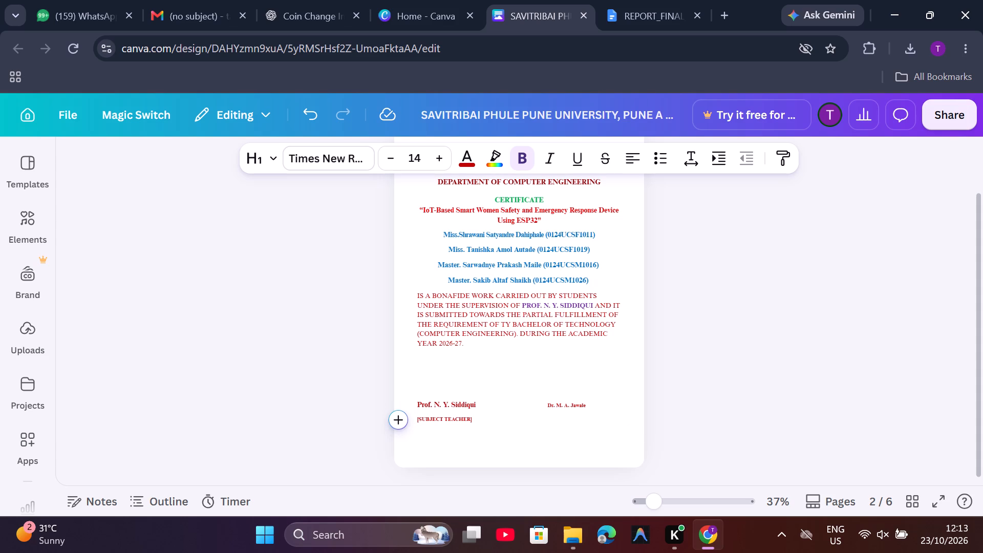
click(546, 412)
key(space)
key(space)
key(space)
key(space)
Set the font size of "[SUBJECT TEACHER]" to 16.
drag(472, 422, 409, 416)
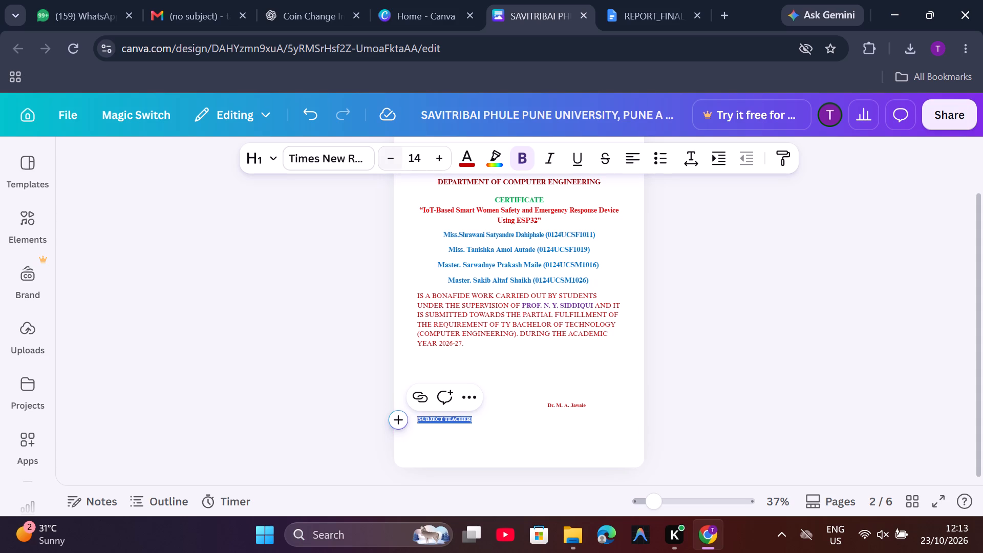
double_click(438, 166)
click(530, 387)
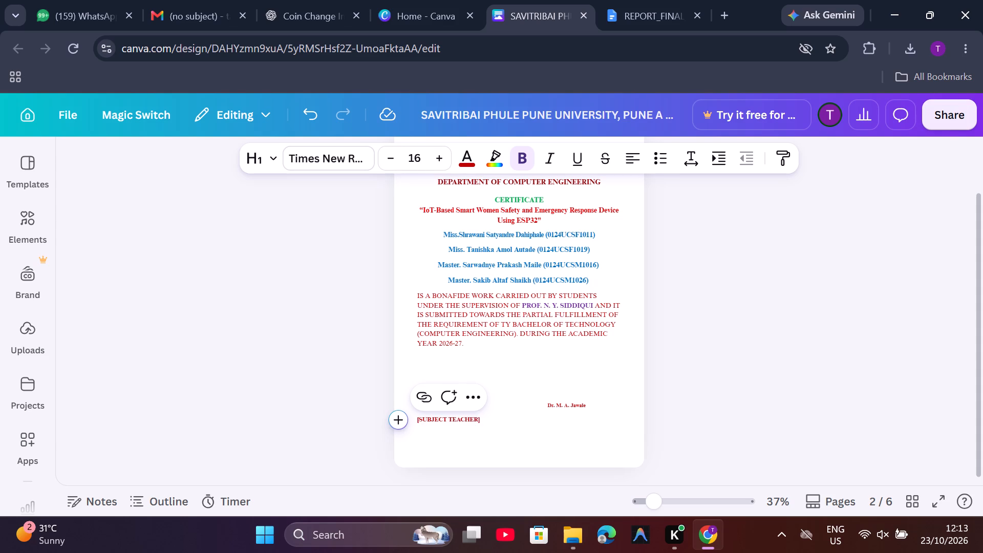
Set the font size of the name beginning with "Dr." in the signature block to 19.
drag(545, 407, 593, 403)
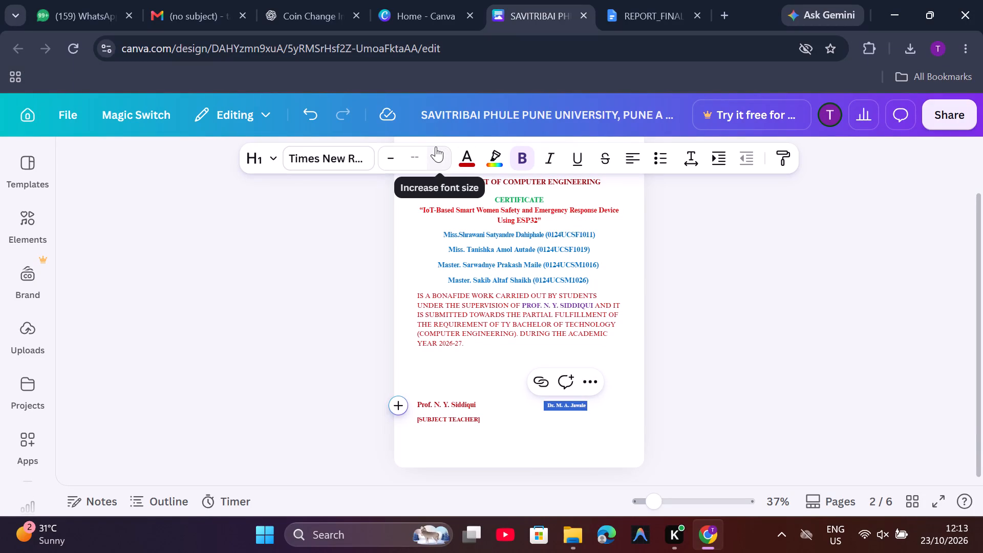
click(436, 146)
double_click(436, 146)
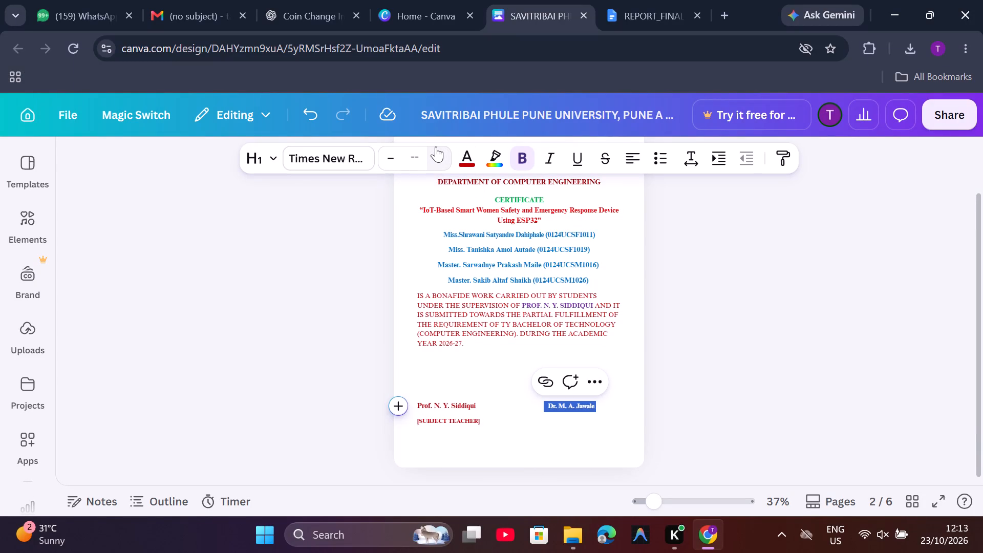
double_click(436, 146)
click(583, 404)
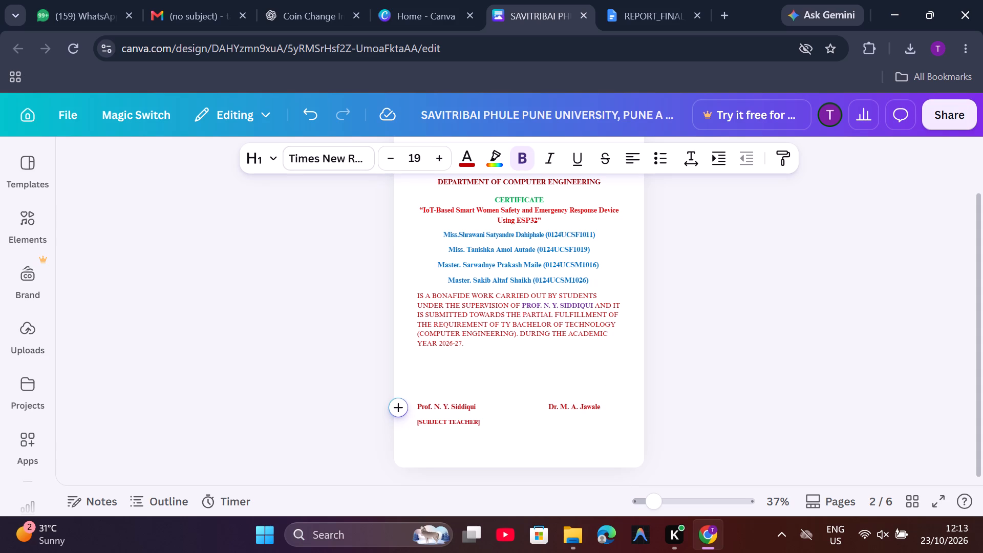
Switch to the REPORT_FINAL_IOT document and copy "[H.O.D]" from the signature block.
click(404, 8)
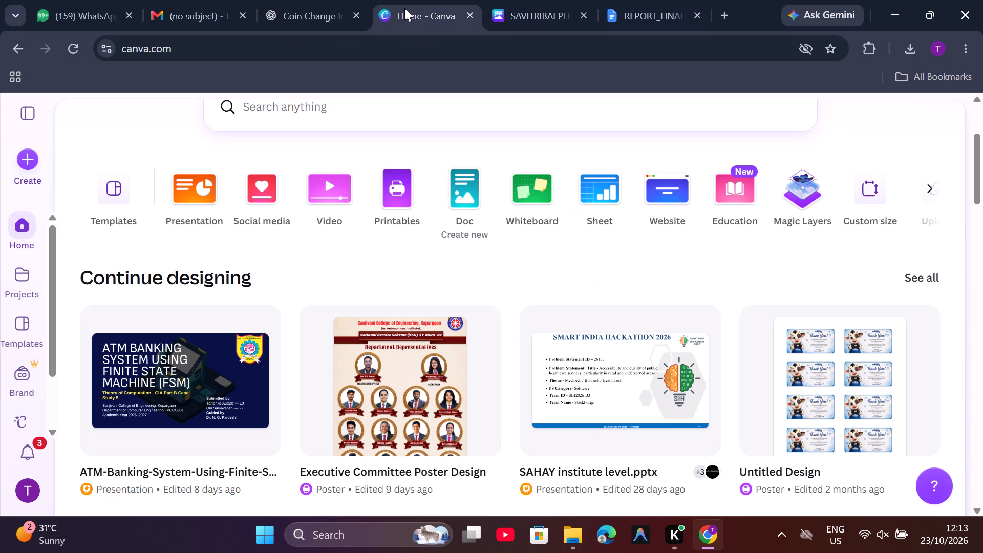
click(631, 8)
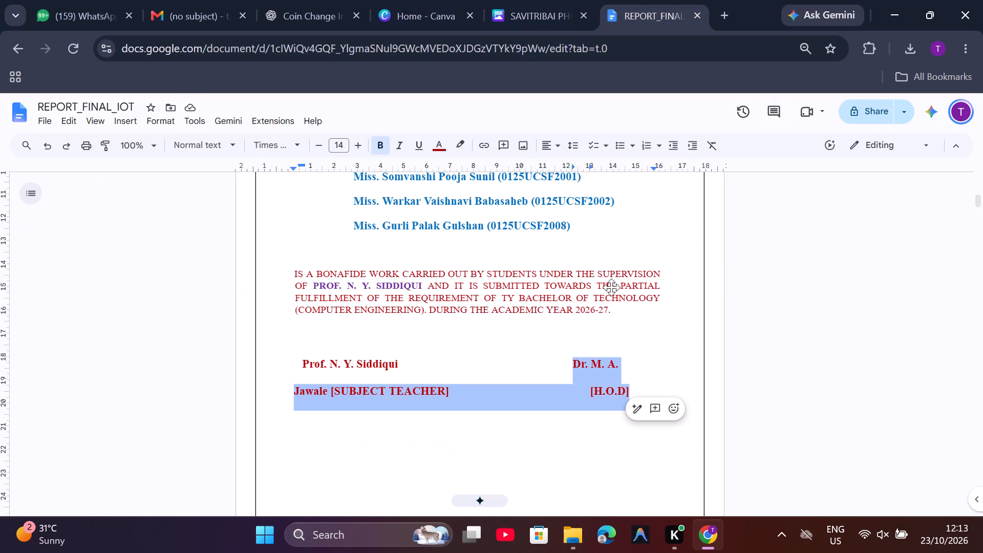
click(591, 388)
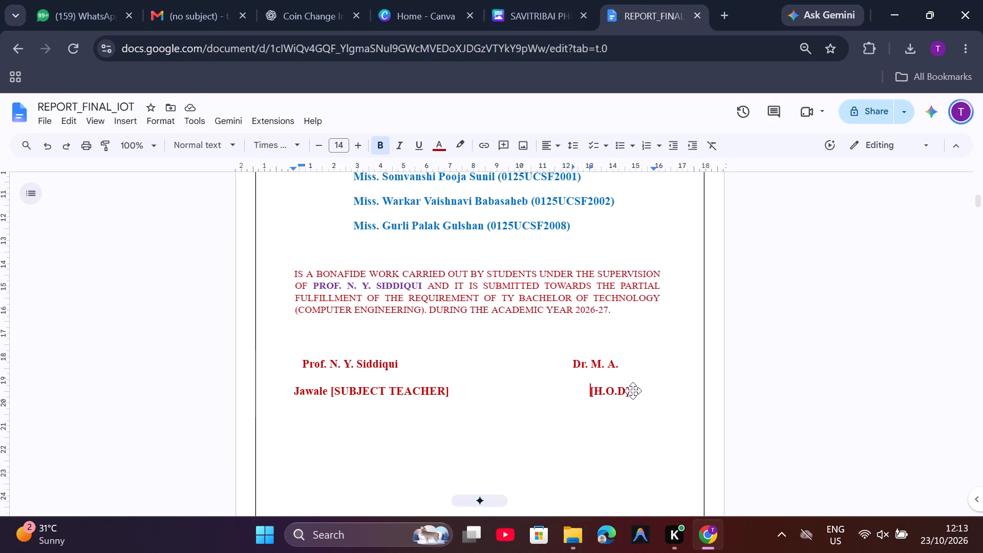
click(633, 391)
click(593, 391)
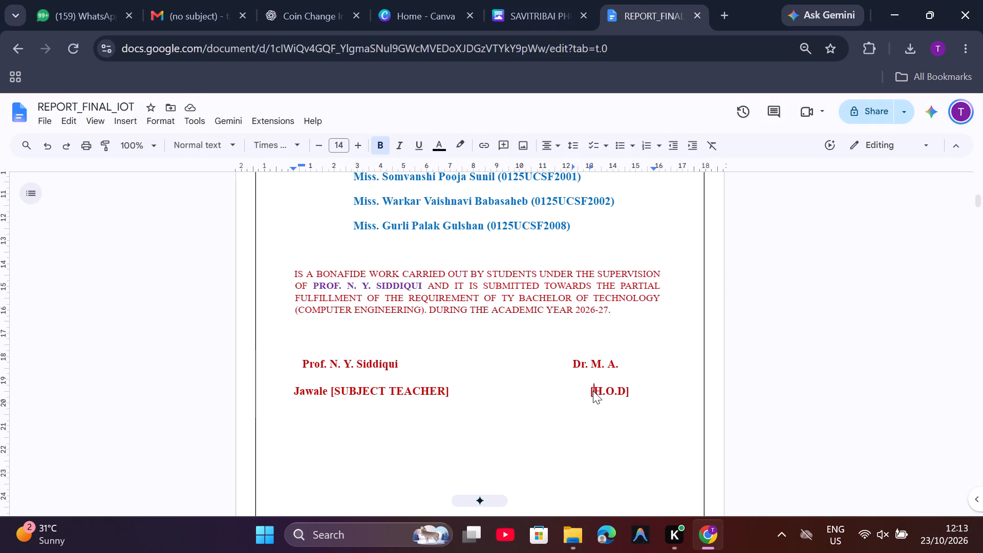
click(588, 391)
drag(588, 391, 644, 390)
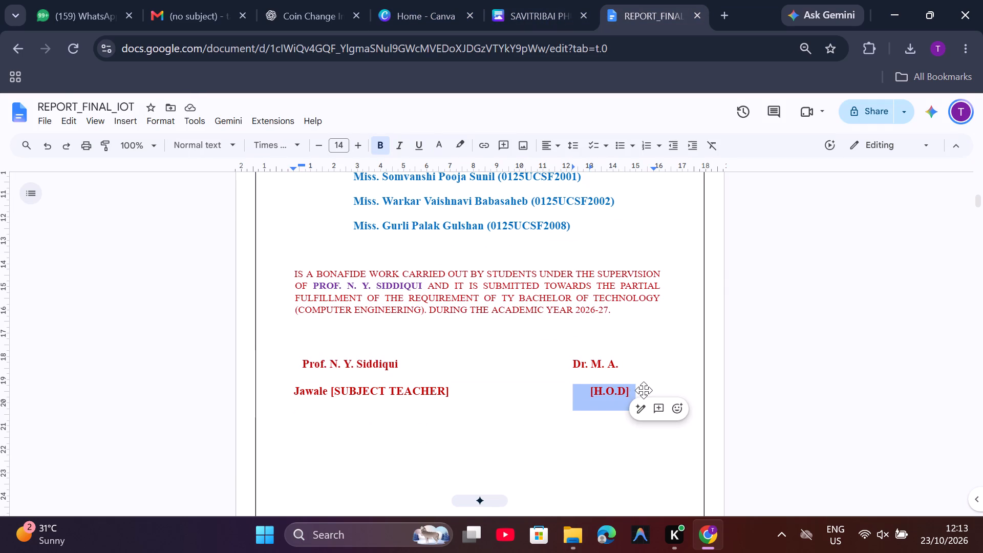
drag(644, 390, 646, 388)
click(646, 388)
double_click(626, 394)
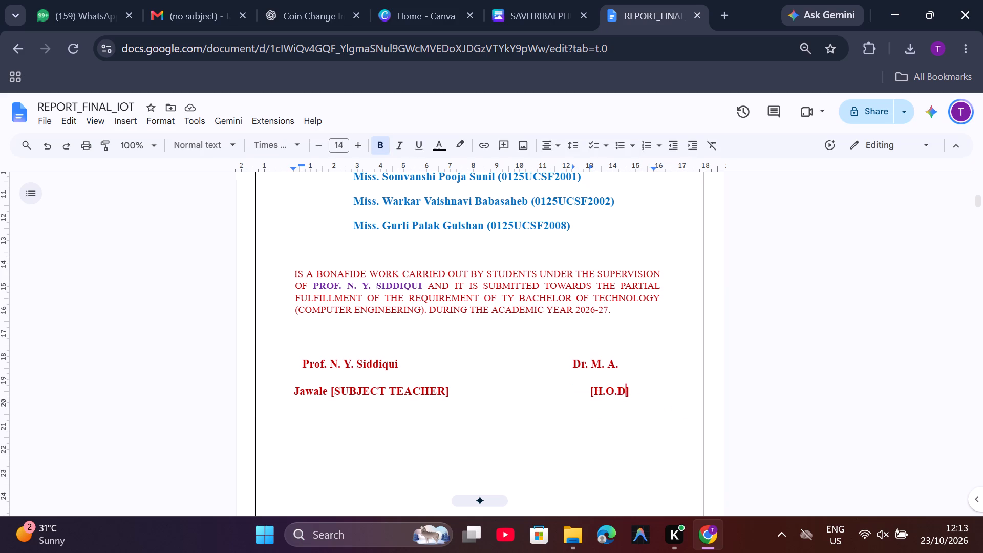
click(626, 394)
double_click(626, 394)
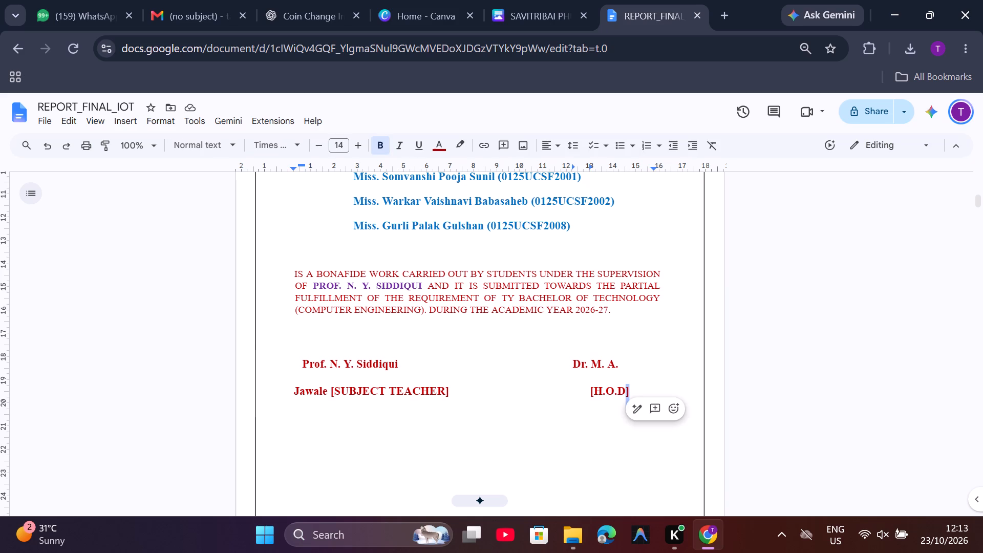
key(Right)
drag(626, 394, 579, 391)
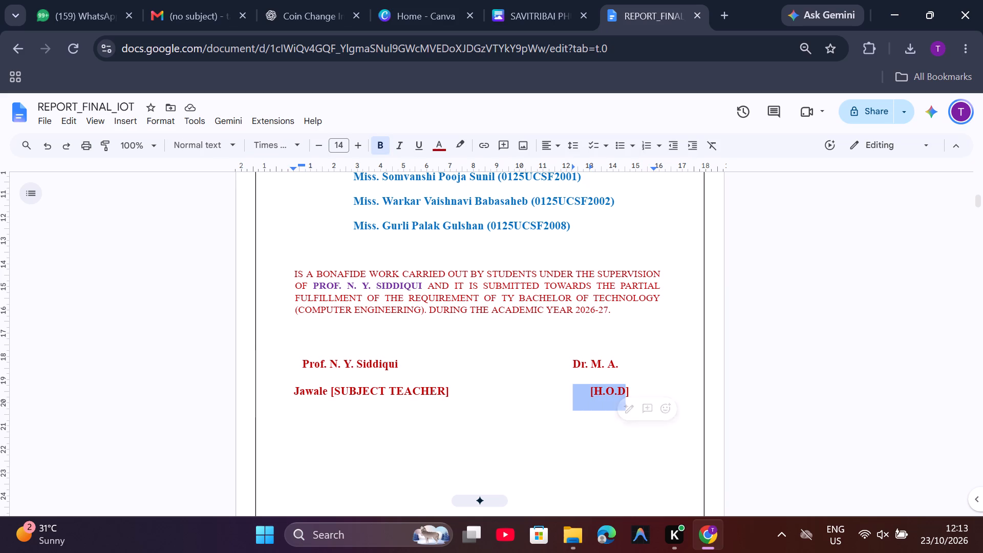
click(588, 390)
drag(588, 390, 651, 396)
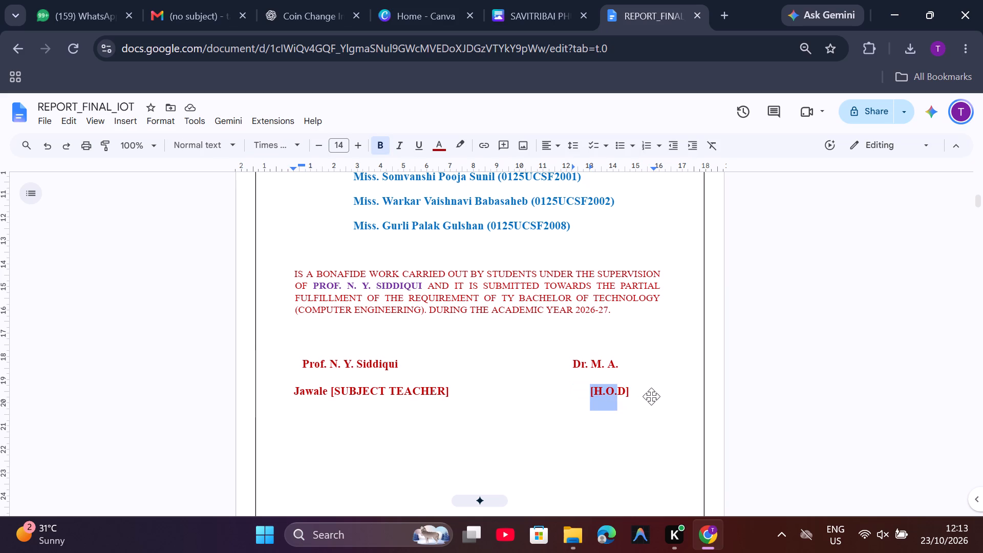
drag(651, 396, 654, 396)
key(ctrl+c)
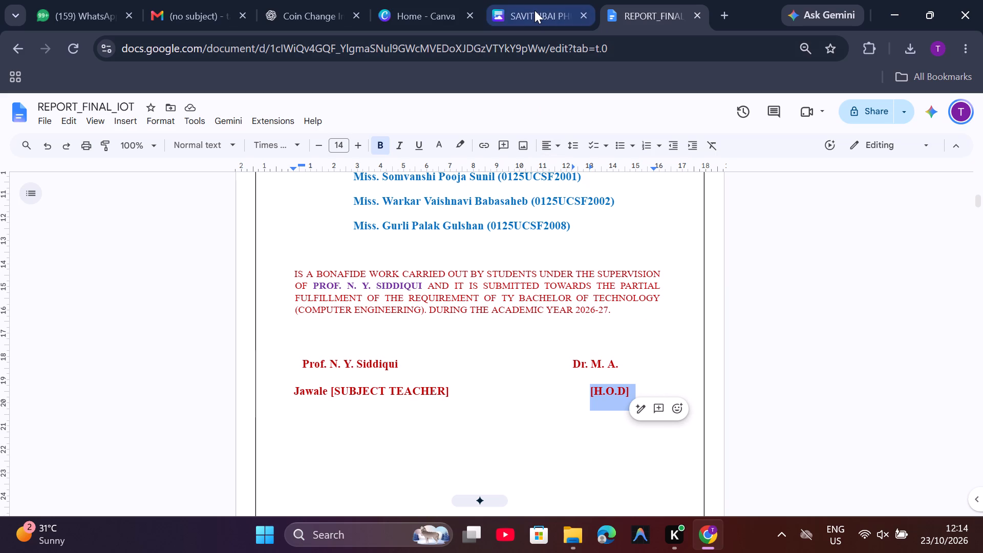
Paste "[H.O.D]" in Canva after a wide gap following "[SUBJECT TEACHER]", beneath the name beginning with "Dr.".
click(535, 10)
click(565, 419)
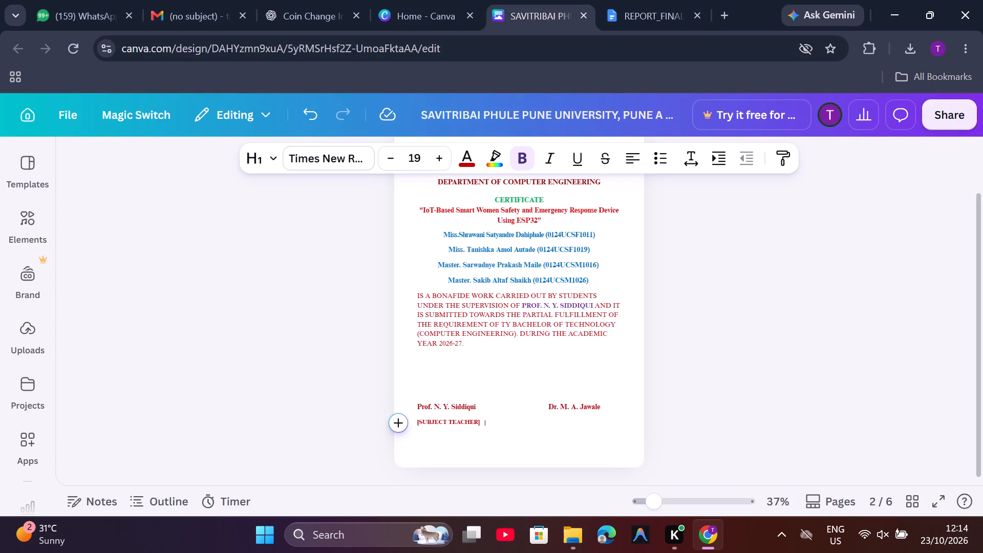
key(space)
key(space)
key(space)
key(ctrl+v)
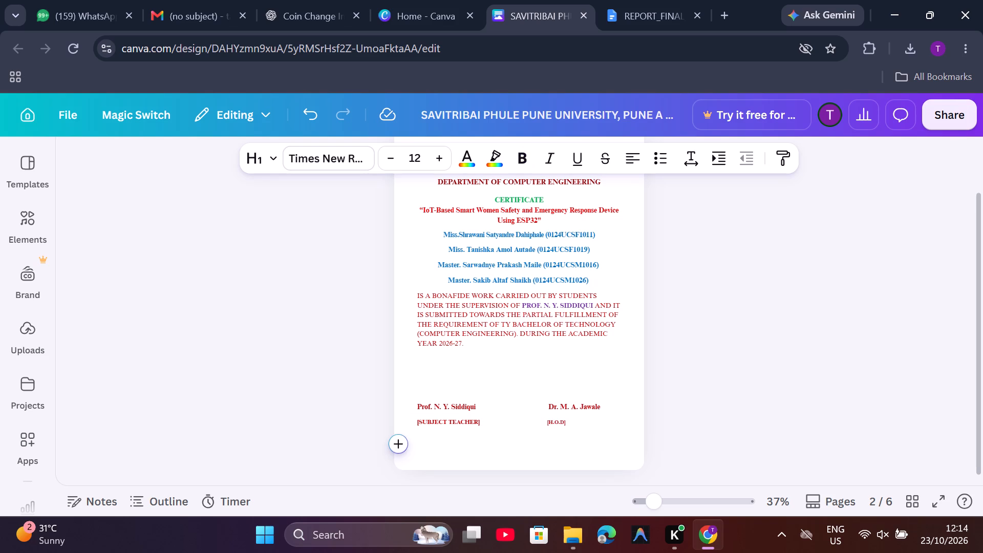
key(space)
Center-align the line containing "[SUBJECT TEACHER]" and "[H.O.D]".
drag(563, 421, 533, 421)
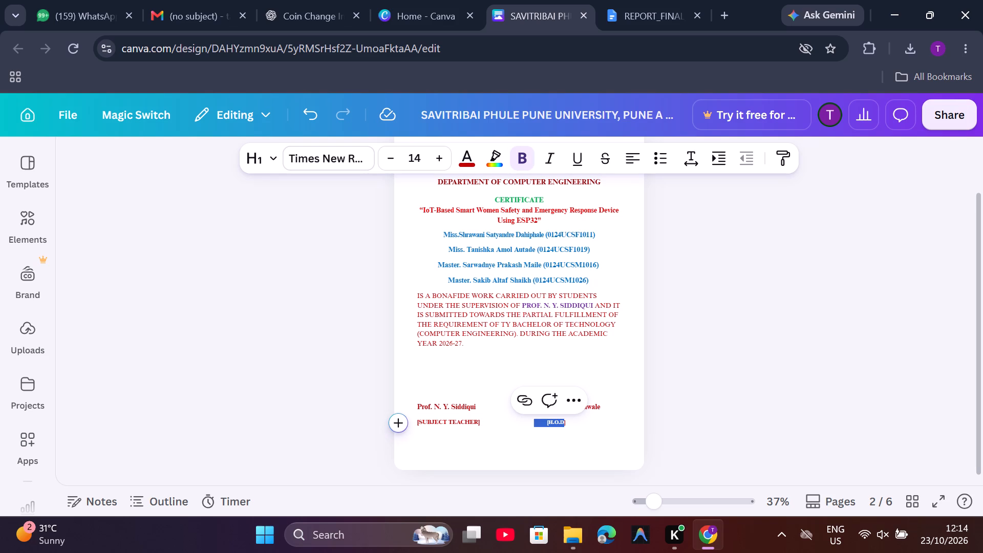
click(544, 421)
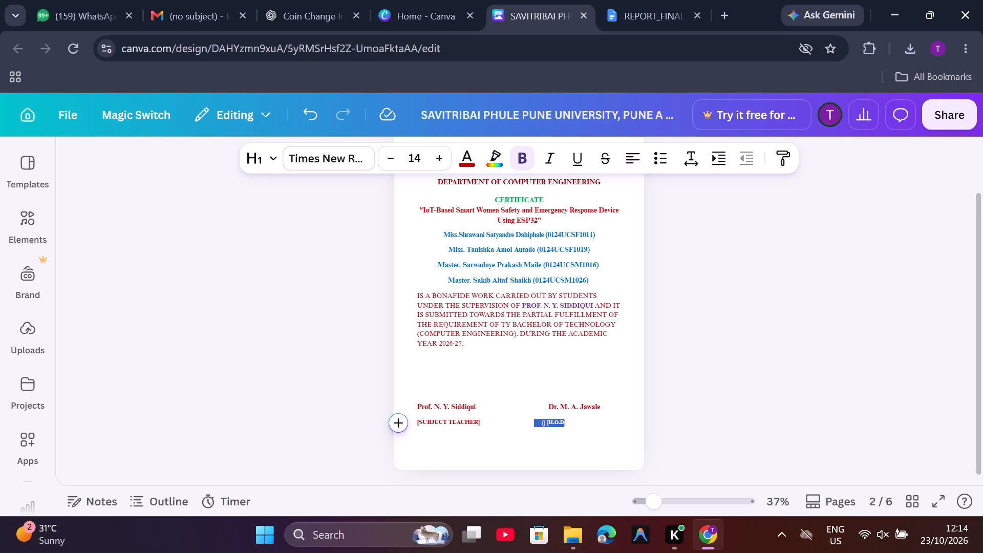
drag(543, 421, 576, 420)
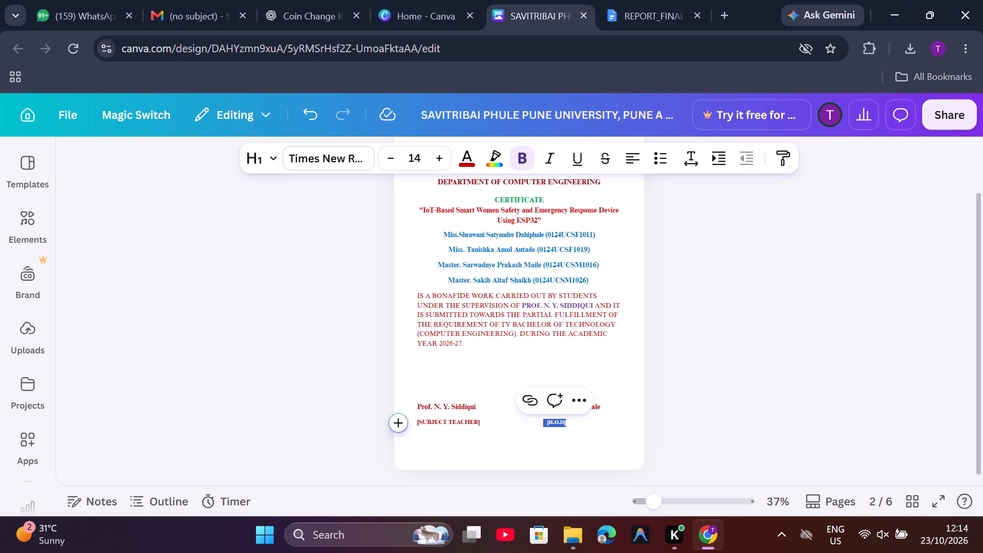
click(637, 160)
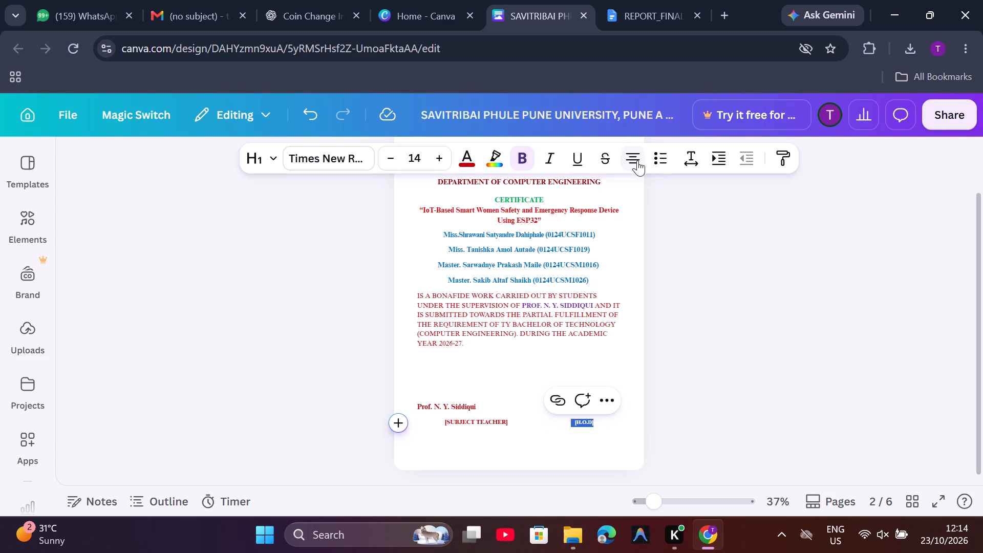
Justify the signature-block line containing "[SUBJECT TEACHER]" and "[H.O.D]".
click(637, 160)
click(637, 160)
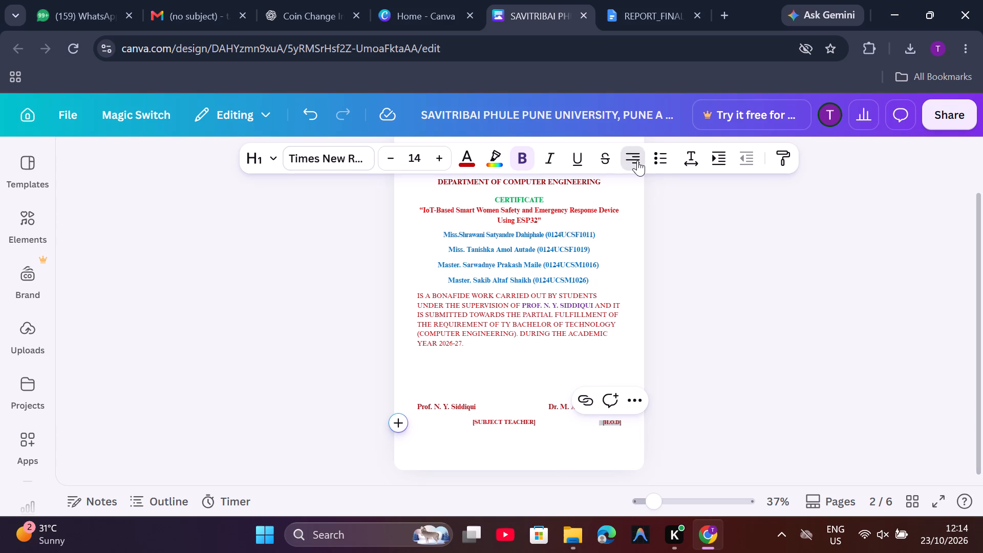
click(735, 327)
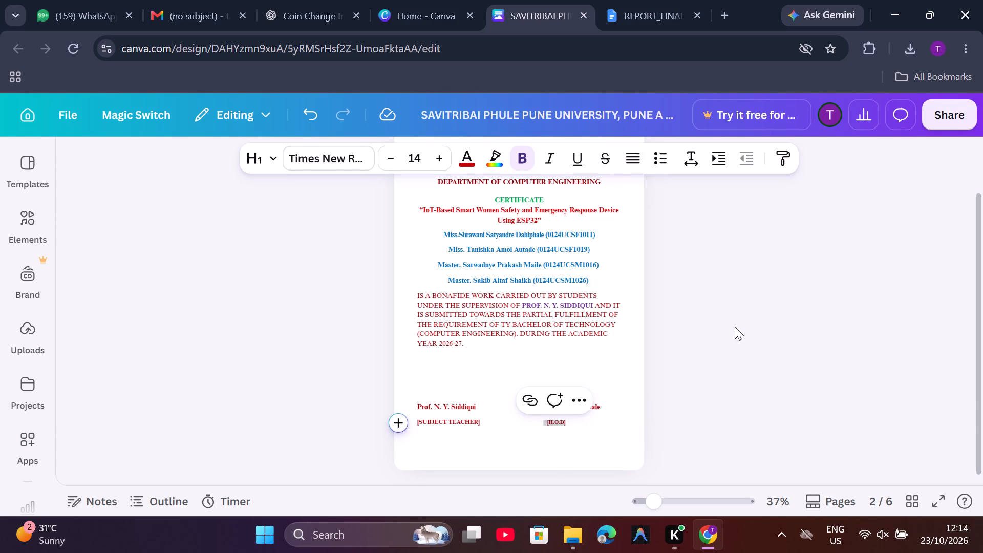
Widen the gap before "[H.O.D]" with extra spaces to shift it further beneath the name beginning with "Dr.".
click(538, 421)
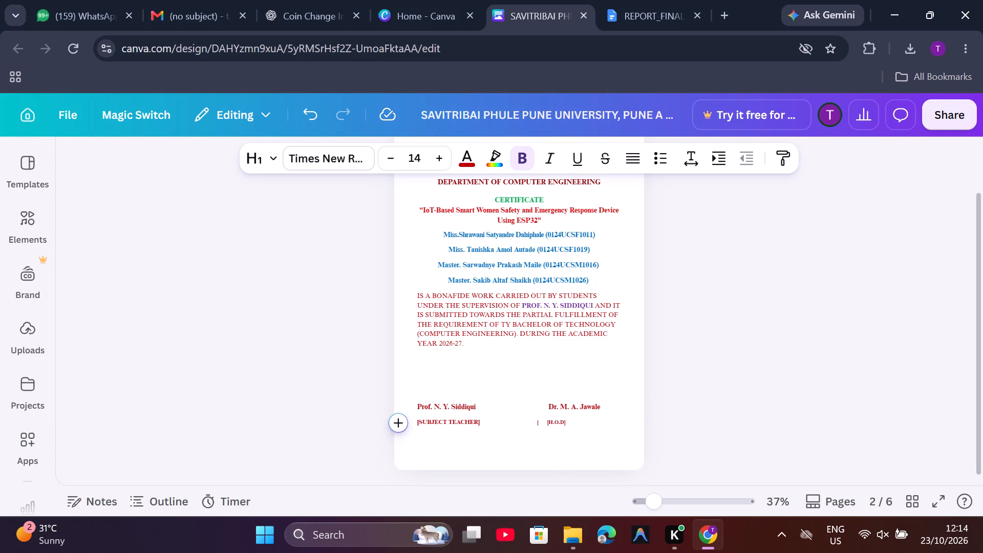
key(space)
key(space)
key(space)
key(space)
key(space)
key(space)
key(space)
key(space)
key(space)
key(space)
key(space)
Set the font size of "[H.O.D]" in the signature block to 15.
drag(587, 426, 561, 421)
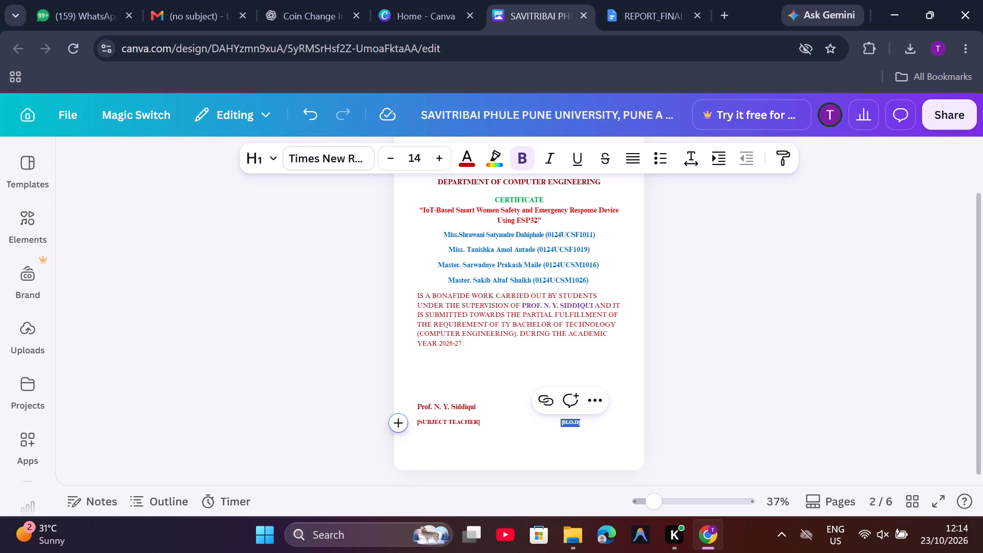
click(444, 164)
click(700, 309)
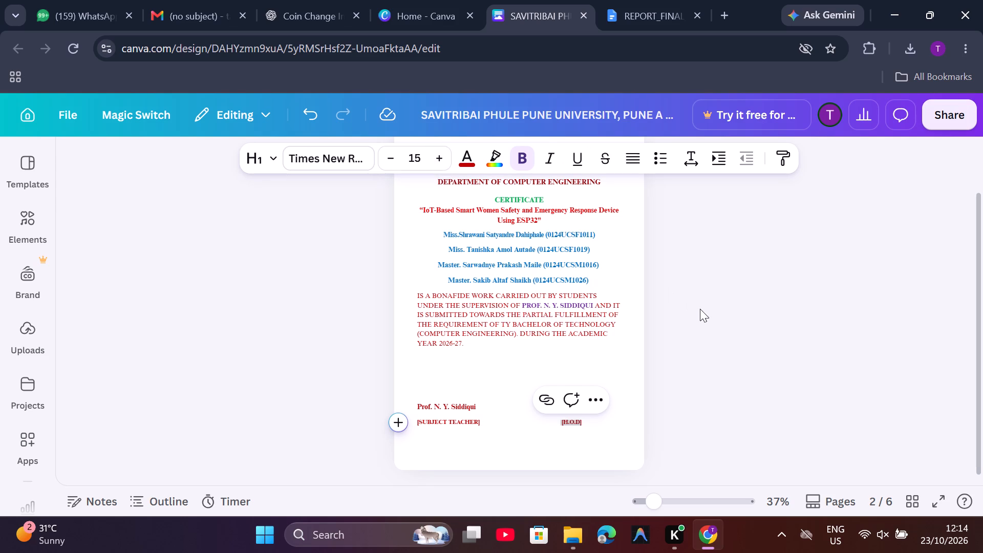
Set the font size of the whole "[SUBJECT TEACHER]" label in the signature block to 17.
drag(482, 421, 399, 423)
click(451, 414)
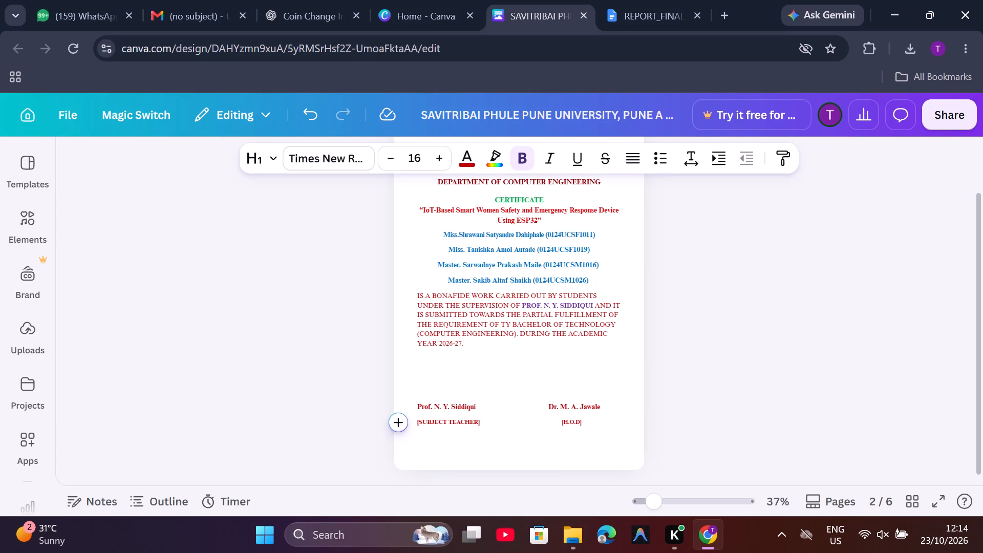
drag(478, 425, 432, 419)
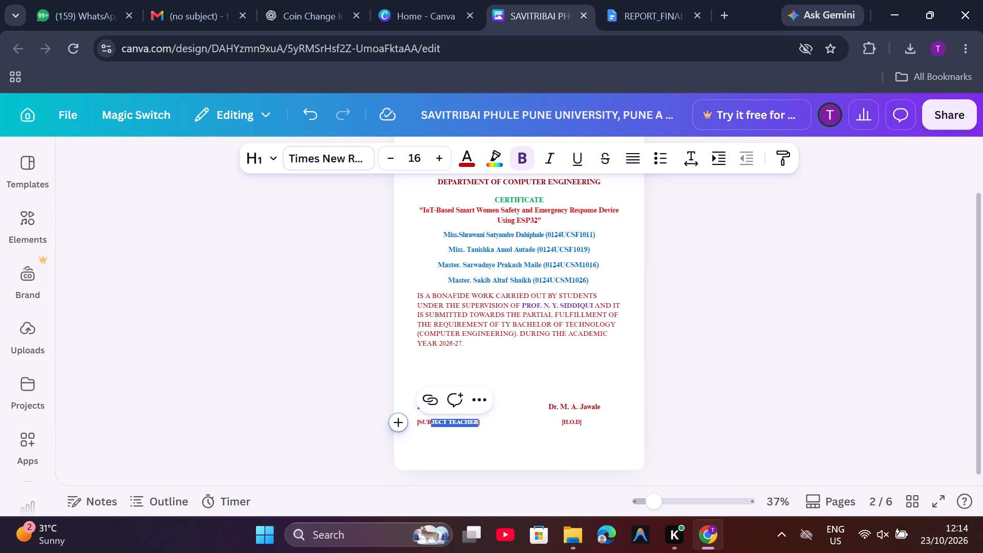
click(489, 424)
drag(489, 424, 480, 421)
click(480, 421)
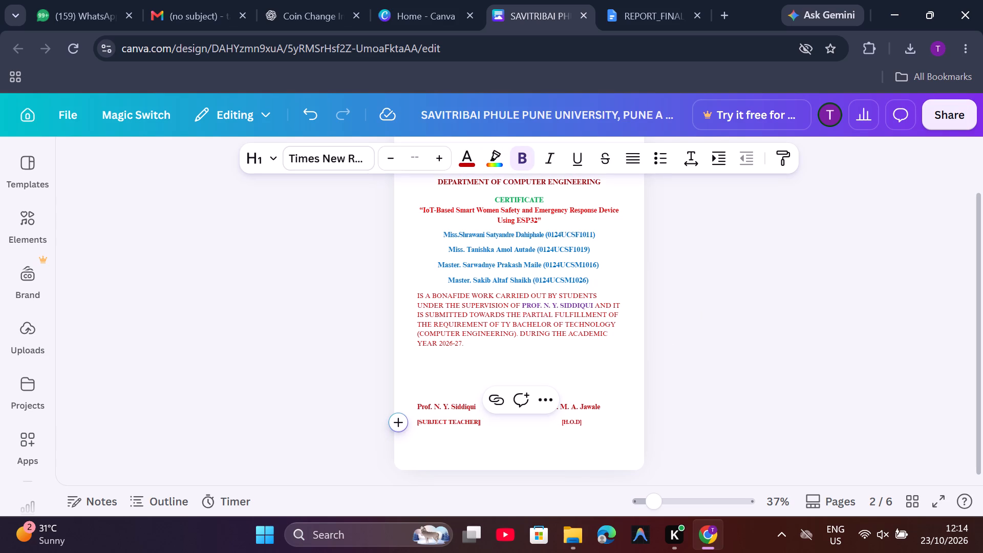
drag(480, 421, 413, 421)
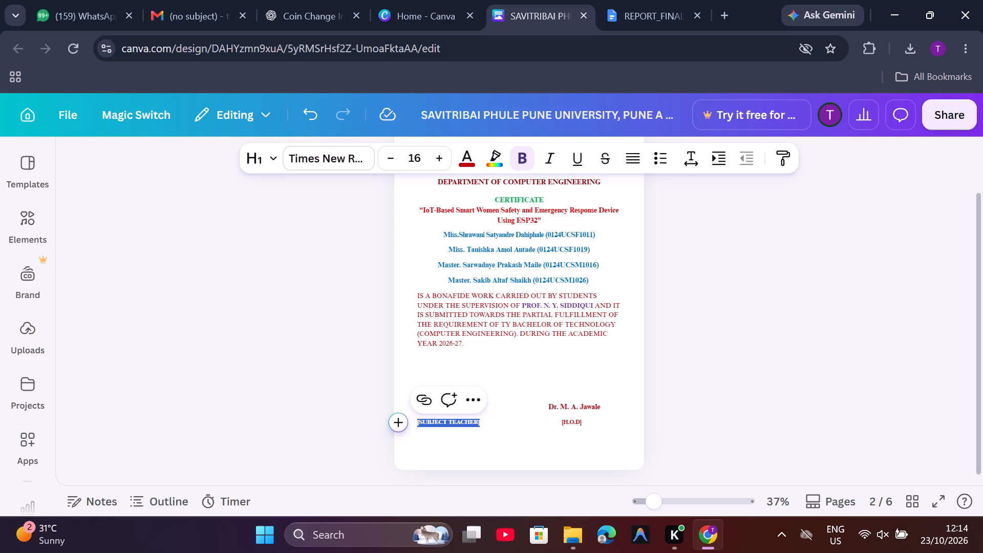
click(434, 153)
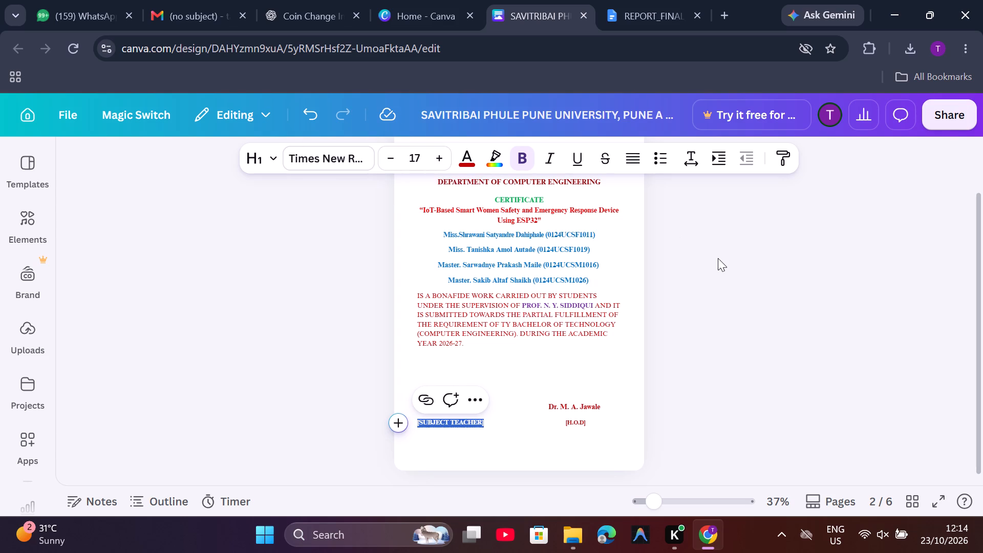
click(790, 305)
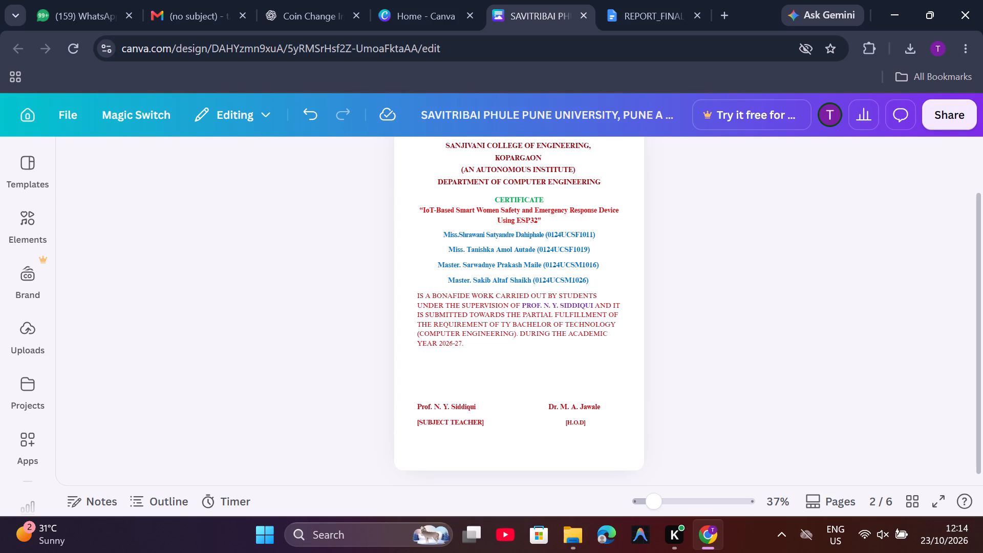
scroll(548, 385, down, 1)
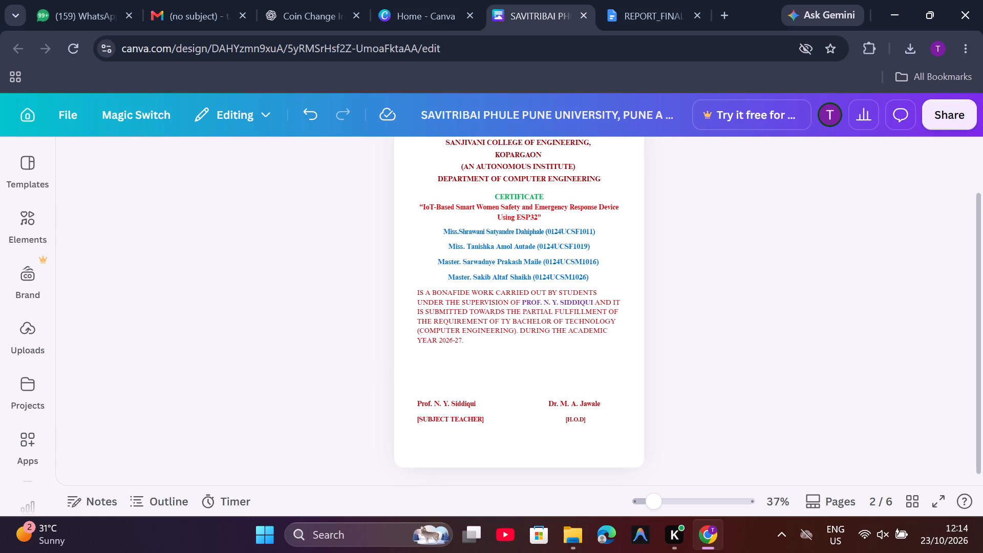
scroll(548, 385, down, 1)
scroll(548, 385, up, 4)
scroll(548, 385, down, 3)
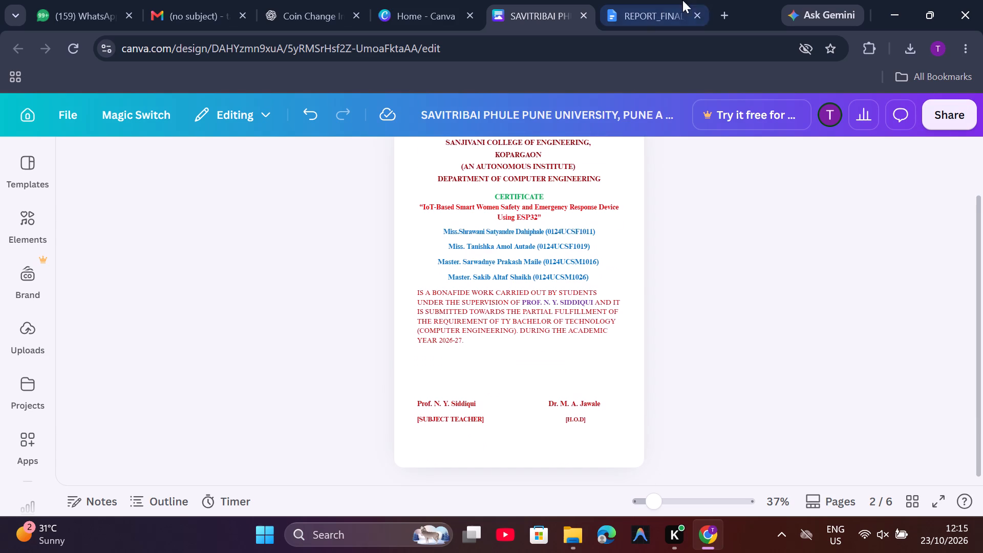
click(629, 20)
scroll(593, 297, down, 5)
scroll(593, 297, up, 3)
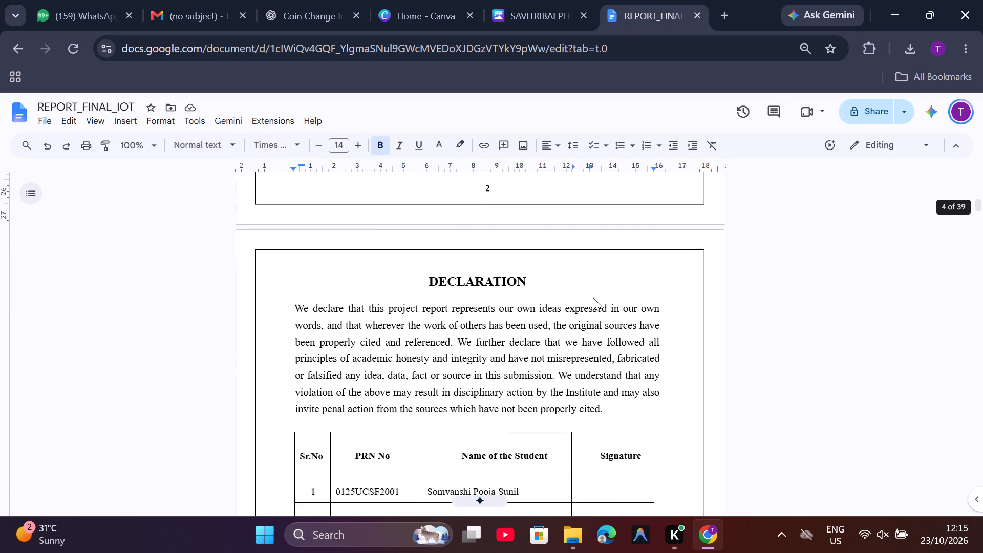
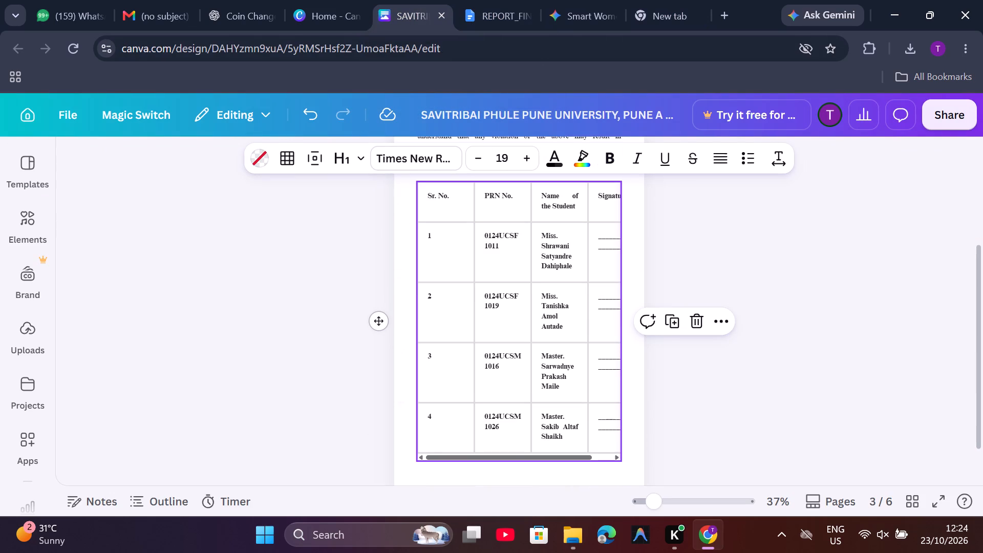
Narrow the table's Sr. No. and PRN No. columns to a width of 64, and try to pull in the outer edge of the Signature column.
click(480, 311)
drag(480, 311, 432, 316)
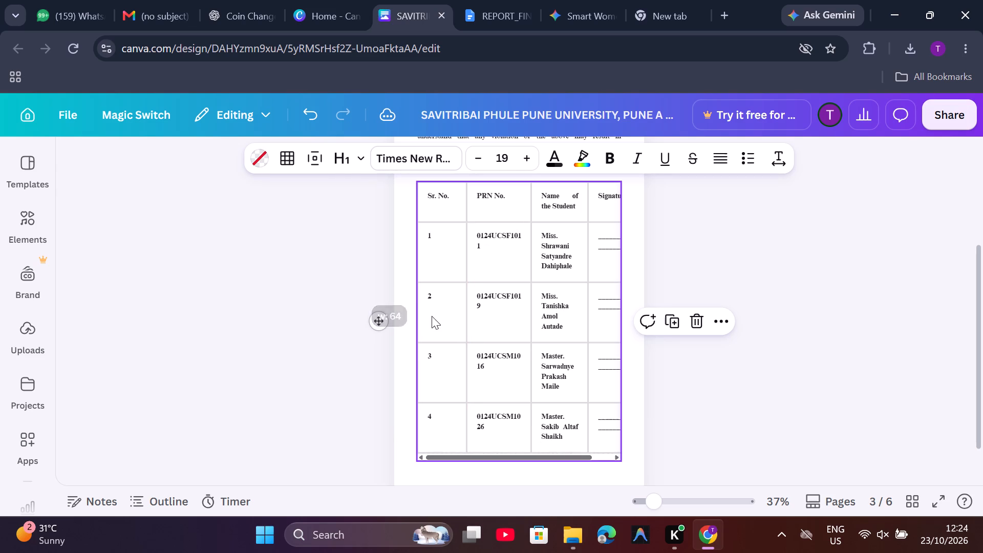
drag(463, 209, 422, 215)
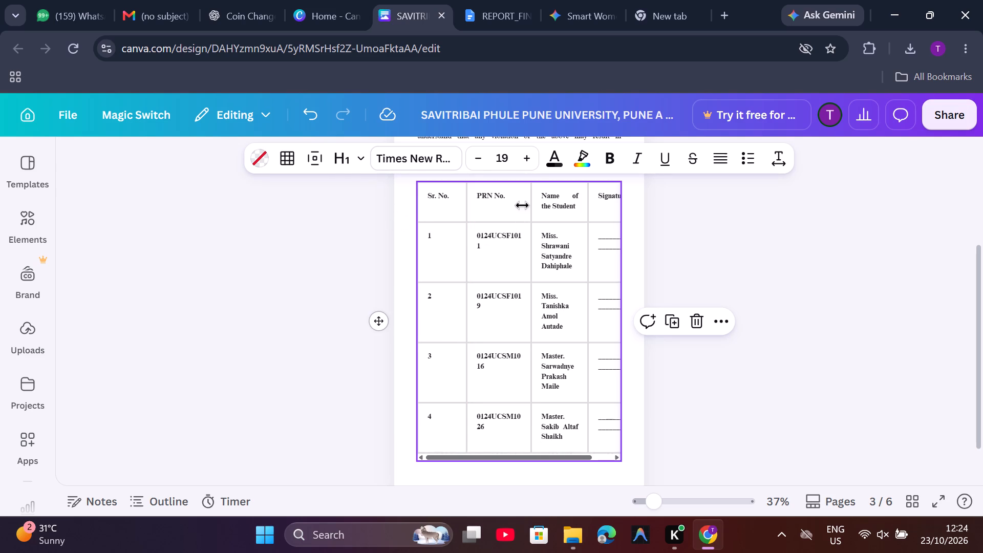
drag(532, 210, 510, 212)
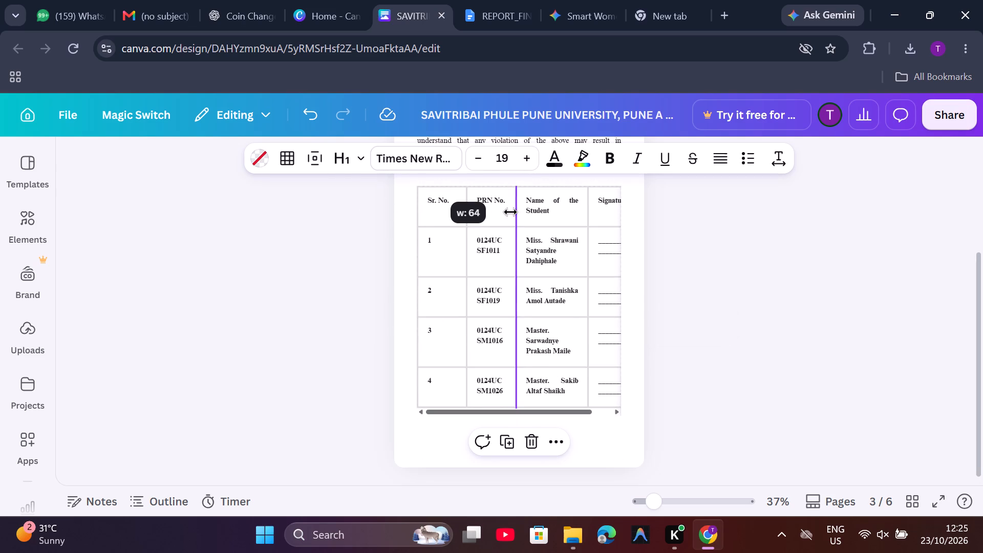
drag(510, 212, 508, 212)
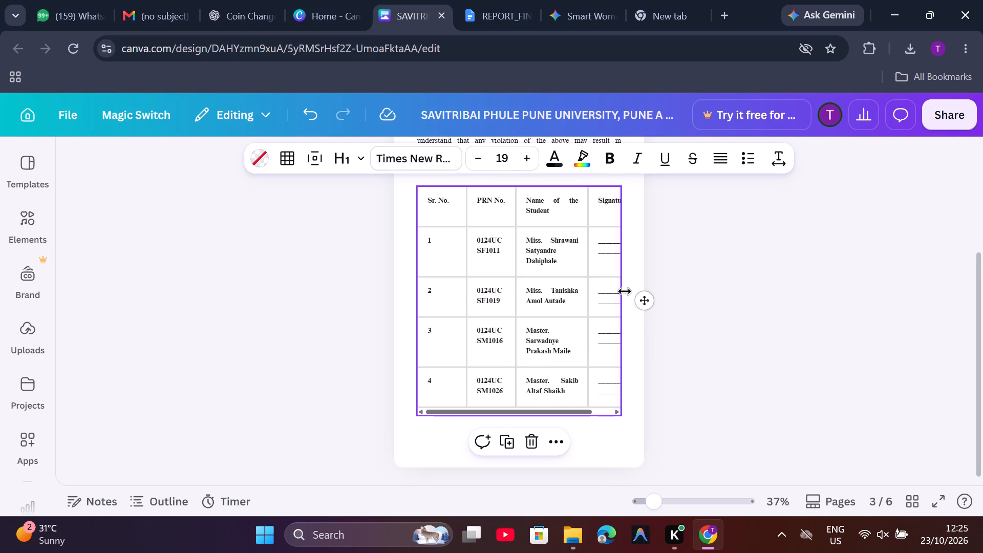
drag(625, 291, 573, 294)
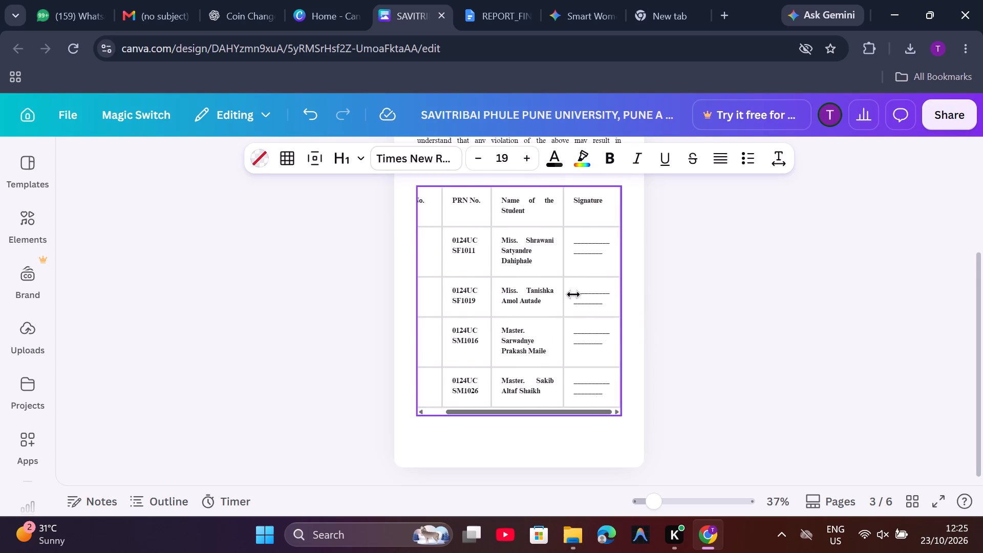
drag(573, 294, 536, 296)
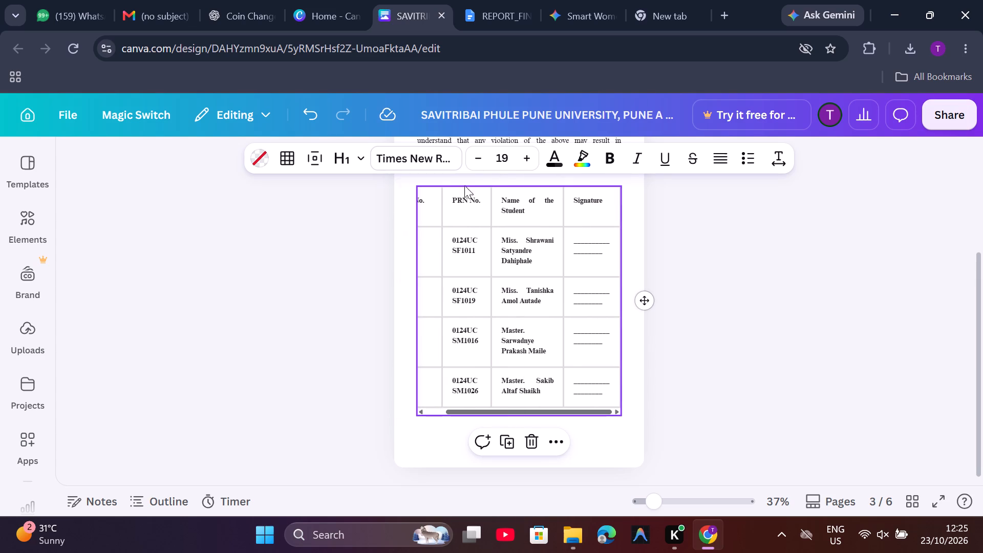
Reduce the font size of the student table's text to 11.
triple_click(469, 163)
triple_click(469, 163)
double_click(469, 163)
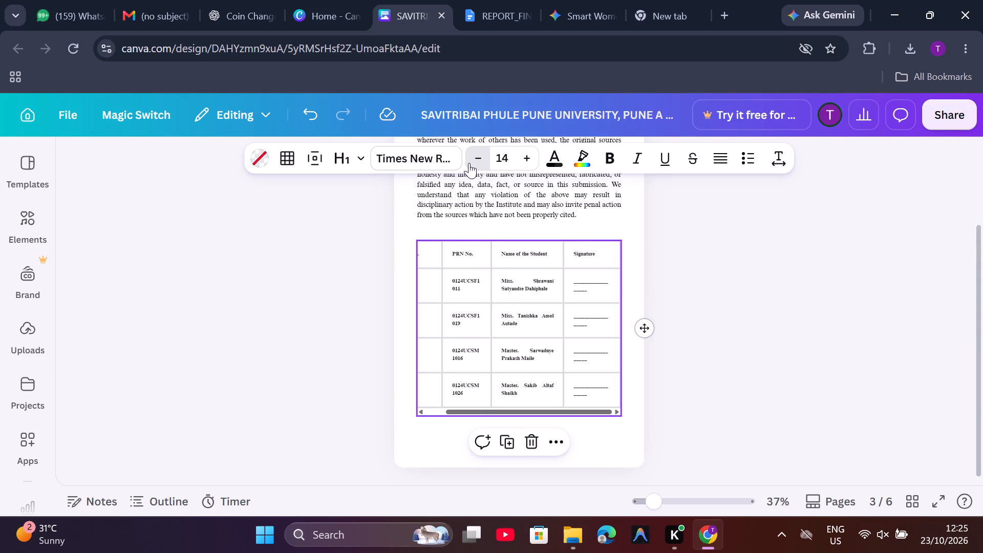
click(420, 409)
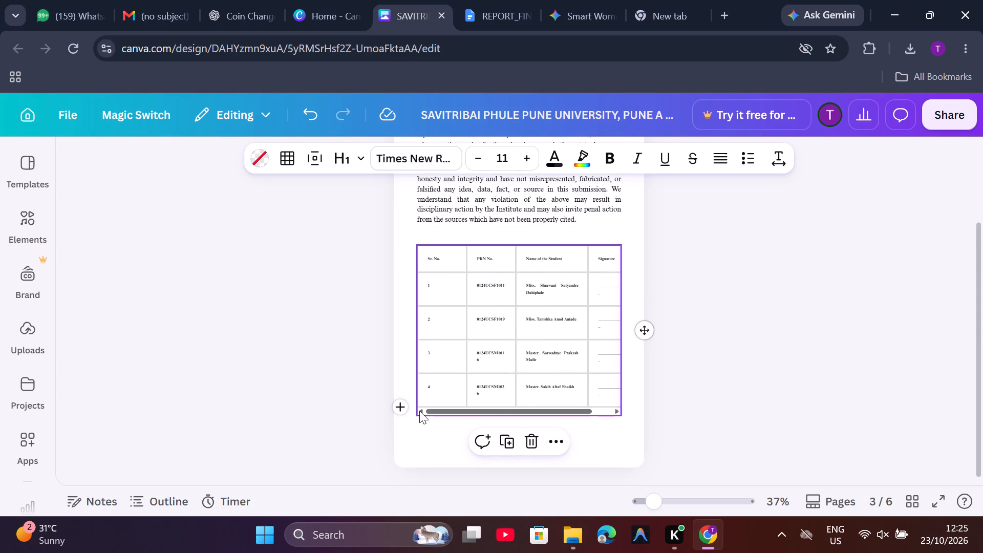
Delete the pasted student table below the second declaration paragraph on page 3.
click(470, 306)
drag(470, 306, 455, 306)
click(452, 301)
key(Delete)
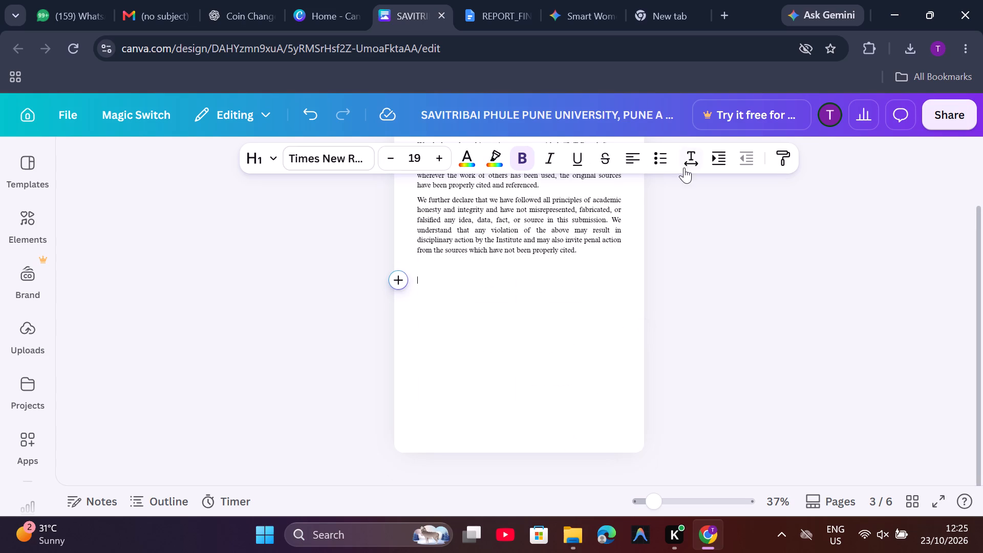
Browse the design elements categories and search the elements library for Table.
click(27, 194)
click(27, 217)
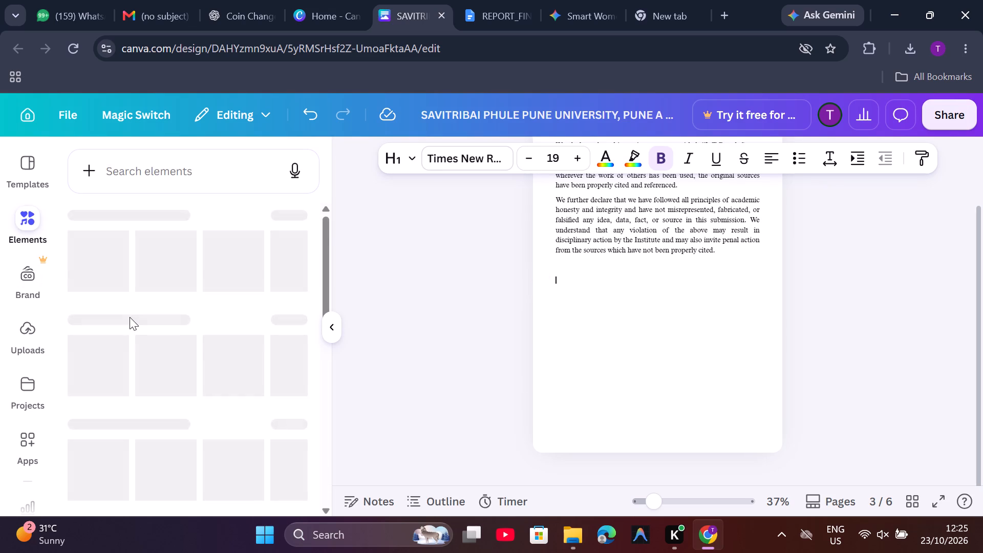
scroll(130, 317, down, 5)
scroll(130, 317, up, 3)
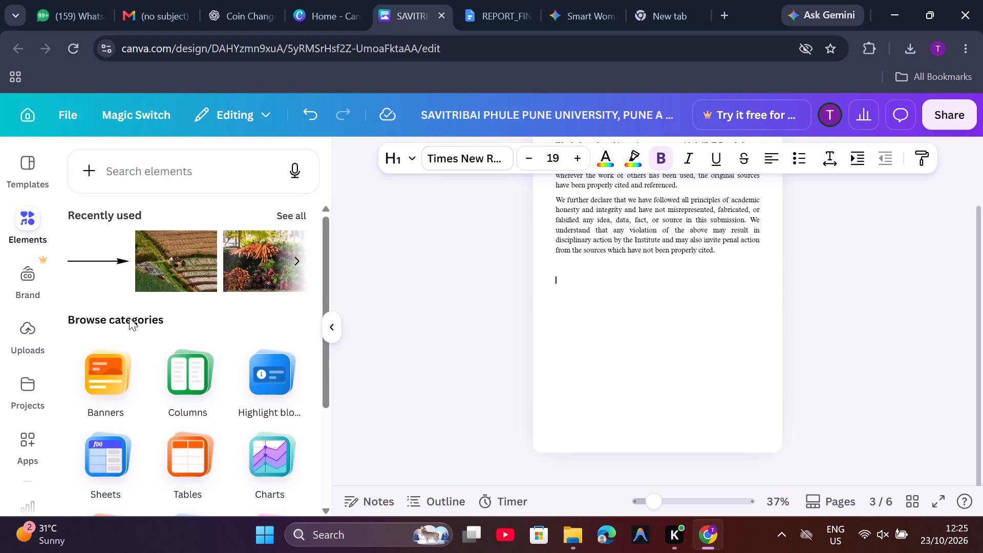
scroll(139, 370, down, 3)
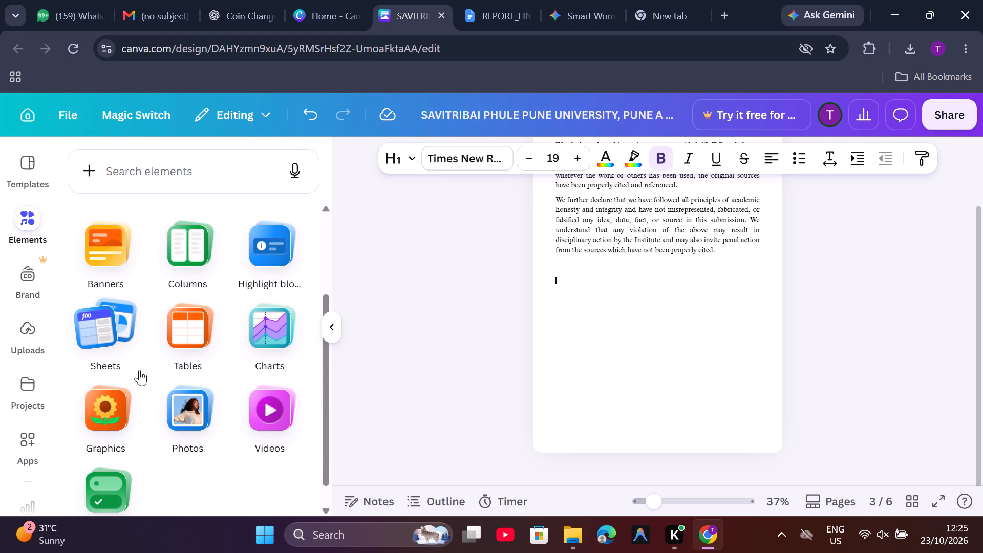
scroll(139, 370, down, 3)
scroll(139, 370, up, 5)
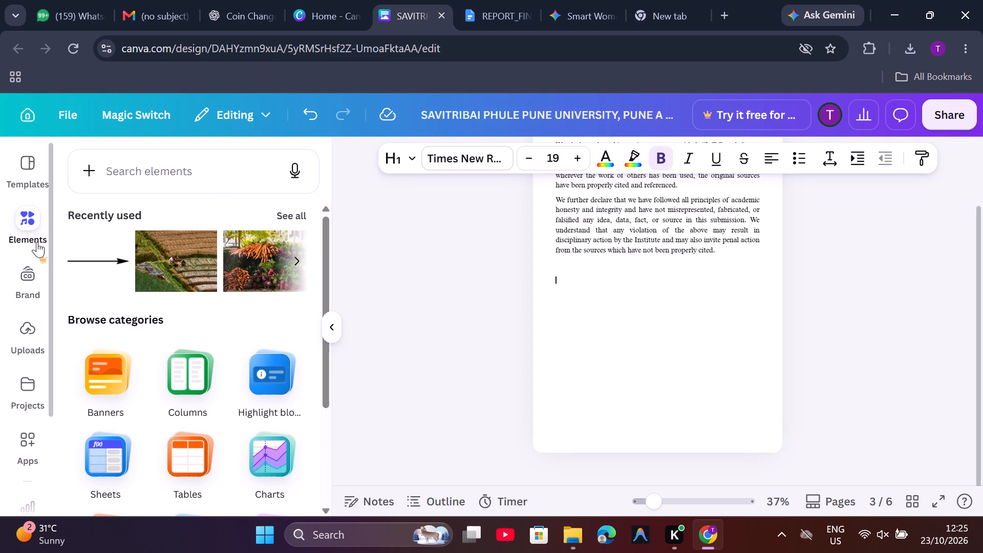
click(161, 178)
text(tab)
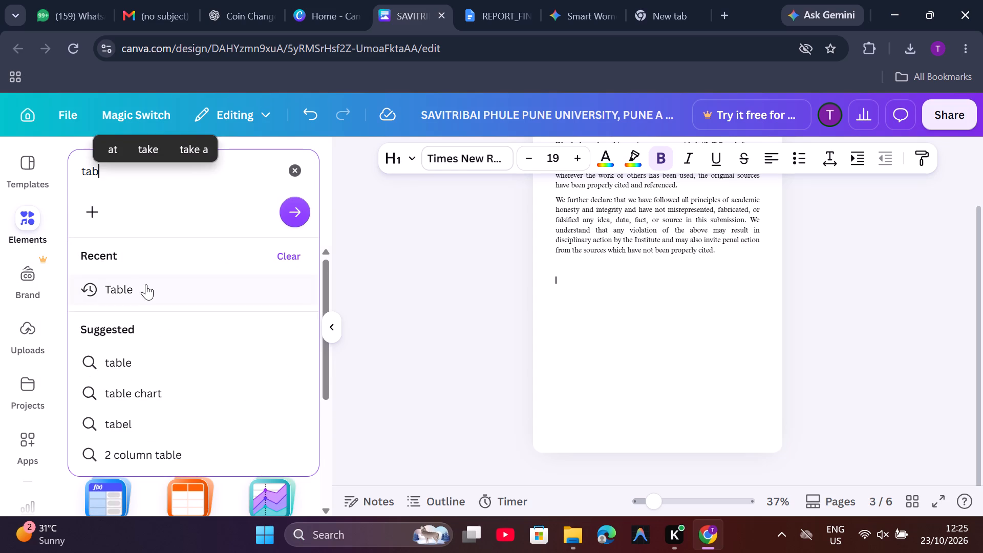
click(146, 284)
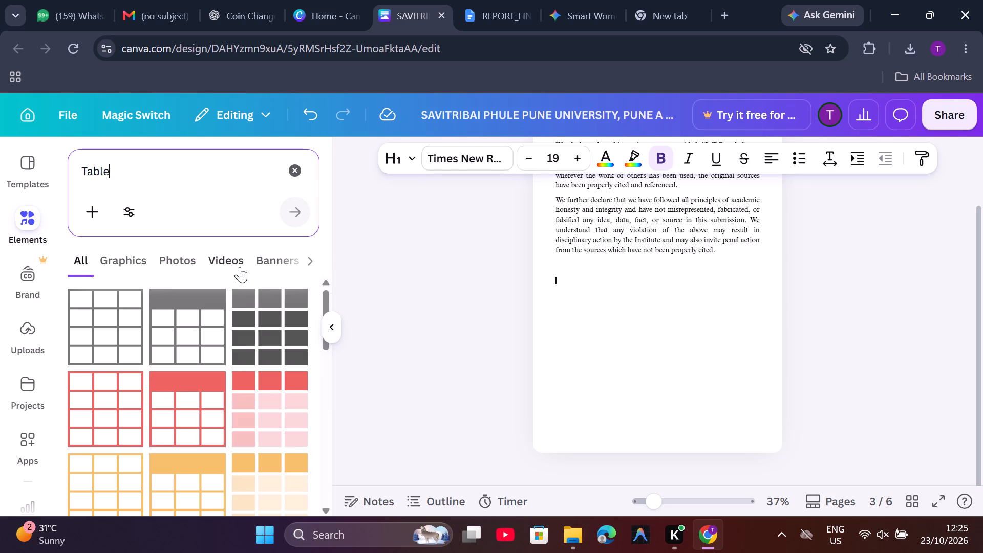
scroll(140, 353, down, 5)
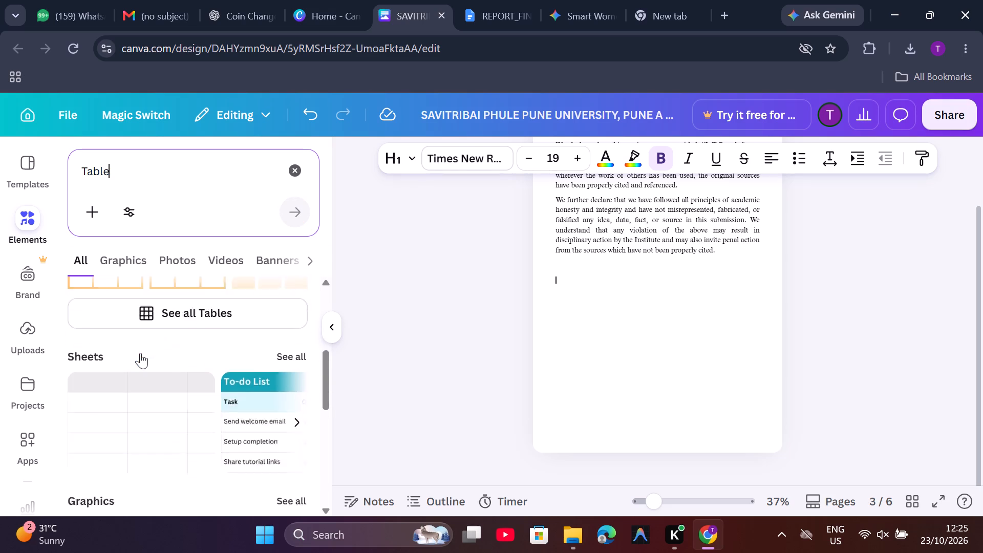
scroll(140, 353, down, 1)
scroll(140, 353, up, 3)
scroll(140, 353, down, 2)
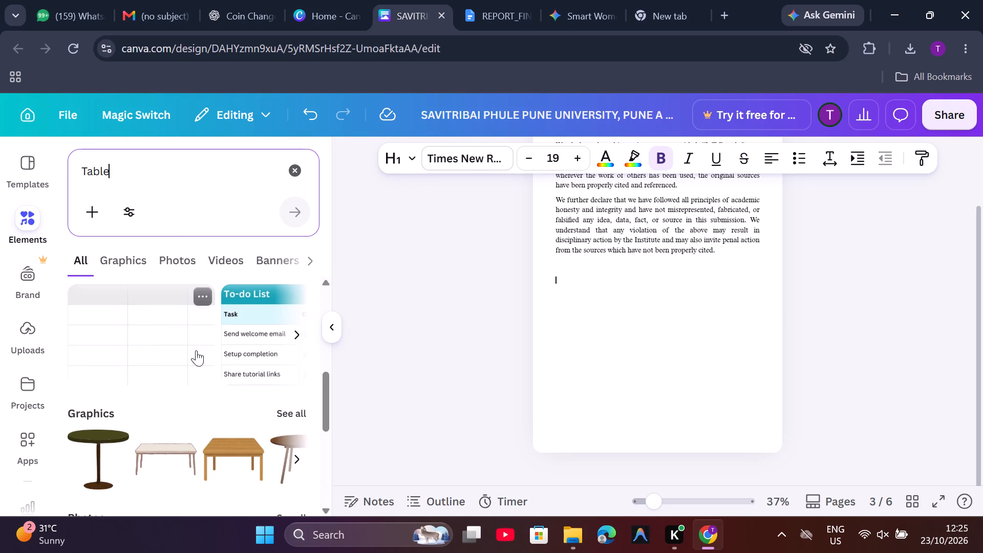
scroll(196, 350, left, 6)
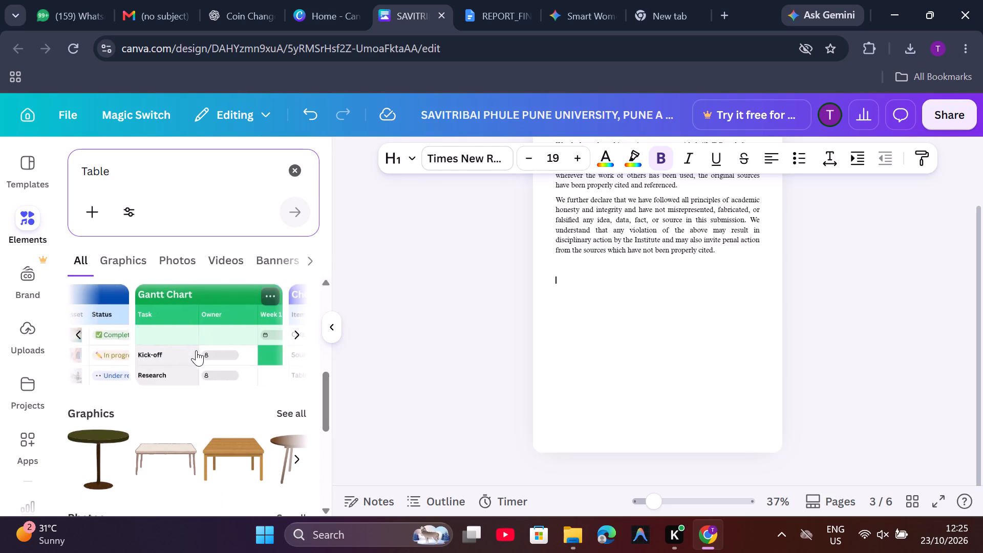
scroll(196, 350, left, 3)
scroll(196, 350, right, 8)
scroll(155, 266, up, 4)
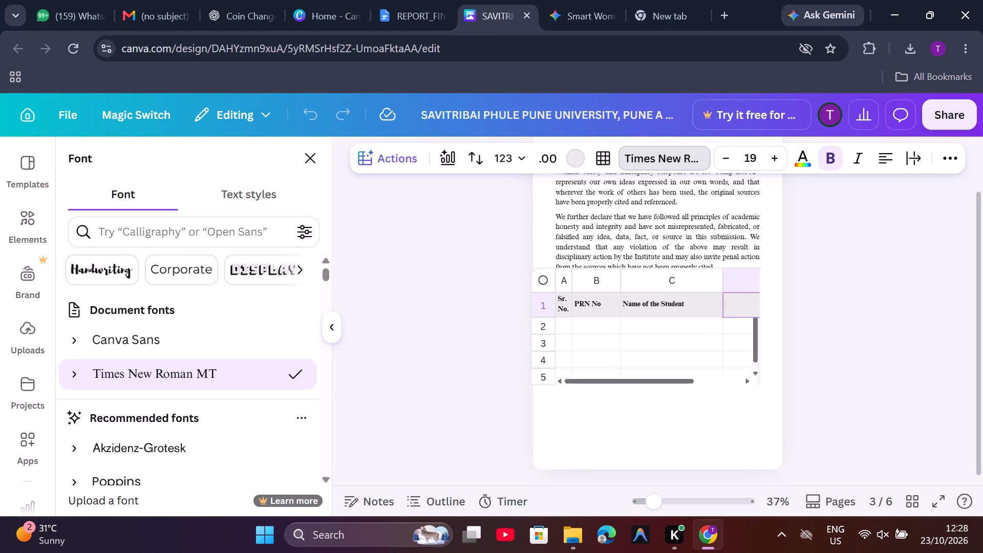
key(ctrl+v)
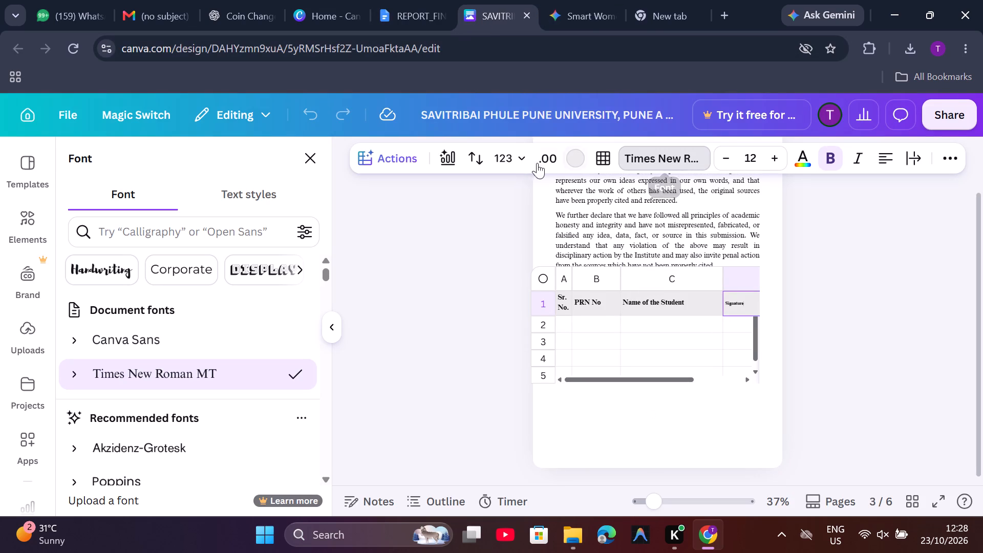
triple_click(766, 159)
triple_click(766, 159)
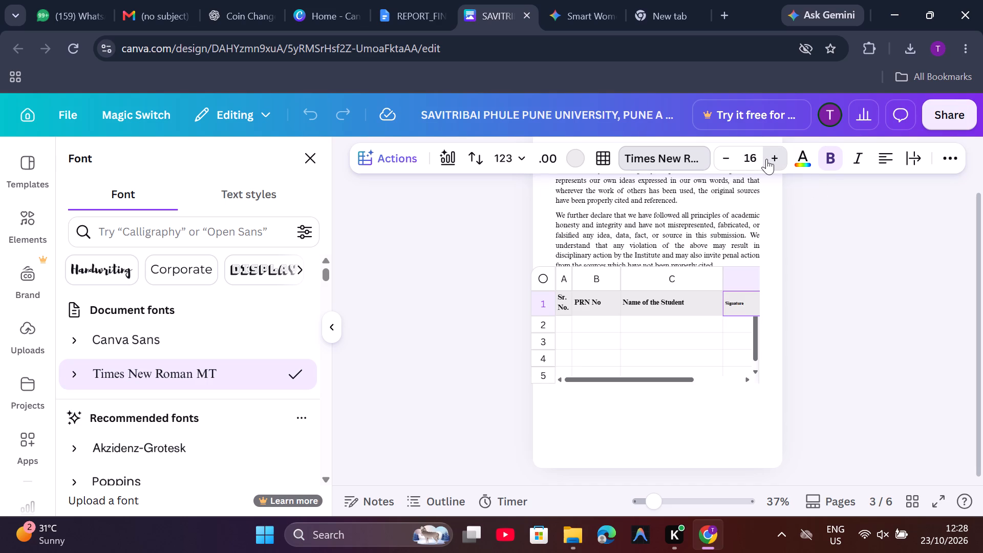
click(766, 159)
drag(751, 306, 722, 304)
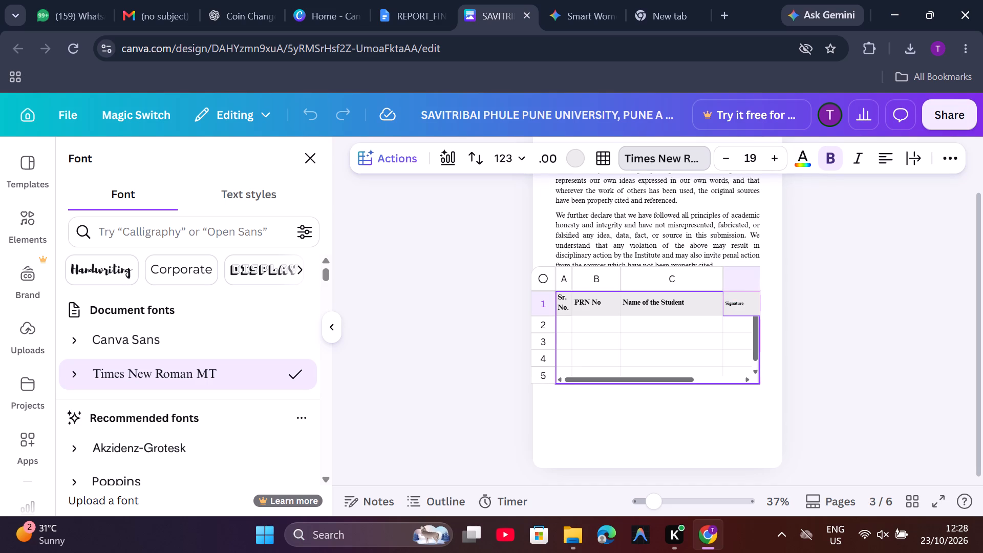
double_click(729, 300)
triple_click(771, 153)
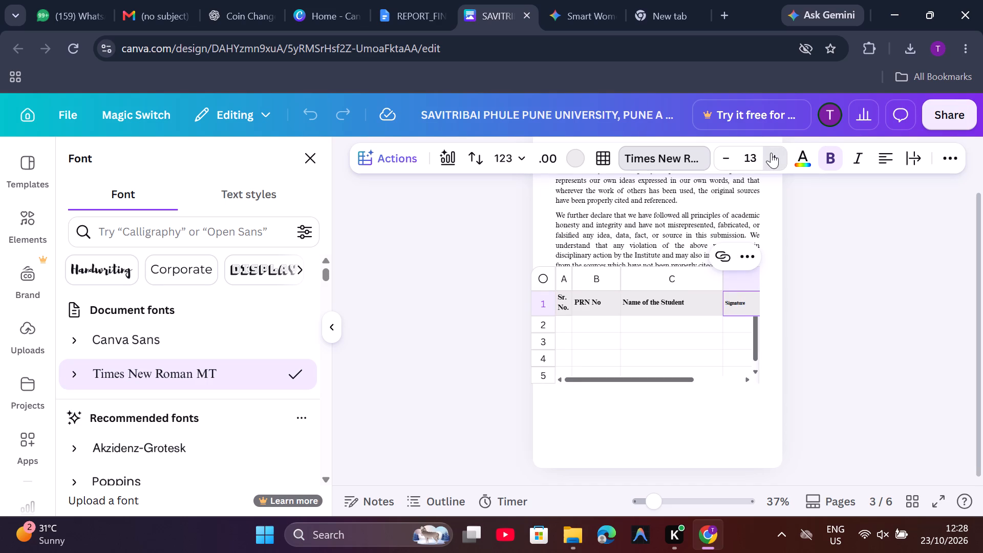
double_click(771, 153)
click(771, 153)
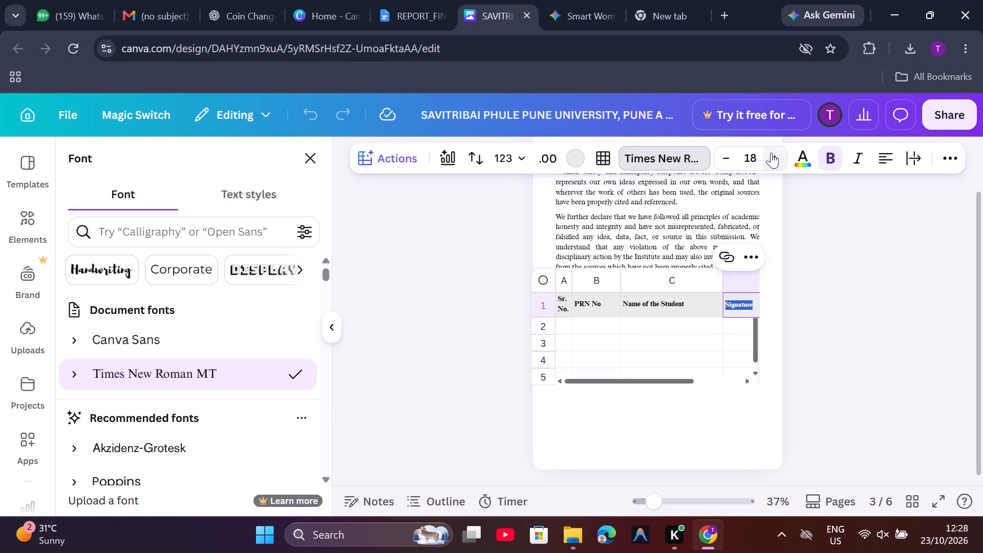
click(771, 153)
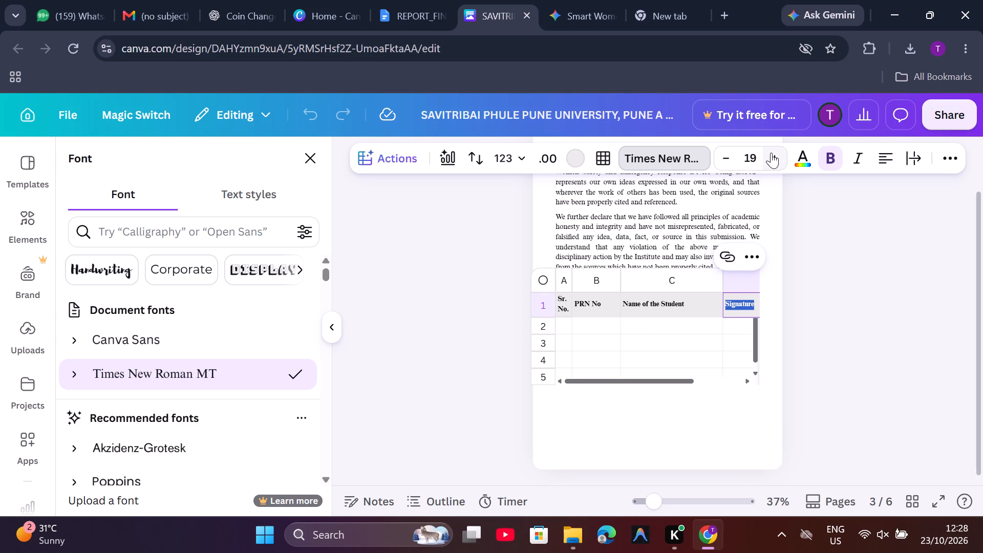
click(807, 245)
click(798, 295)
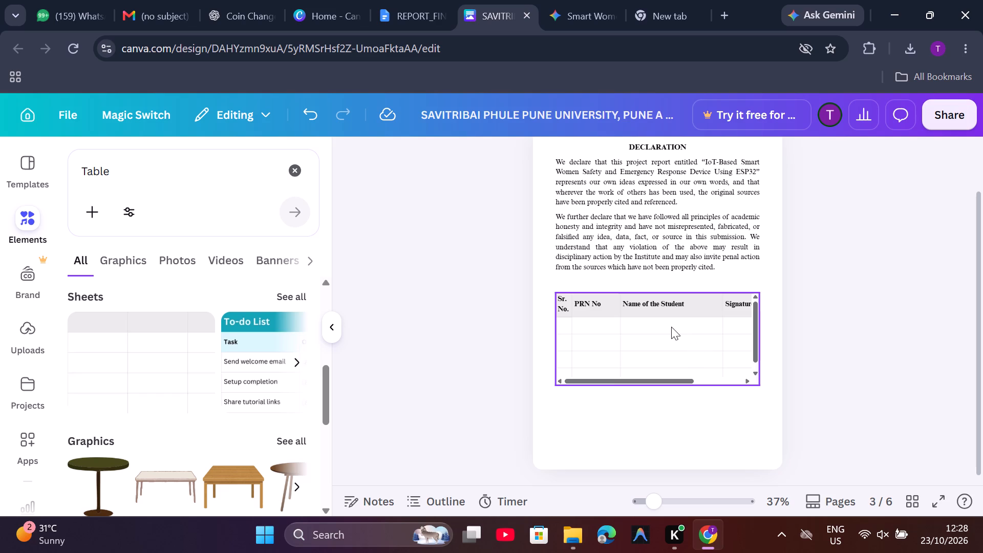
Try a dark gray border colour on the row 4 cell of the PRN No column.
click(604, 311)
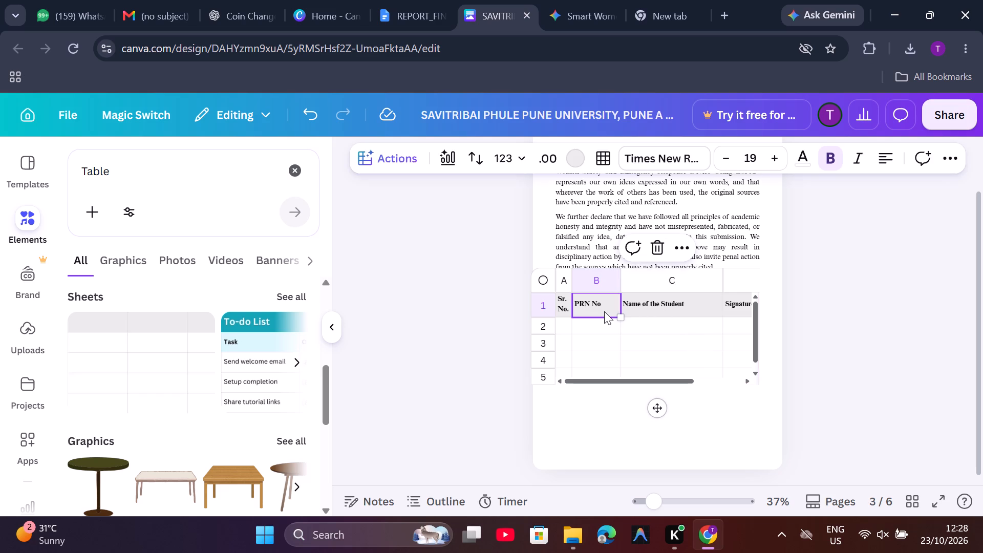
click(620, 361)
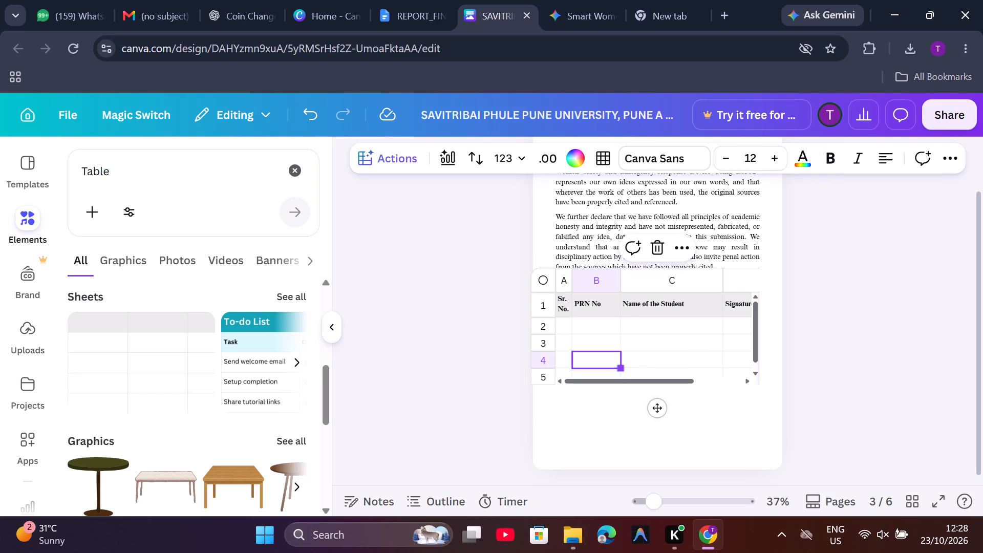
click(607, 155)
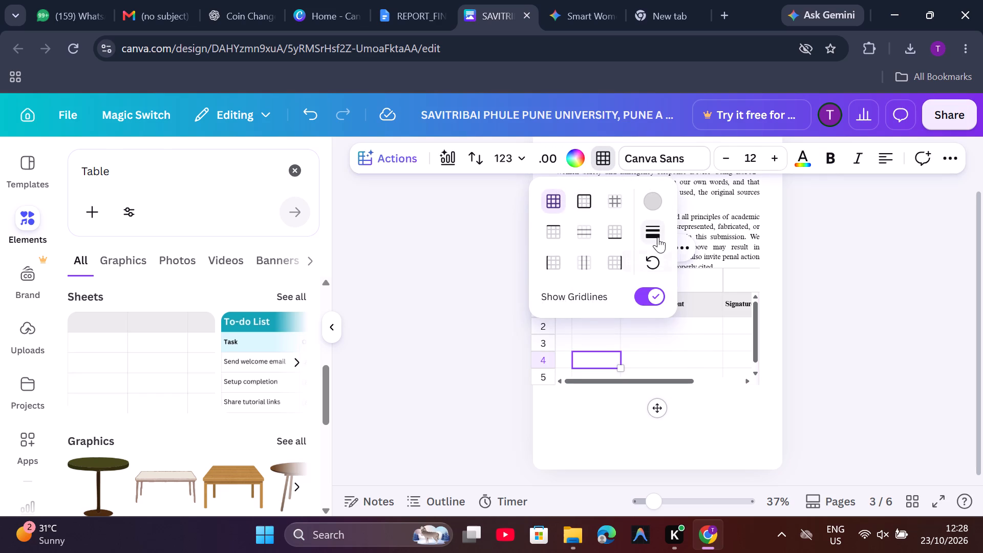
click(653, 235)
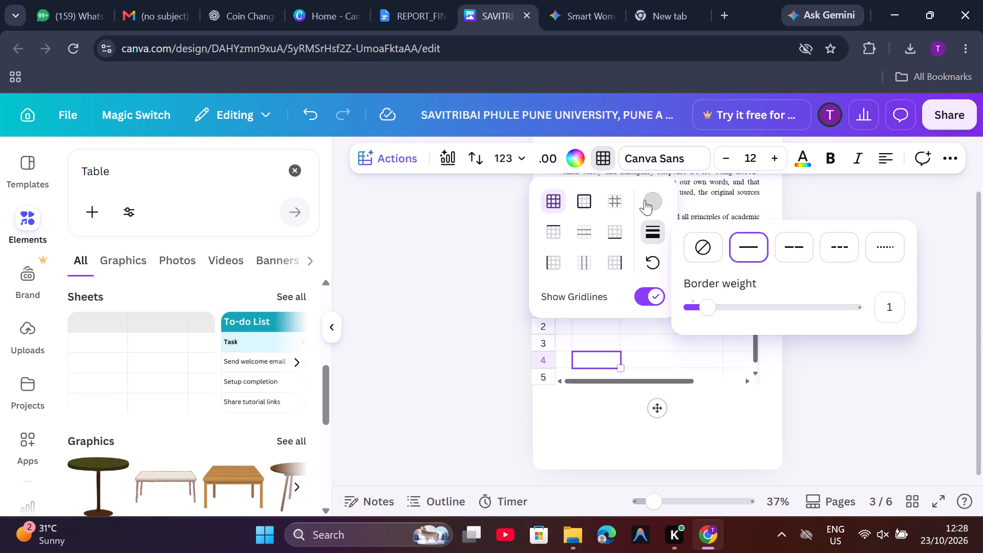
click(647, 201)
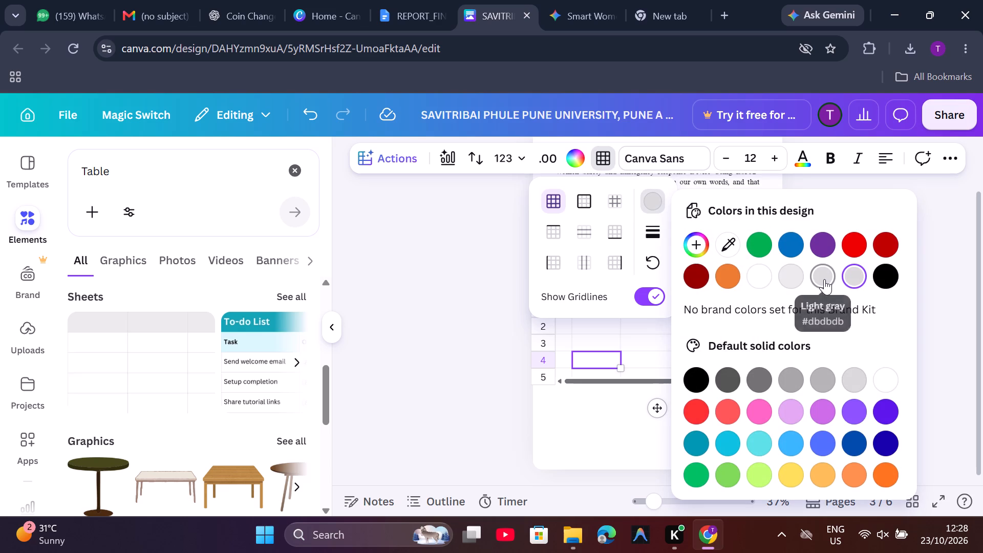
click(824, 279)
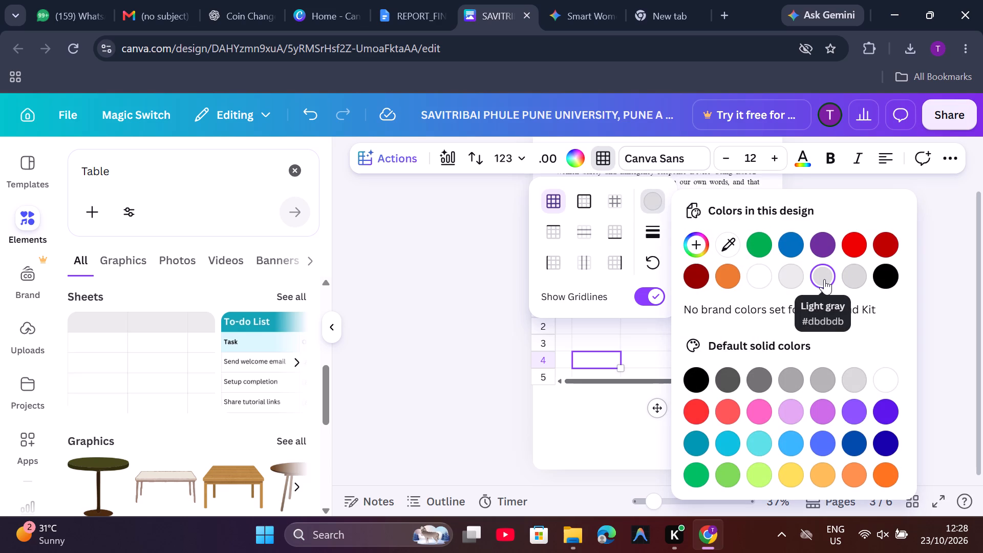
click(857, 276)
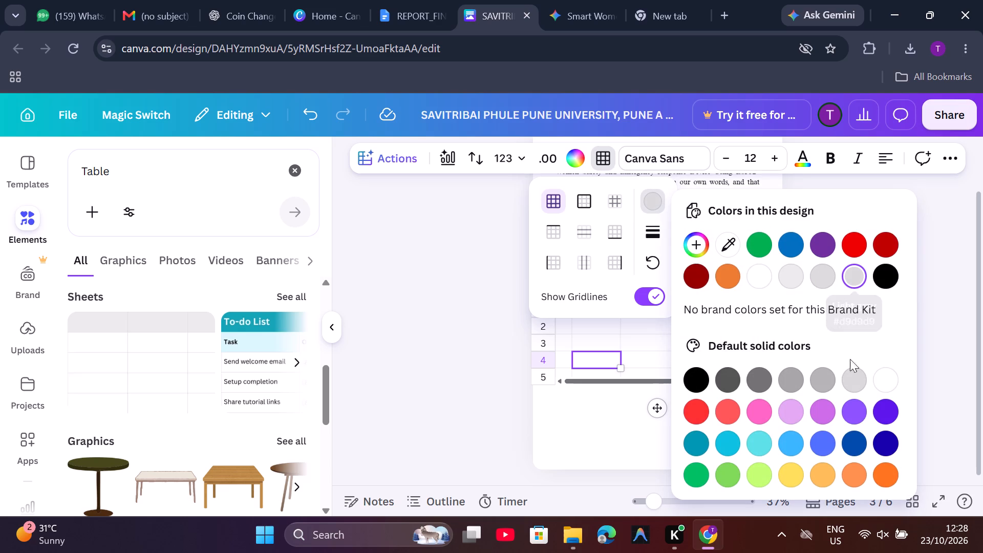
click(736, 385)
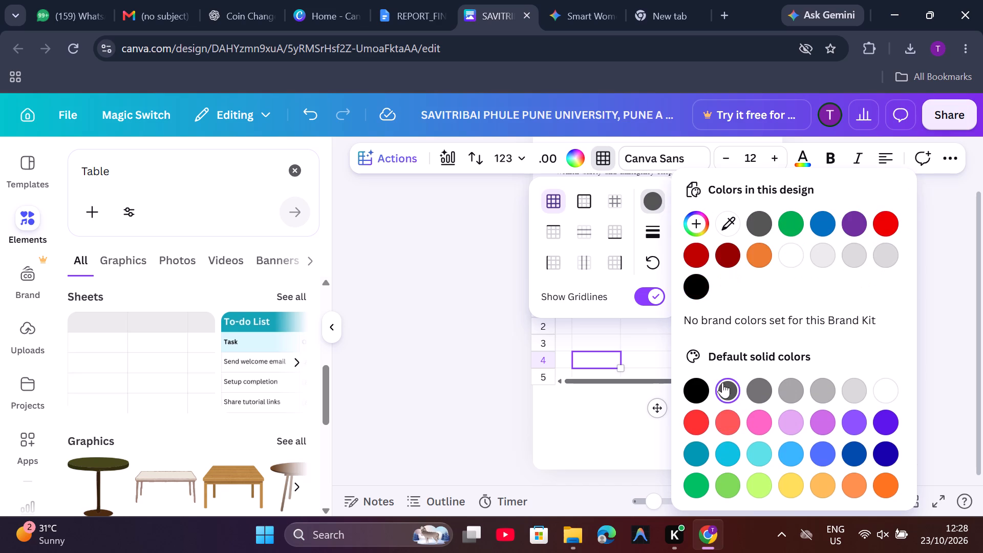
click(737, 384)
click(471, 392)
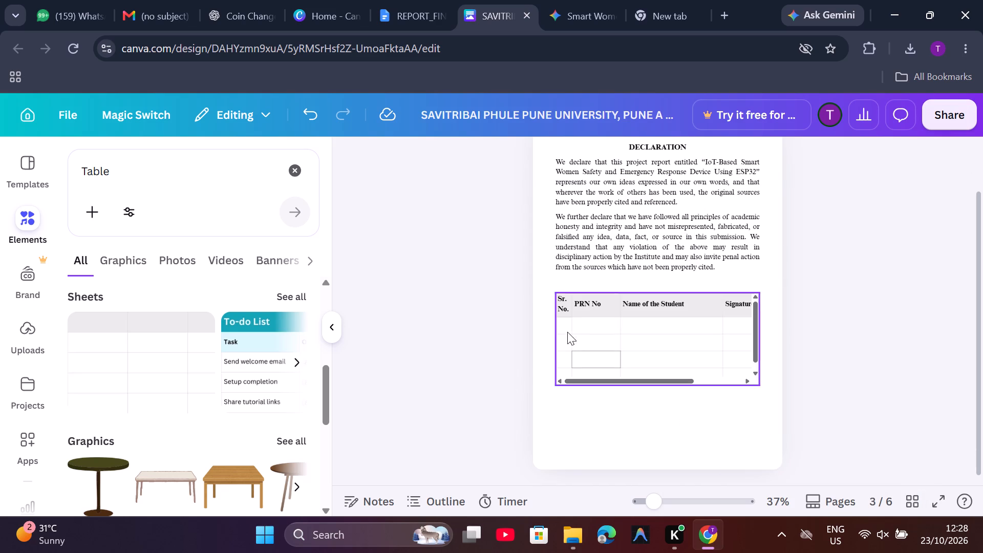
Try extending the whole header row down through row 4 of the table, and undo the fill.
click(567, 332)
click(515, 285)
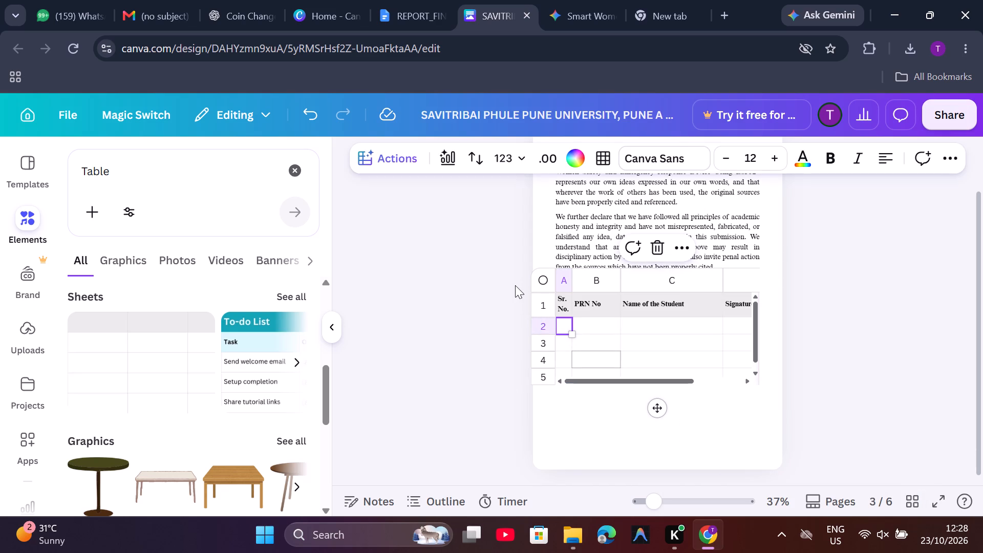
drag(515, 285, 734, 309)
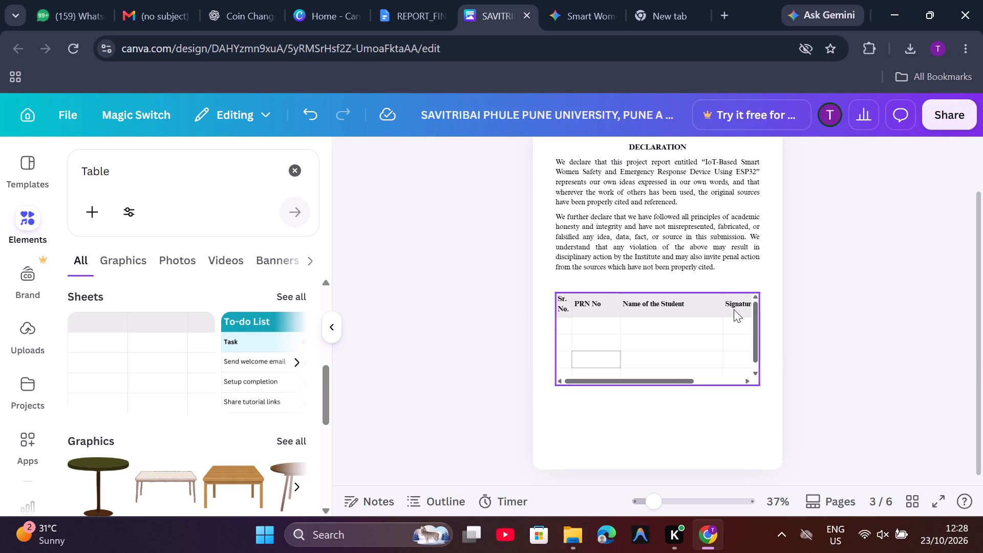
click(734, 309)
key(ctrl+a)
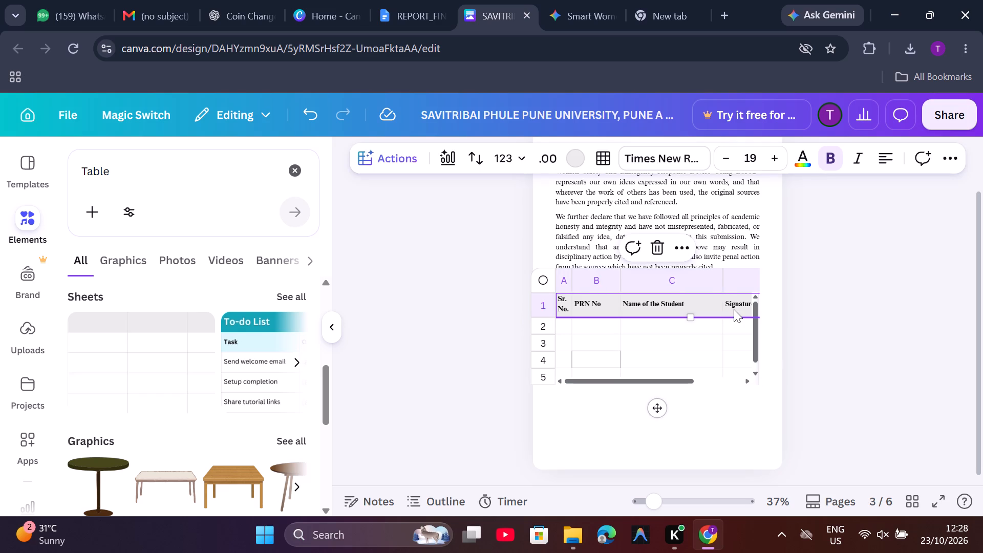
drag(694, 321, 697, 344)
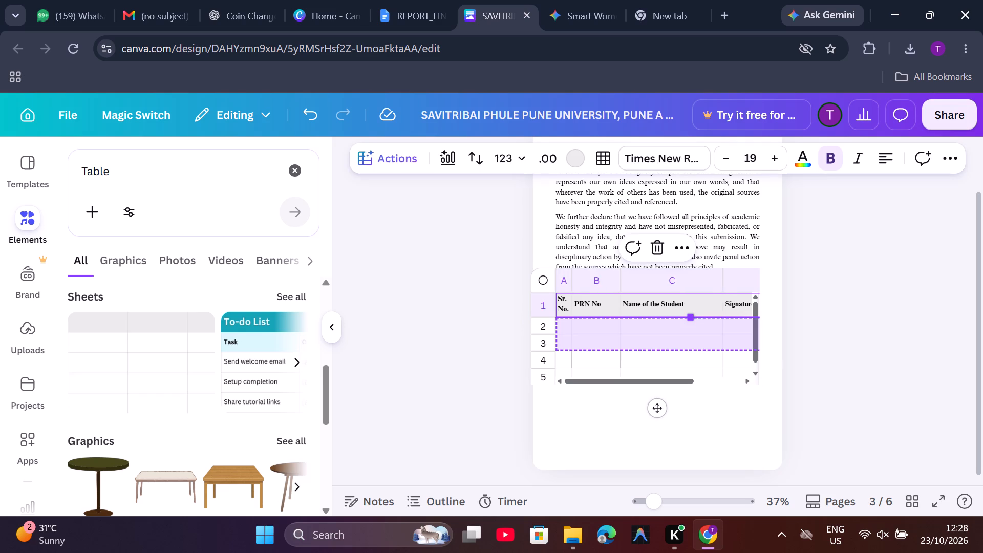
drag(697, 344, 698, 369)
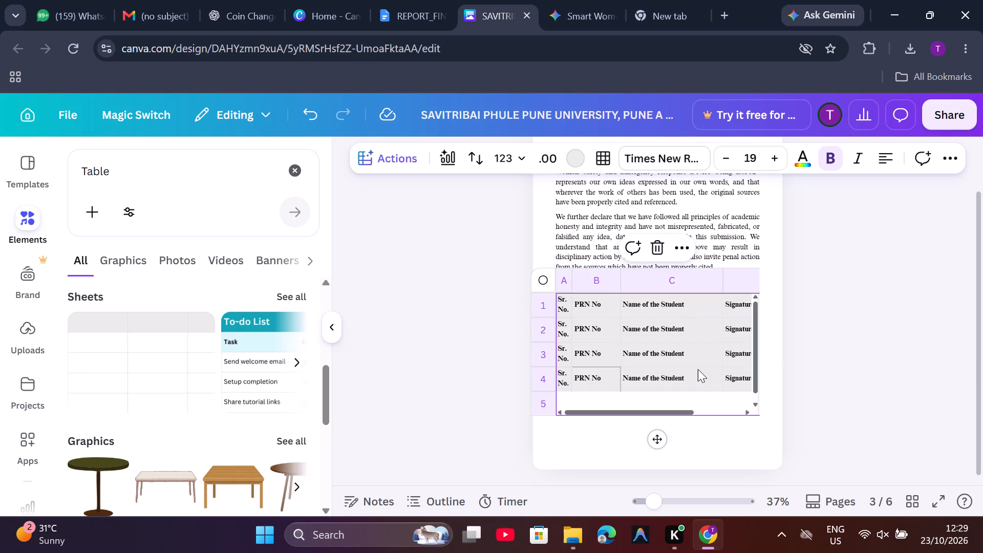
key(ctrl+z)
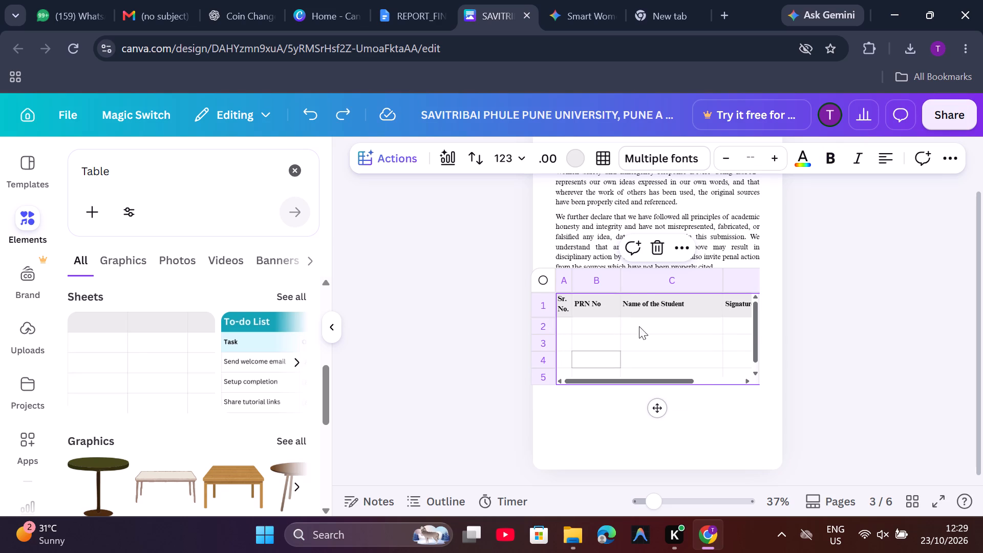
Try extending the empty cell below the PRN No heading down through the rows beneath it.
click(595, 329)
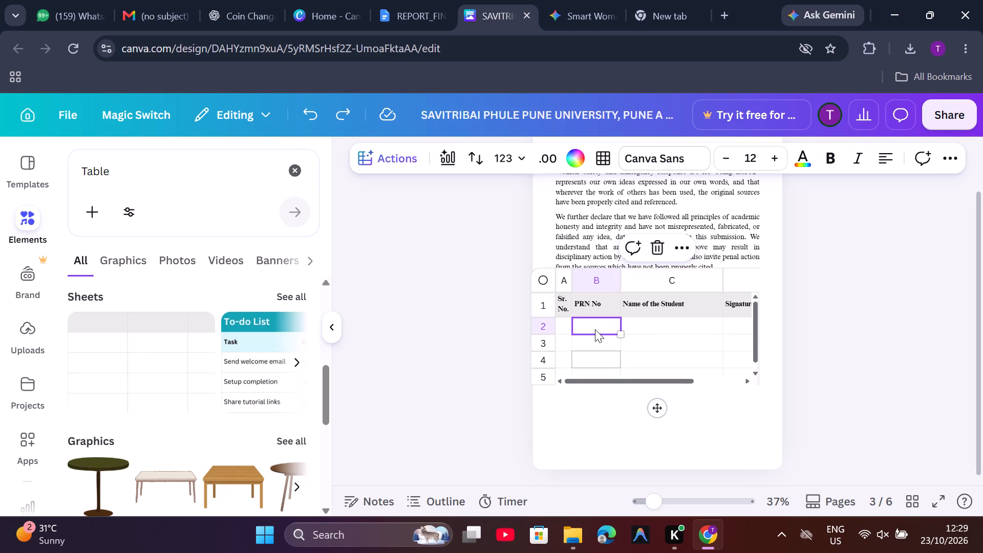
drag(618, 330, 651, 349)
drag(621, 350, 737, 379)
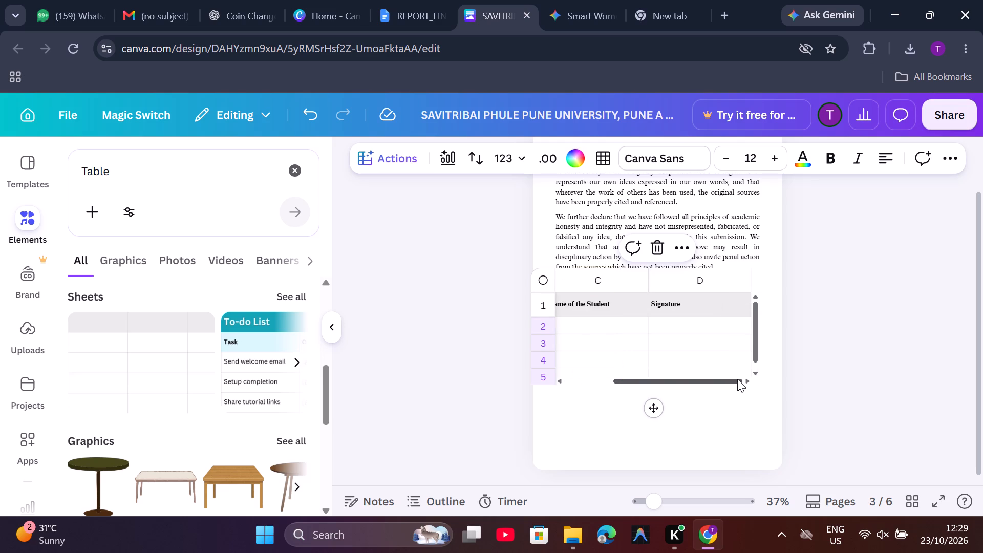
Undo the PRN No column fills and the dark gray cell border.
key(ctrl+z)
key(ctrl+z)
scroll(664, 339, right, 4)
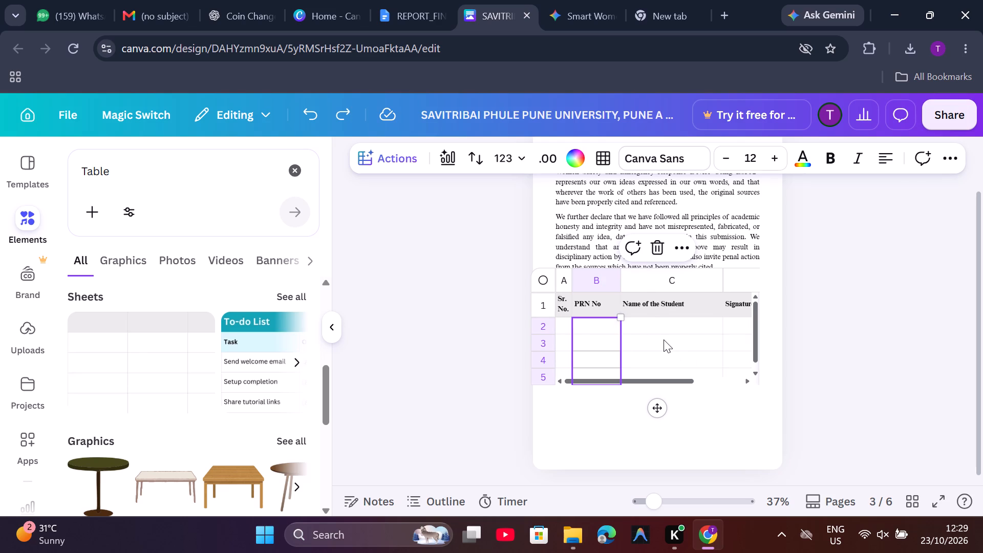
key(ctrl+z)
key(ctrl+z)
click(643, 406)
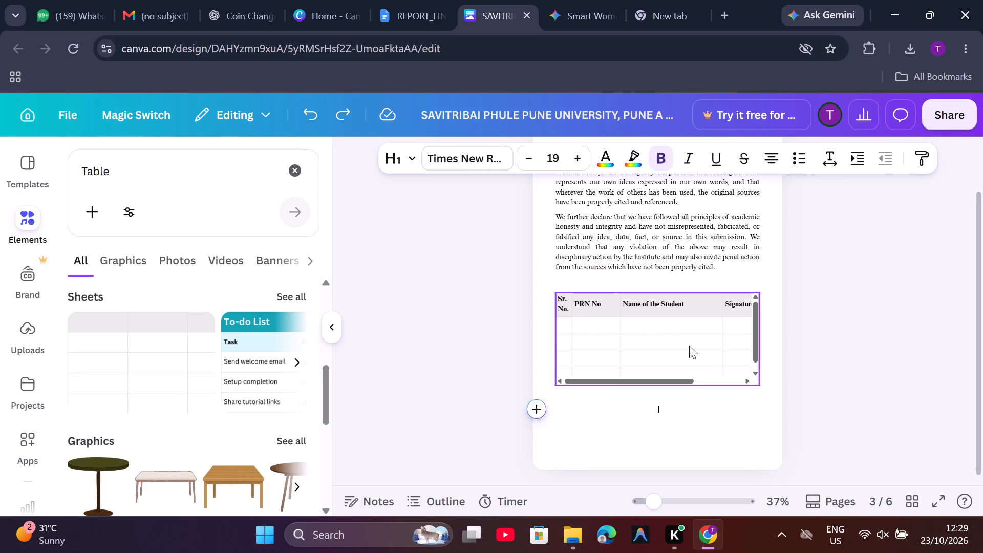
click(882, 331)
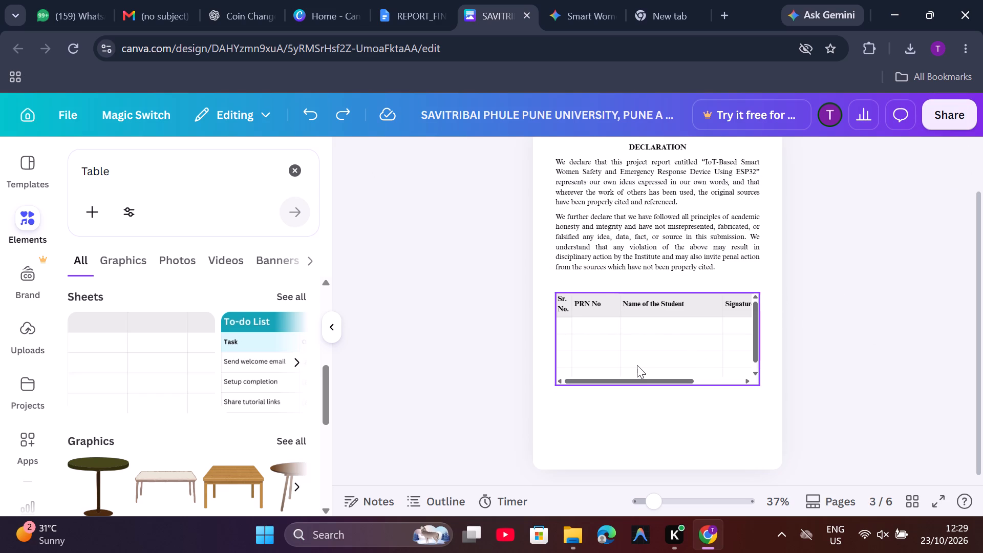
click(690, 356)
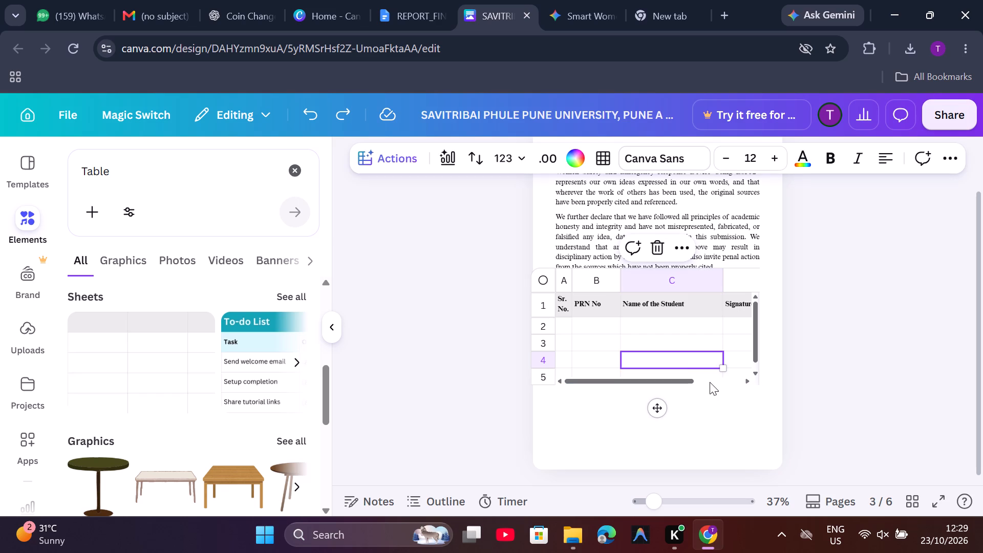
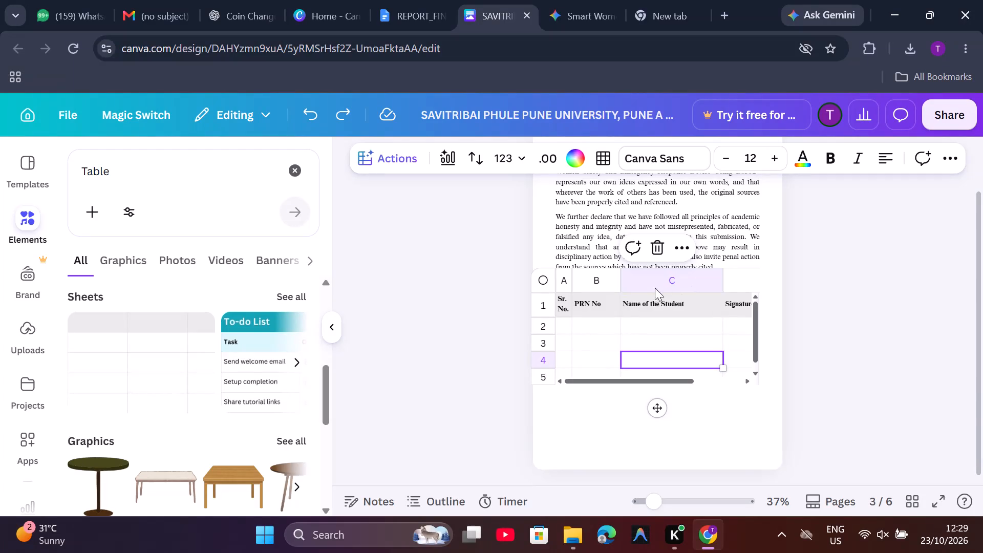
Select the entire student table on the declaration page and set its cell fill to white.
click(738, 284)
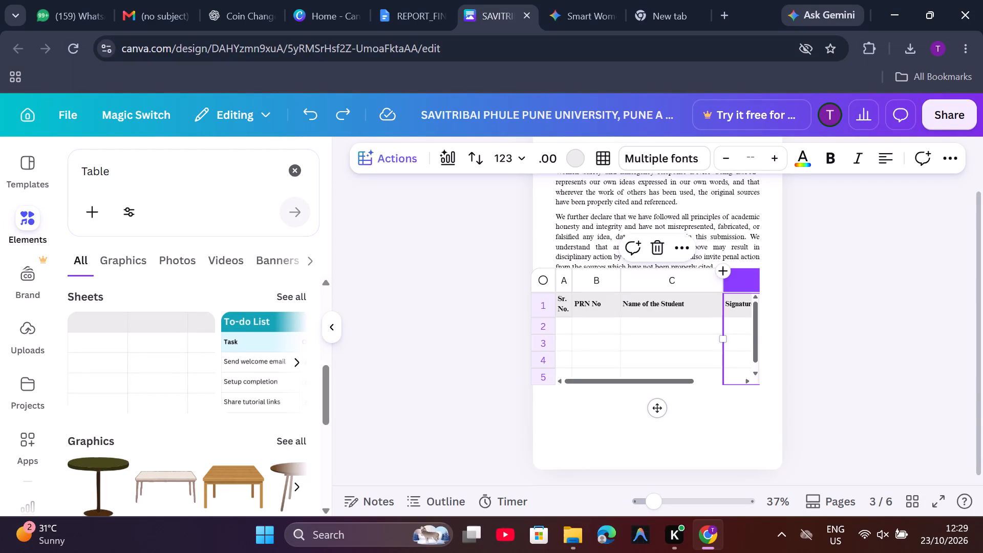
click(743, 286)
click(536, 280)
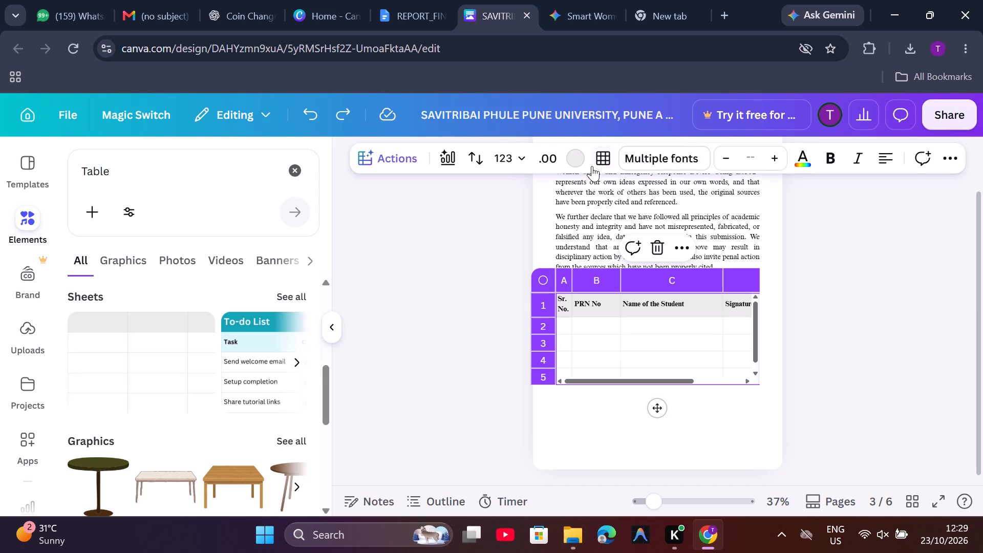
click(575, 159)
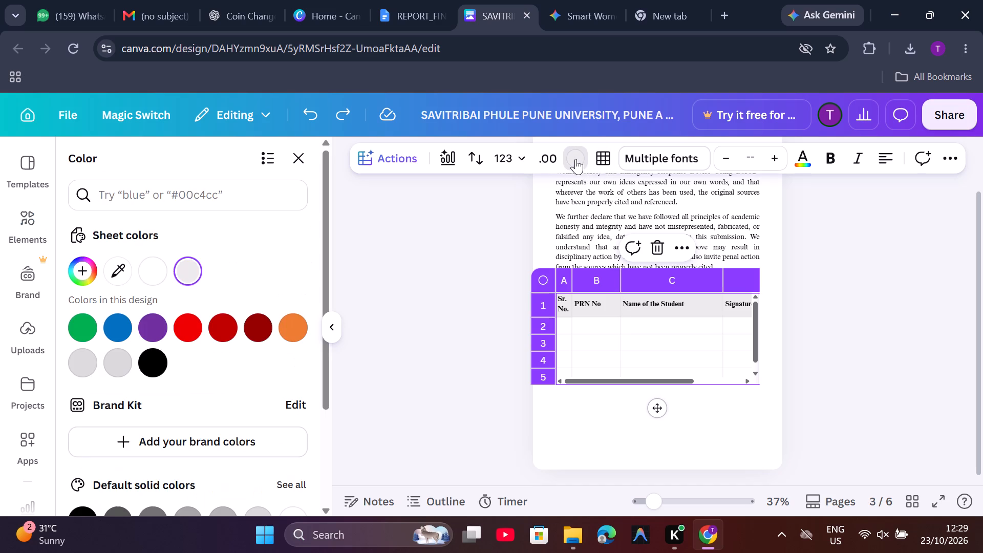
click(119, 511)
scroll(119, 511, down, 1)
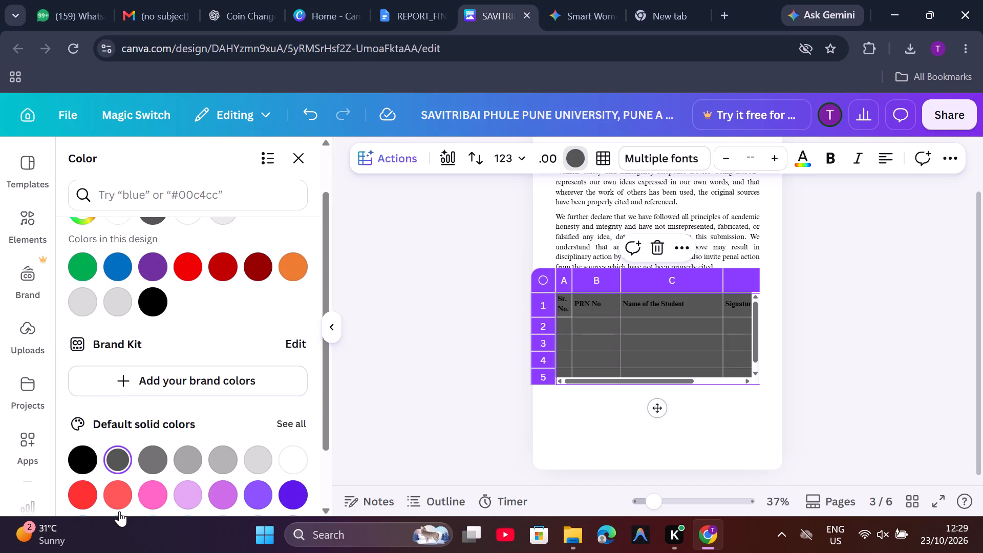
scroll(119, 511, down, 1)
click(287, 453)
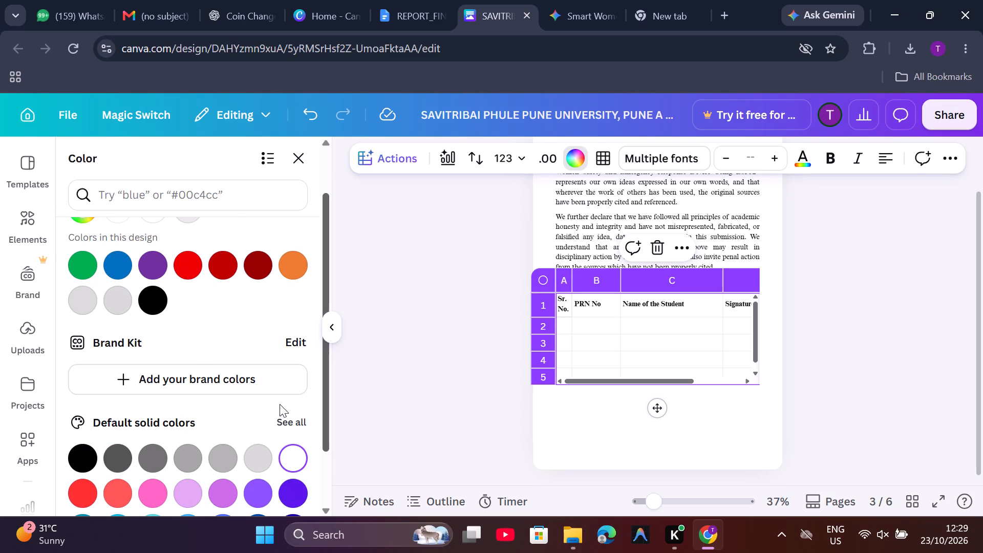
scroll(210, 318, up, 1)
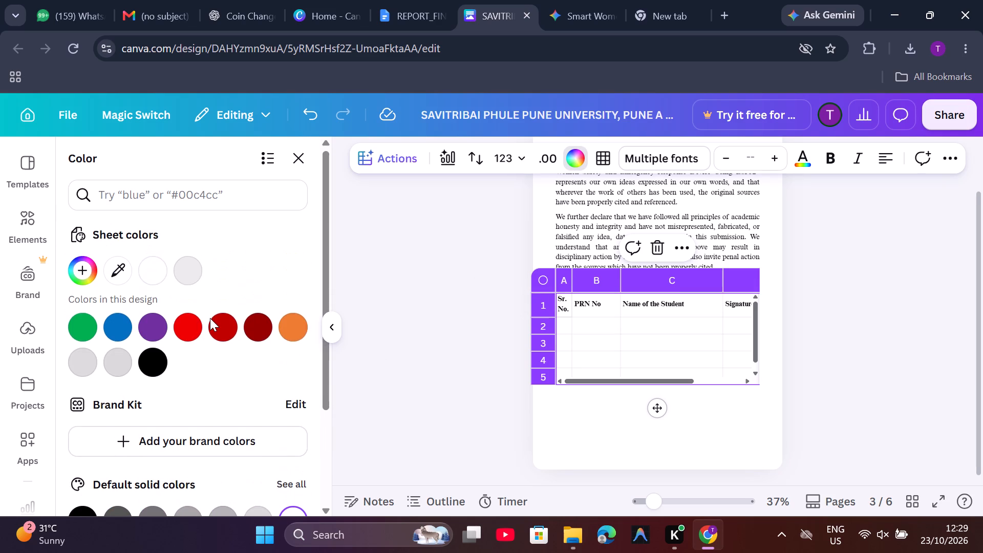
scroll(210, 318, down, 5)
scroll(210, 318, up, 4)
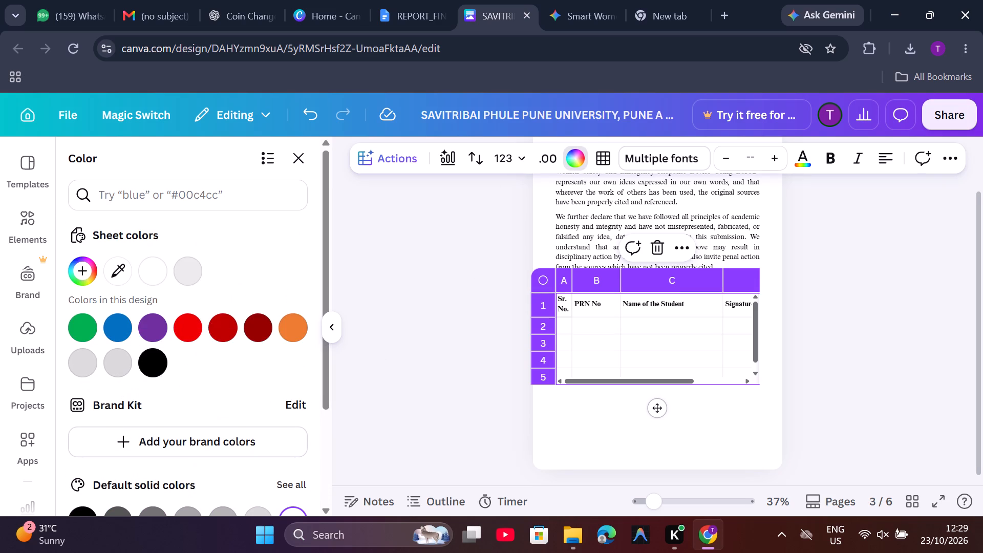
Set all the table's borders to black.
click(600, 155)
click(654, 202)
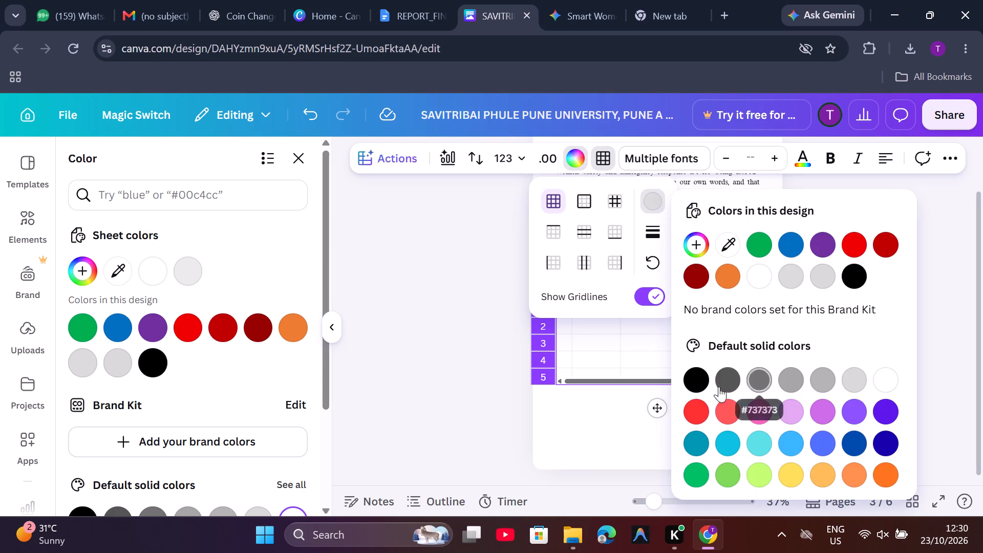
click(754, 379)
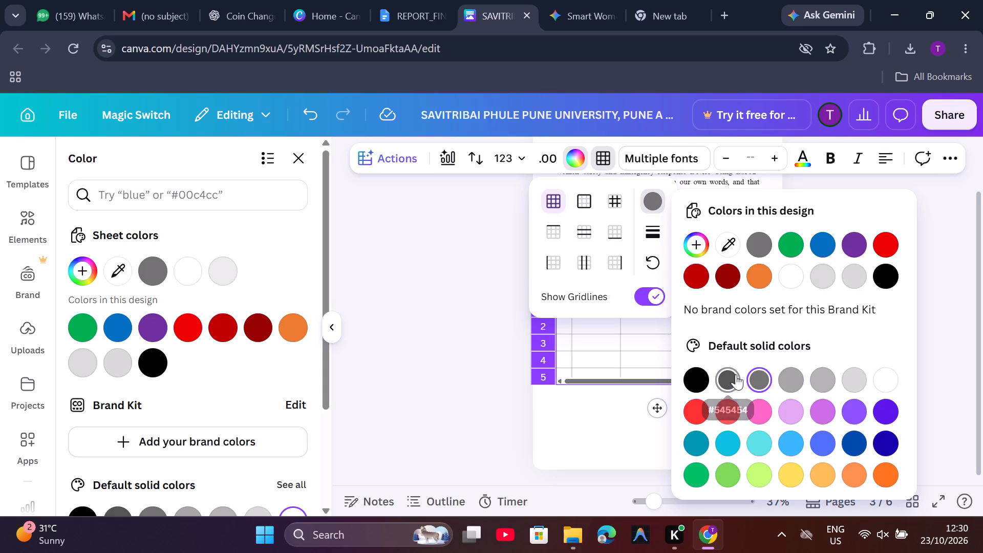
click(732, 375)
click(694, 375)
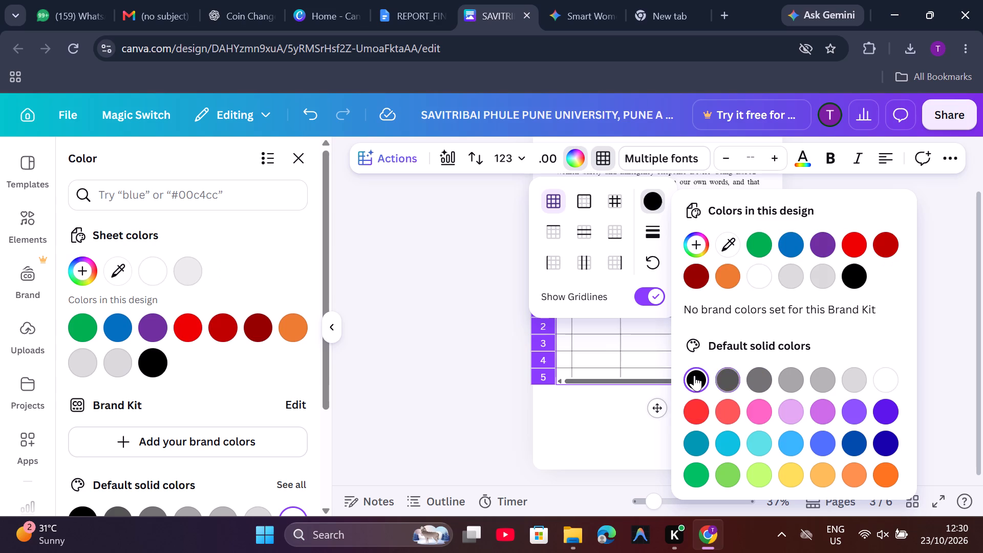
click(407, 384)
click(407, 384)
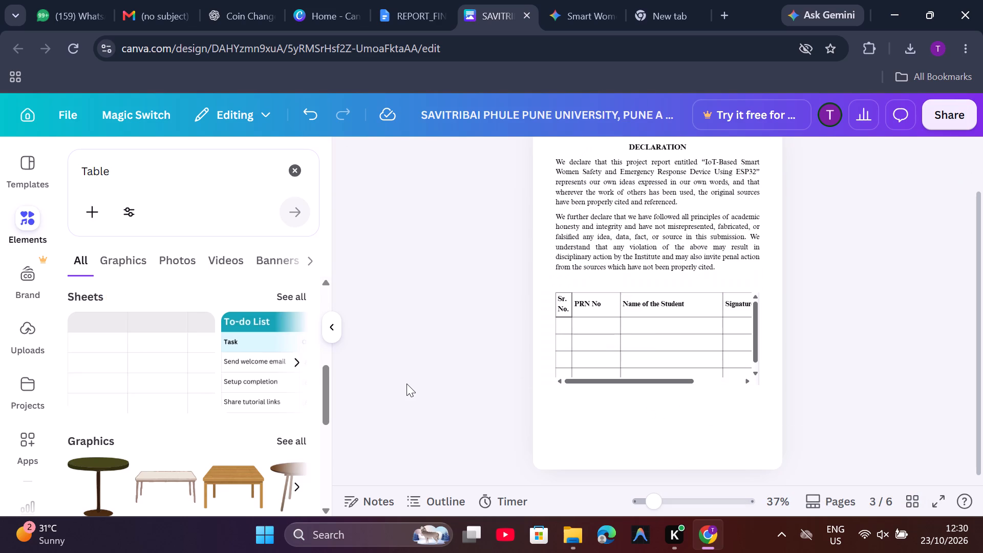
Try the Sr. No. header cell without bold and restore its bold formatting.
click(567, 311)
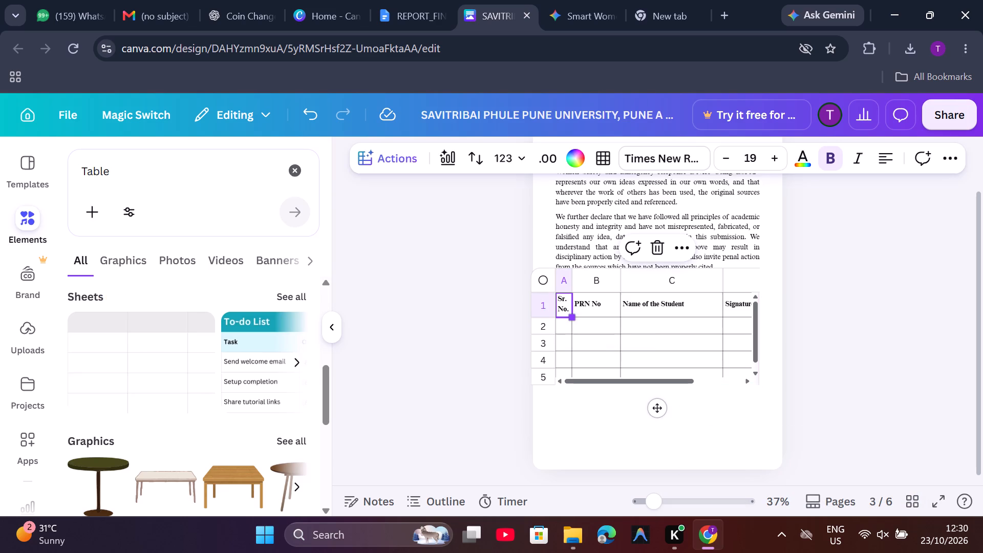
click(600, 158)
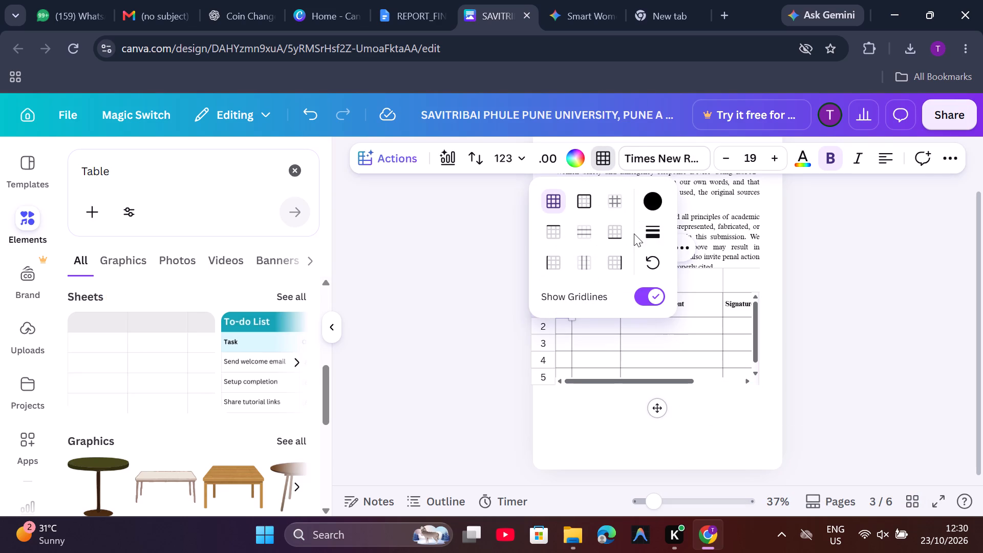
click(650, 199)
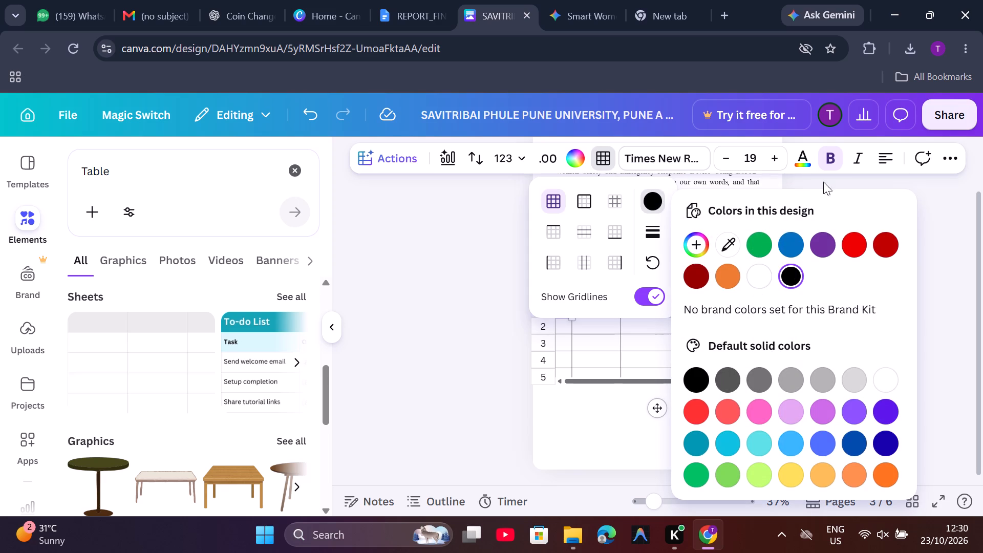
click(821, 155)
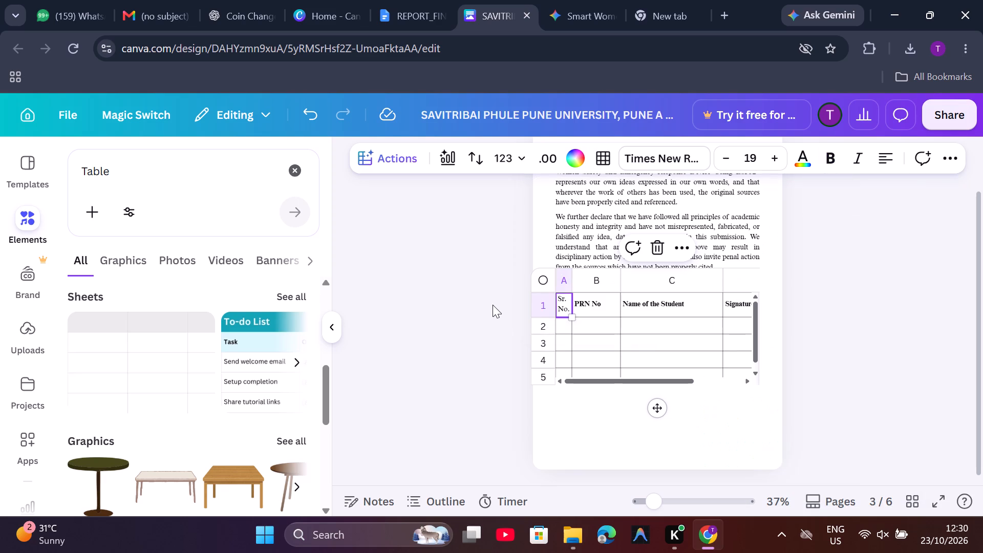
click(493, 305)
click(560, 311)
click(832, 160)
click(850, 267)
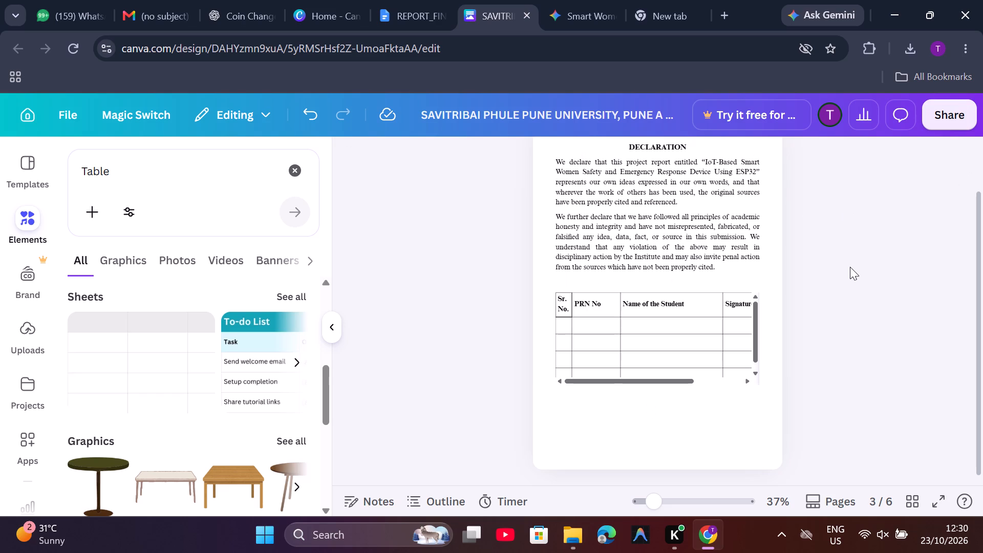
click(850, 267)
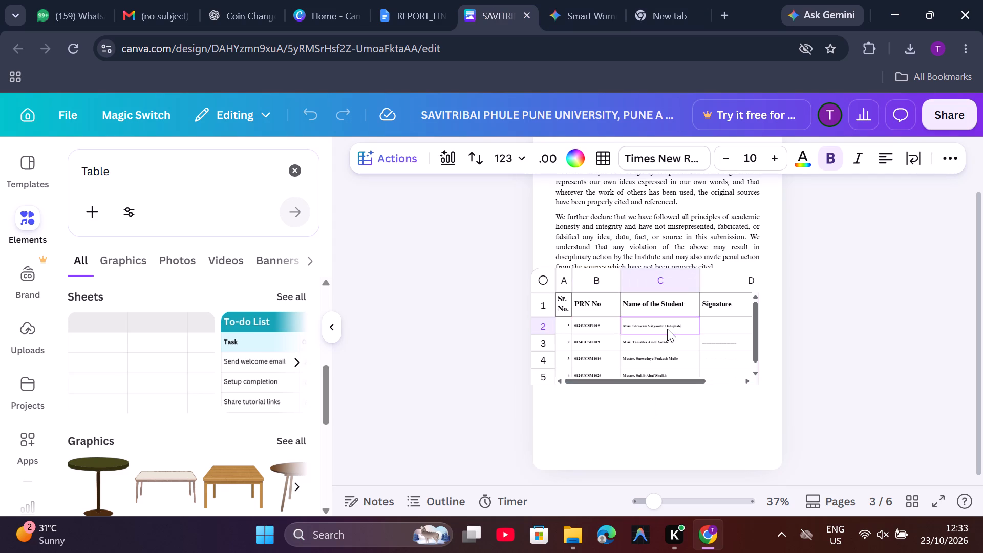
Change the last digit of the PRN in row 2 to 1.
click(608, 325)
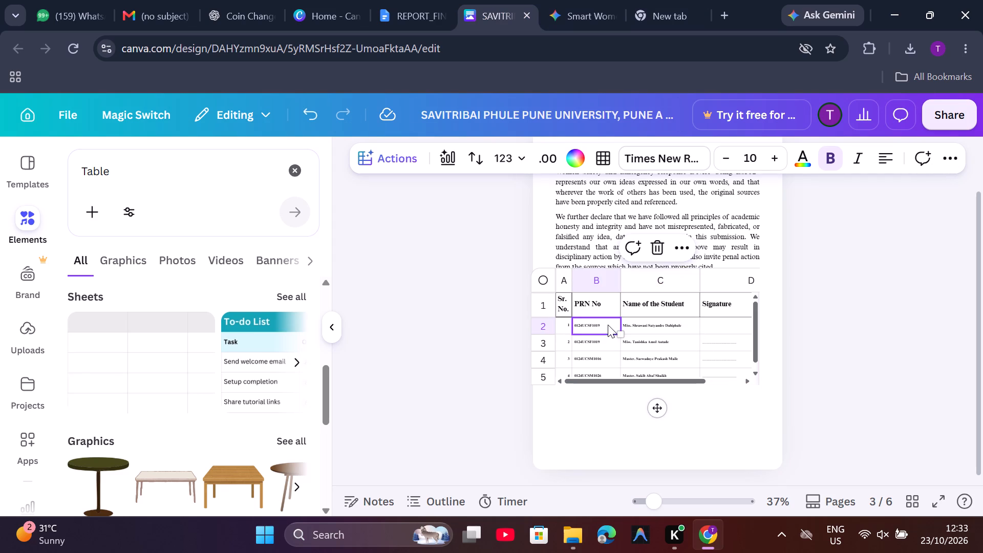
click(608, 325)
key(BackSpace)
key(1)
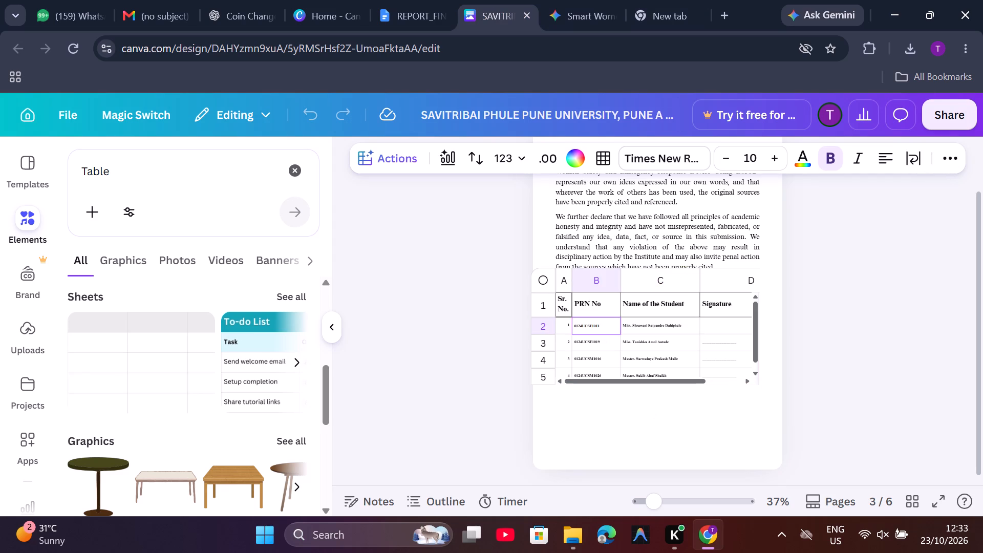
Delete the placeholder underscores from the Signature cell in row 3.
double_click(717, 343)
key(BackSpace)
key(BackSpace)
key(BackSpace)
key(BackSpace)
key(BackSpace)
key(BackSpace)
key(BackSpace)
key(BackSpace)
key(BackSpace)
key(BackSpace)
key(BackSpace)
key(BackSpace)
key(BackSpace)
key(BackSpace)
key(BackSpace)
key(BackSpace)
key(BackSpace)
key(BackSpace)
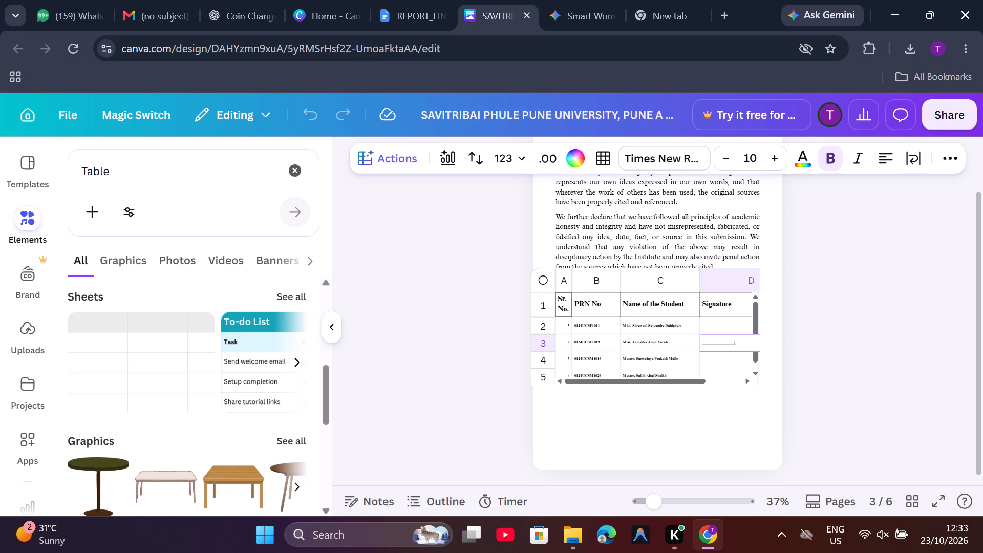
Clear the placeholder underscores from the Signature cells in rows 4 and 5.
key(Down)
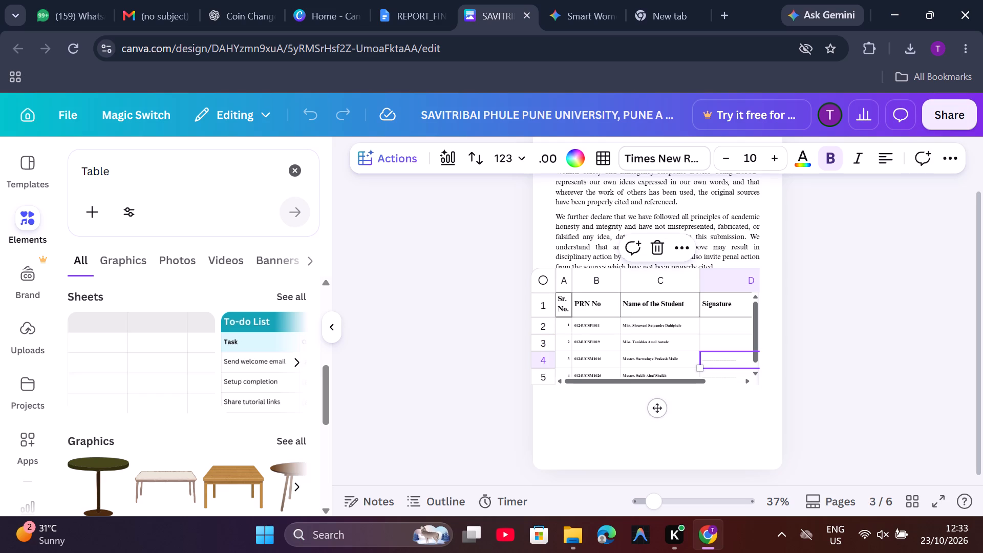
key(backslash)
key(BackSpace)
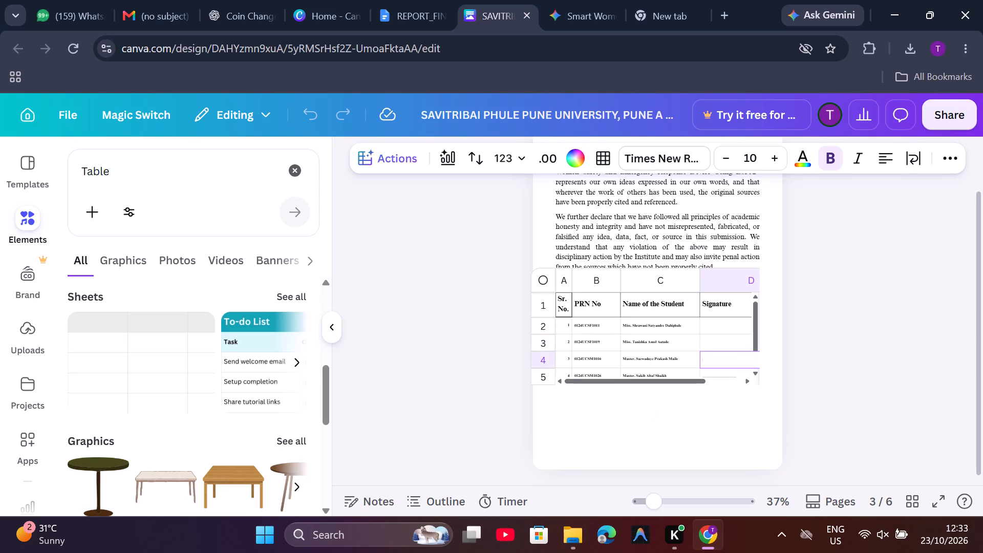
key(Down)
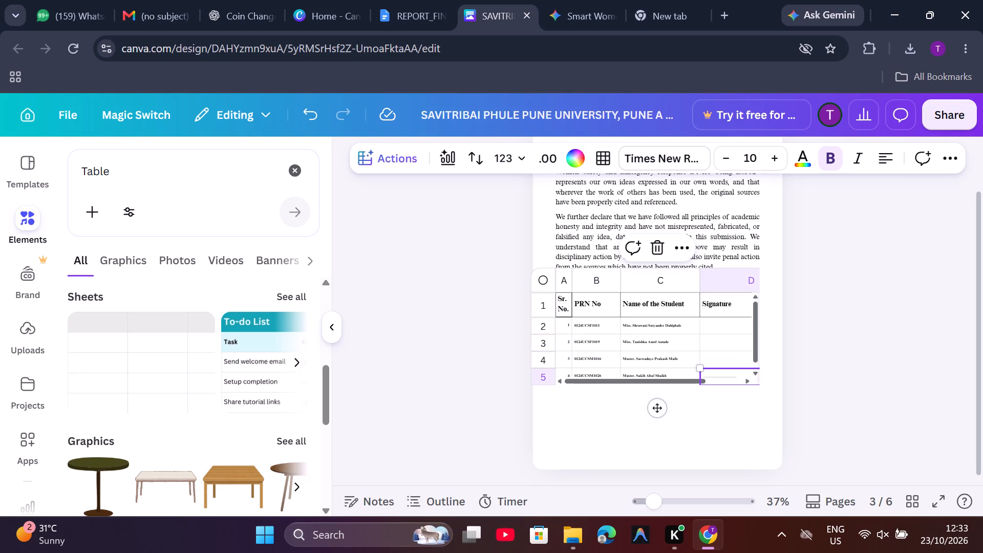
key(BackSpace)
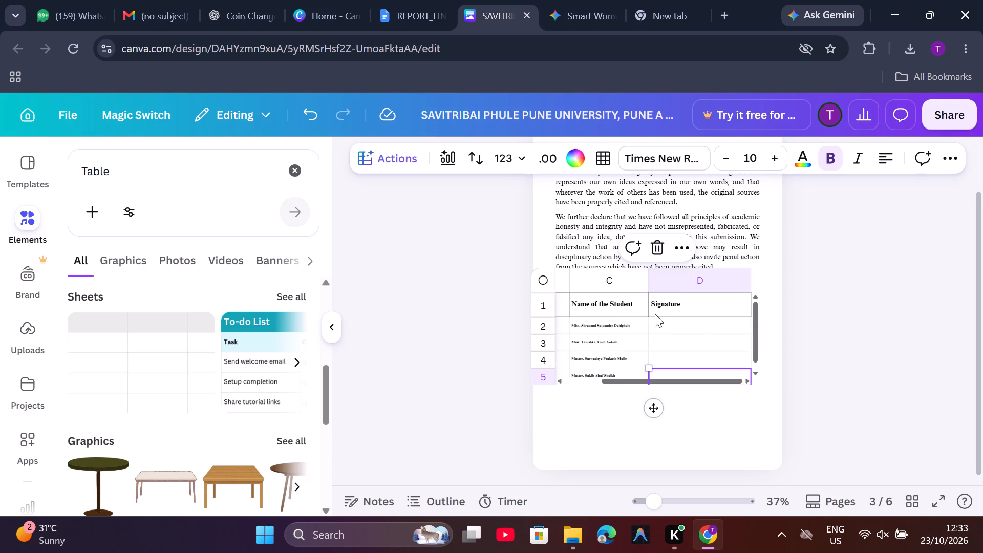
Narrow the Signature column until all four table columns fit within the page's text width.
drag(749, 281, 728, 283)
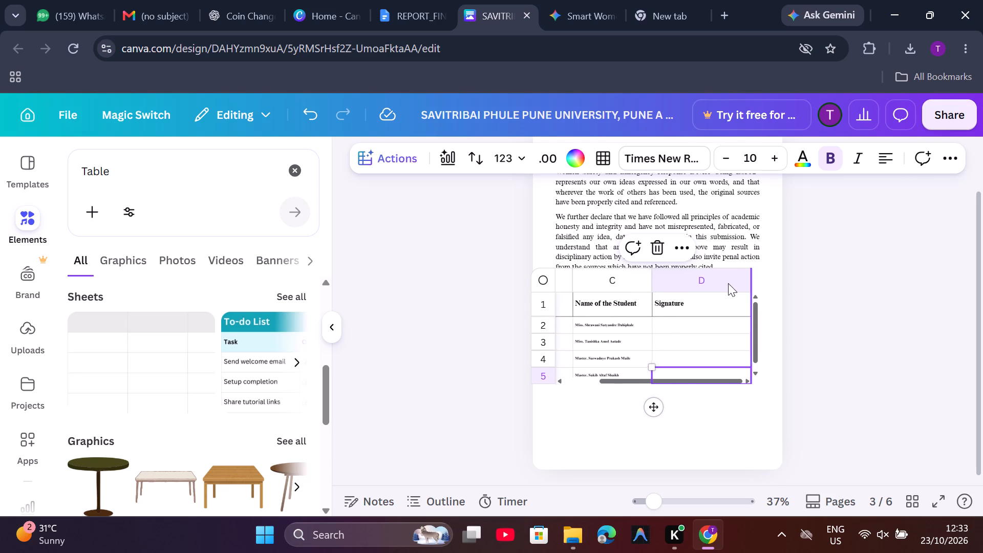
drag(728, 283, 688, 284)
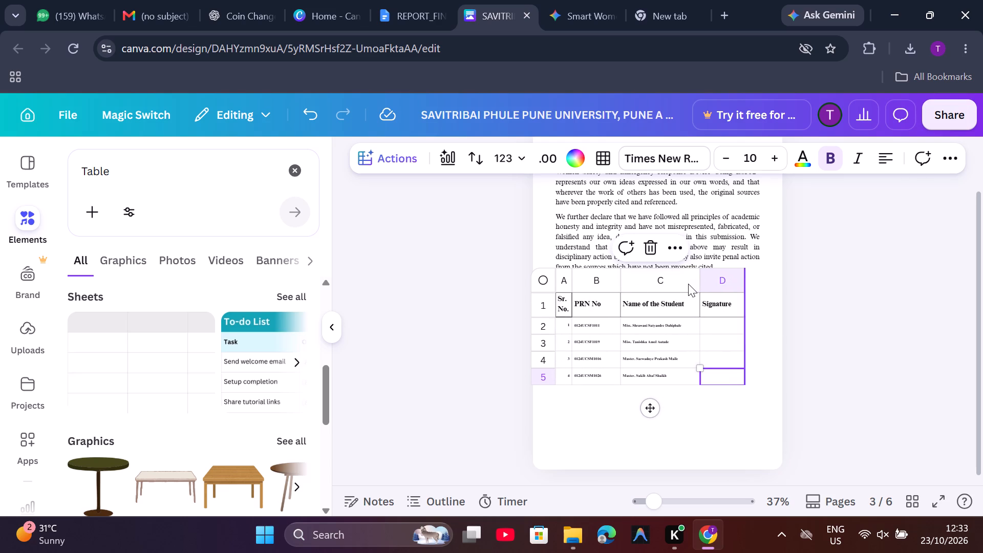
drag(688, 284, 688, 284)
click(499, 414)
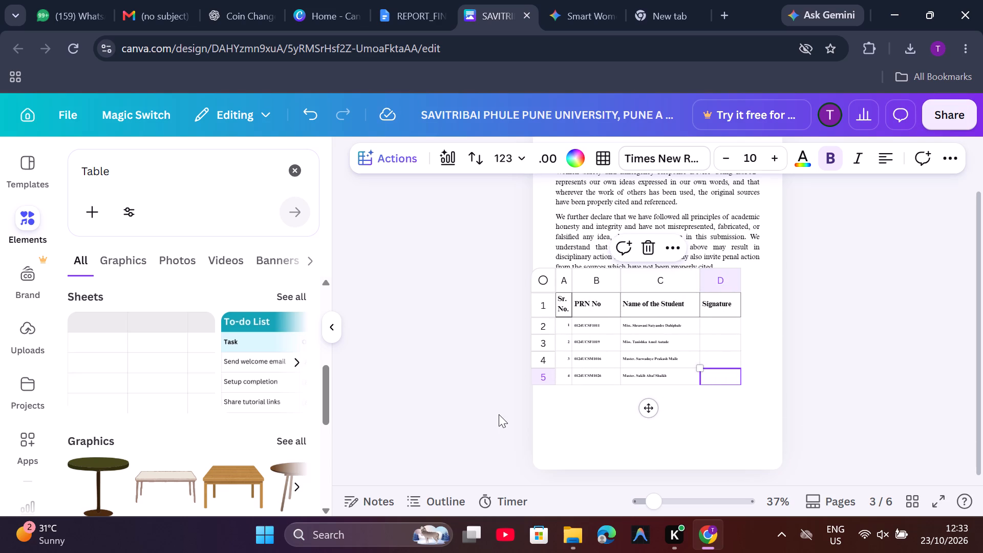
Move the table slightly down so it clears the last declaration paragraph.
click(609, 304)
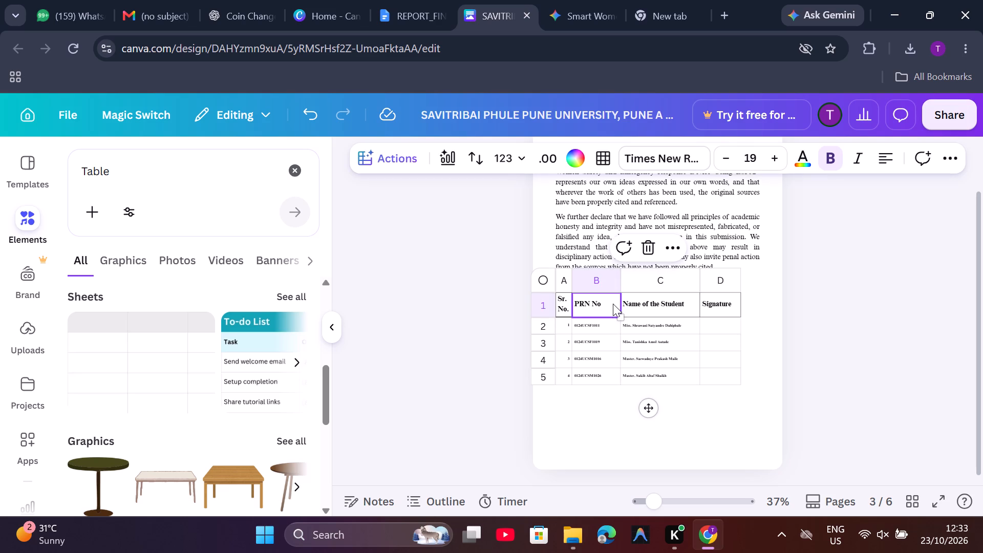
drag(646, 406, 671, 406)
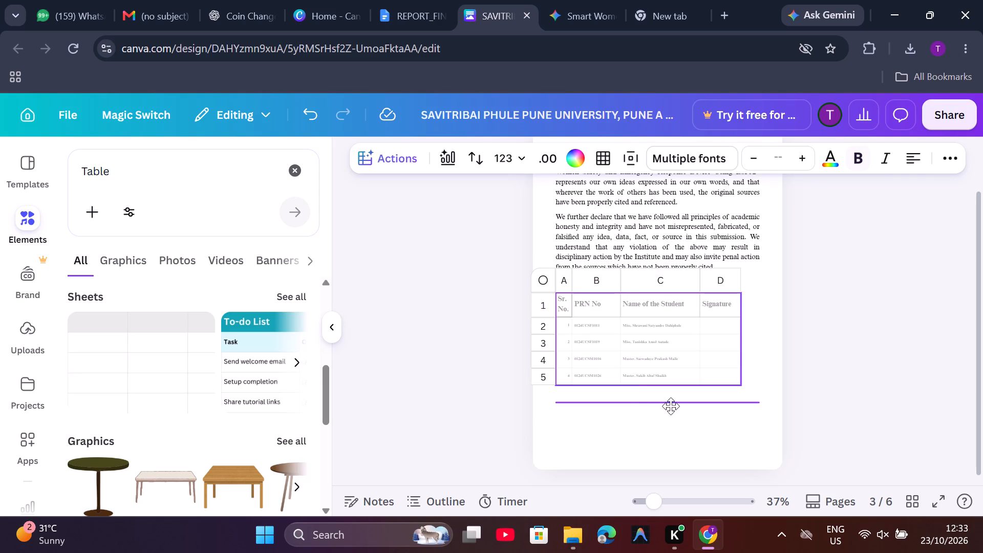
drag(671, 406, 677, 406)
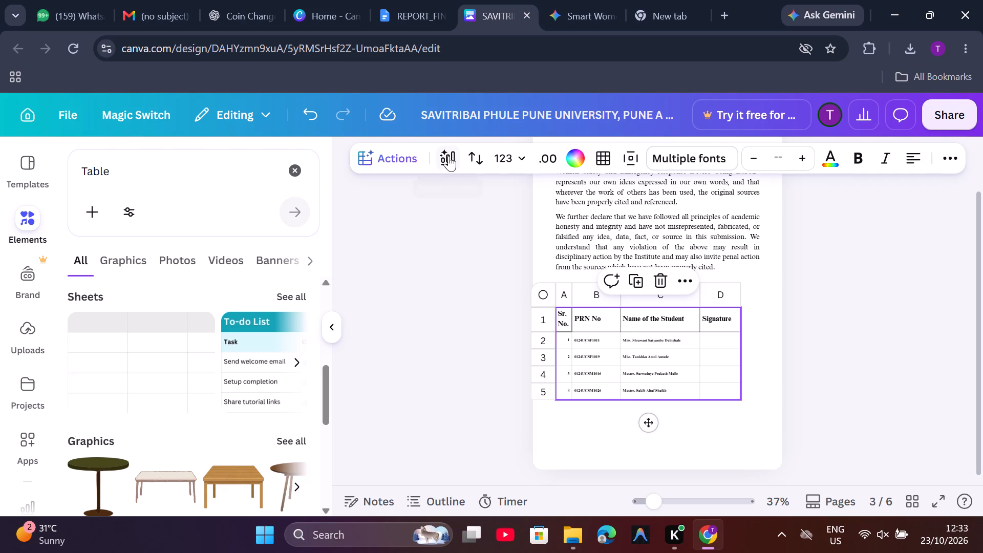
Centre-align the text in all cells of the table.
click(919, 162)
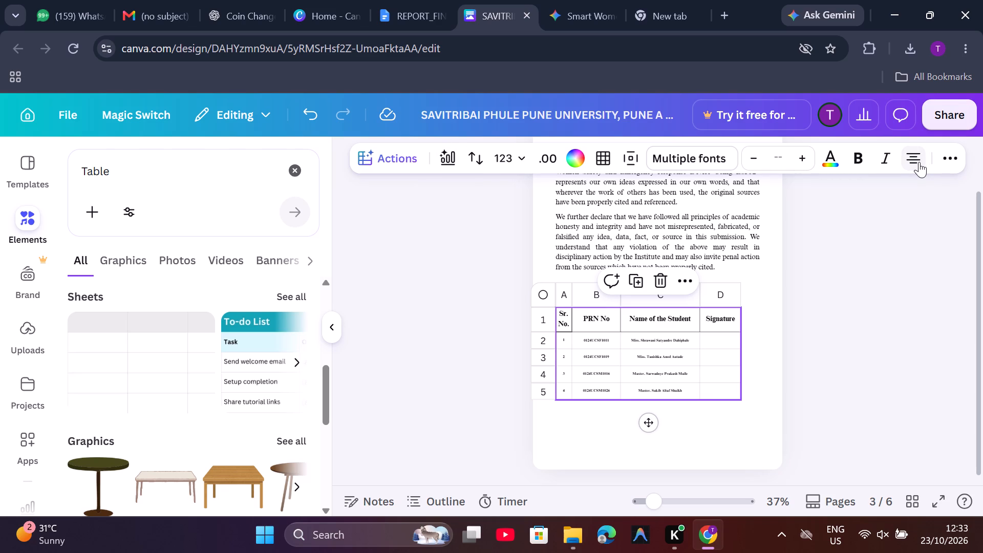
click(823, 331)
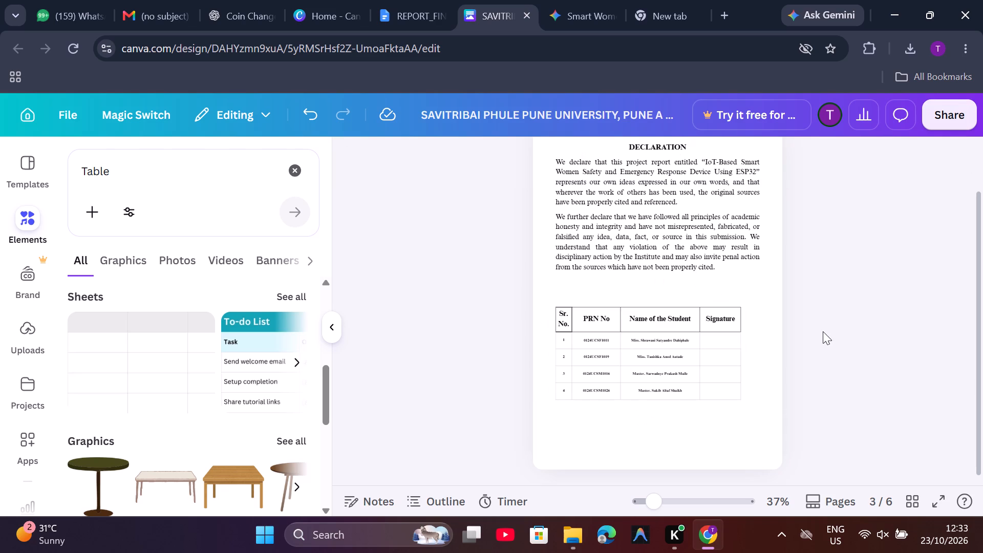
Increase the font size of all table text by 4, bringing the student rows to 14.
click(669, 371)
click(477, 340)
drag(477, 340, 714, 379)
click(714, 379)
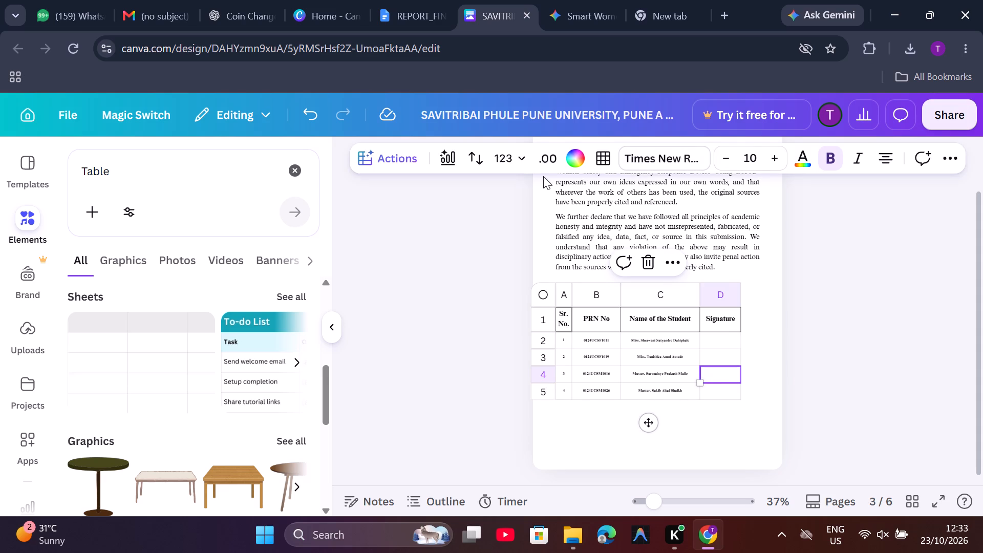
click(592, 341)
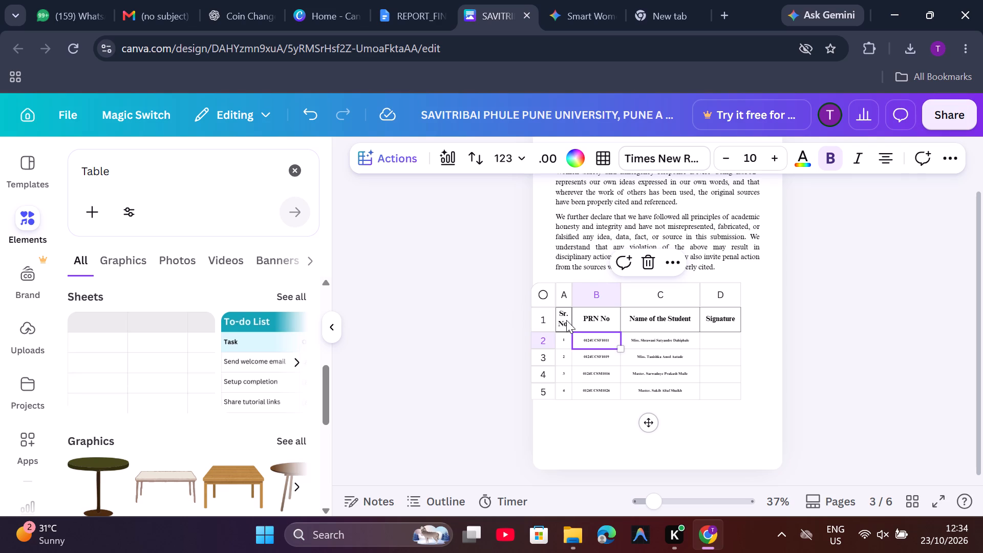
key(ctrl+a)
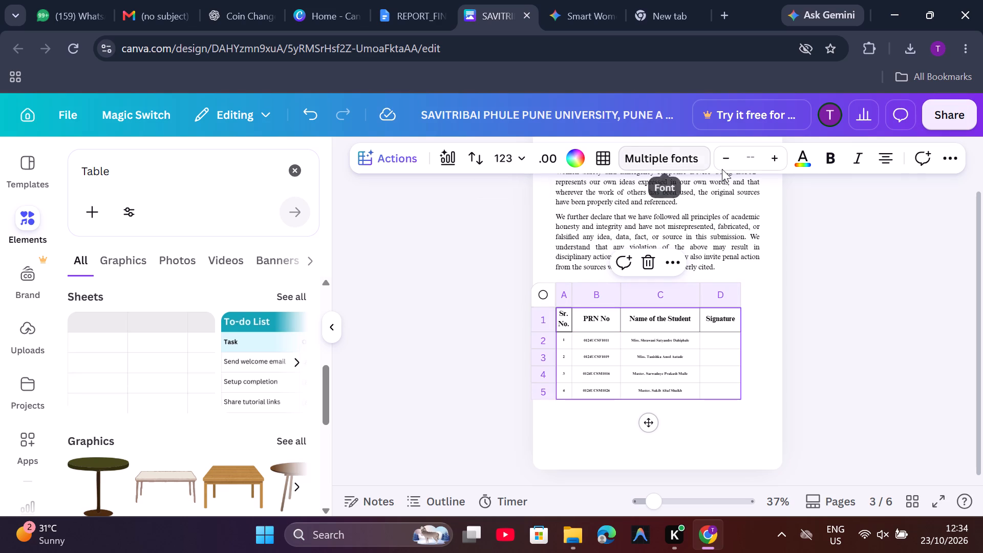
click(772, 160)
click(772, 160)
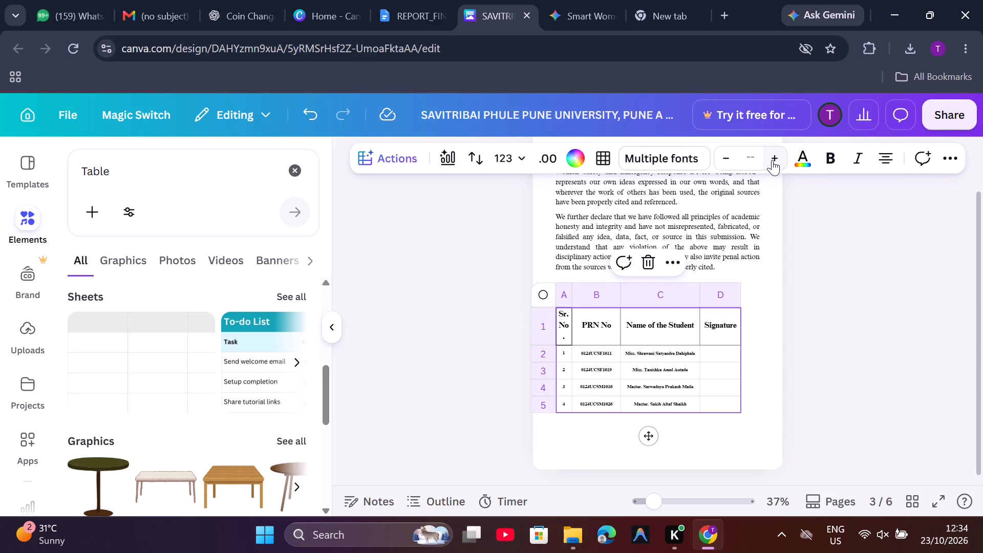
click(772, 160)
click(772, 160)
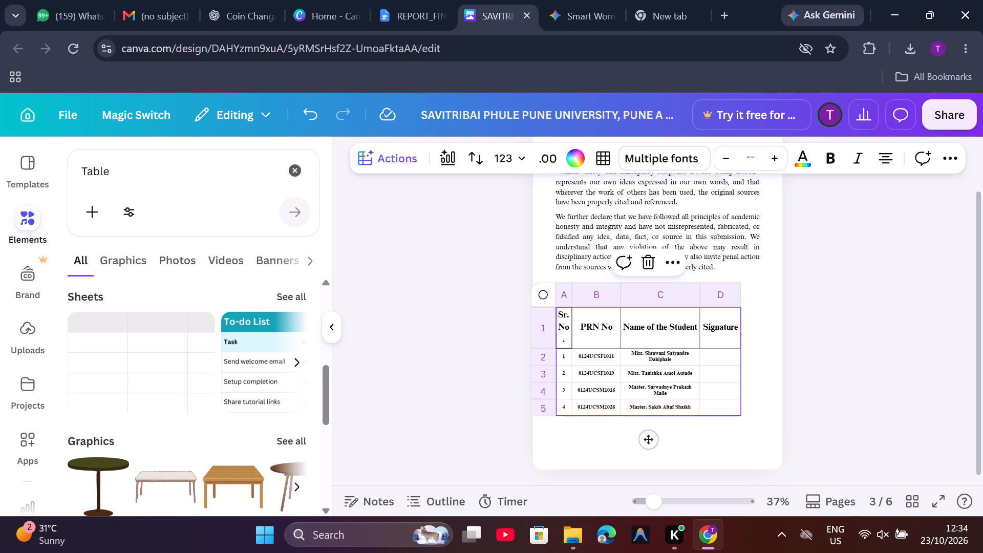
click(484, 346)
Reduce the font size of the Name of the Student header cell to 21.
drag(519, 326, 738, 322)
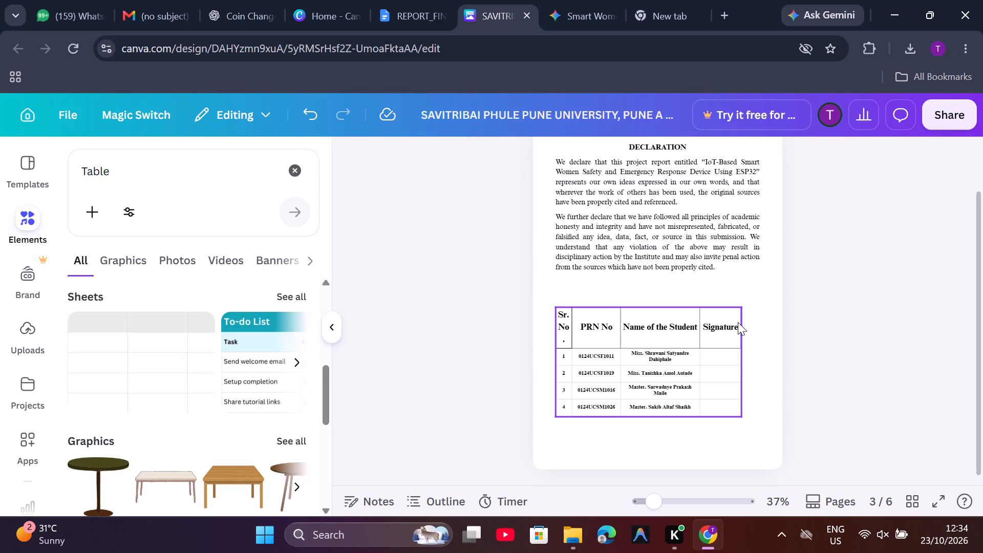
drag(738, 322, 741, 320)
click(741, 320)
click(691, 349)
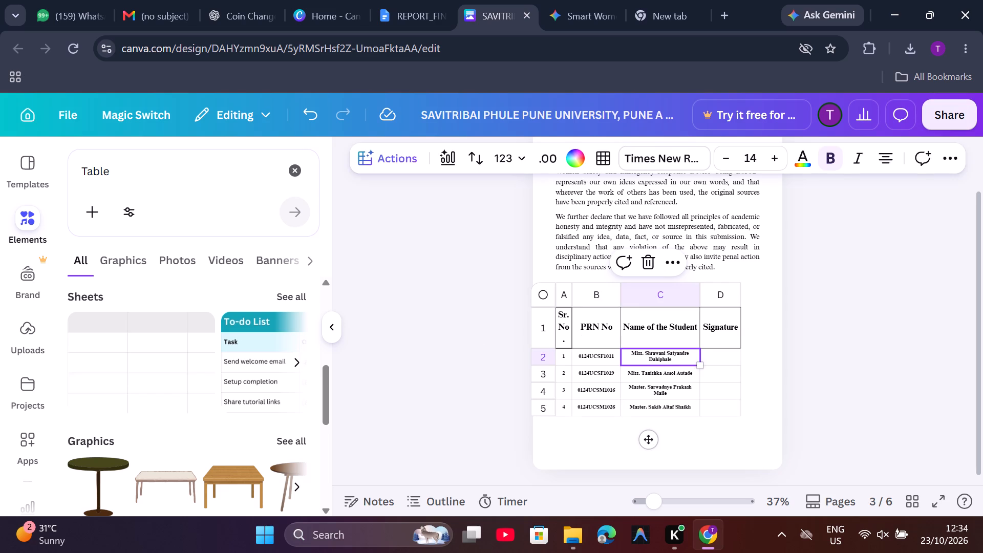
click(670, 334)
click(723, 153)
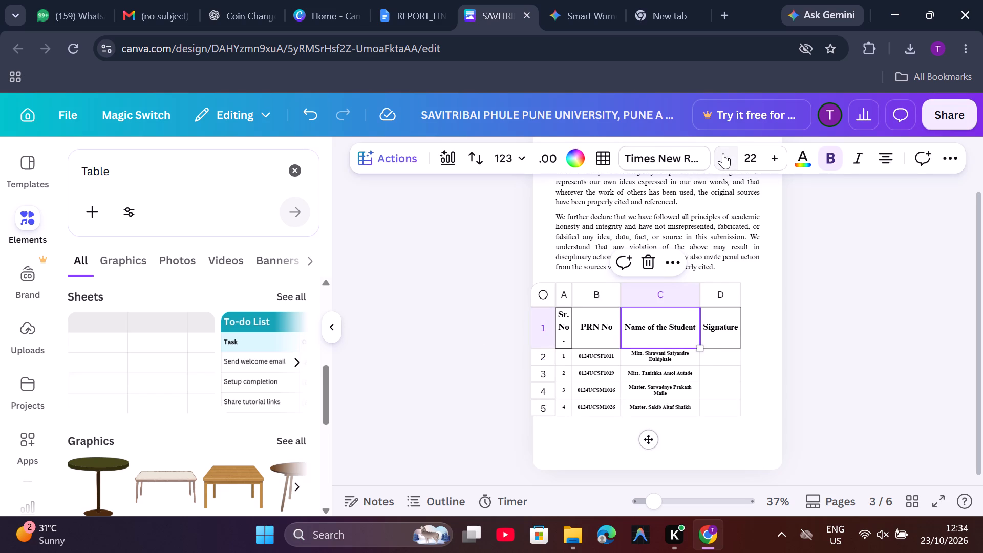
click(723, 153)
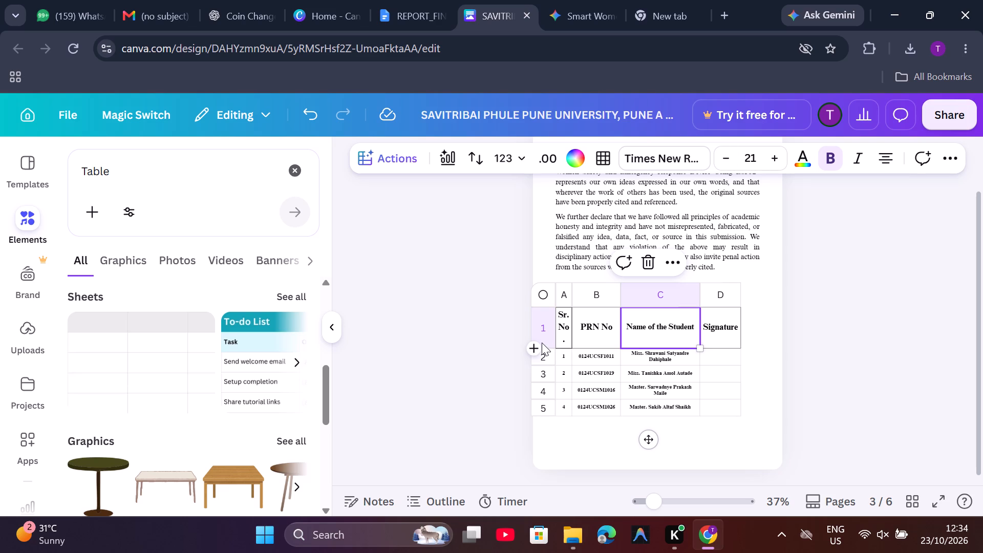
Reduce the header row's height so it just fits the two lines Sr. and No.
drag(545, 349, 541, 325)
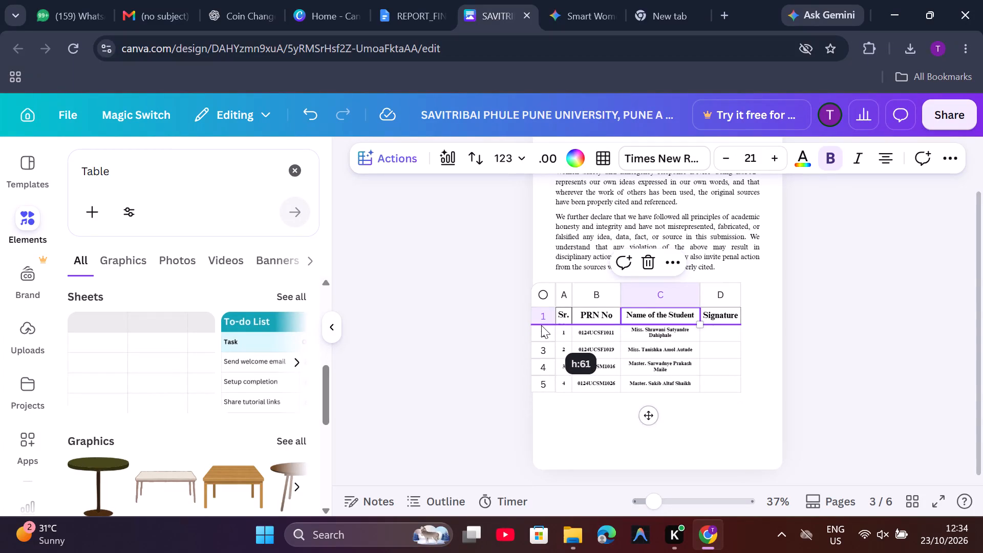
drag(541, 325, 543, 332)
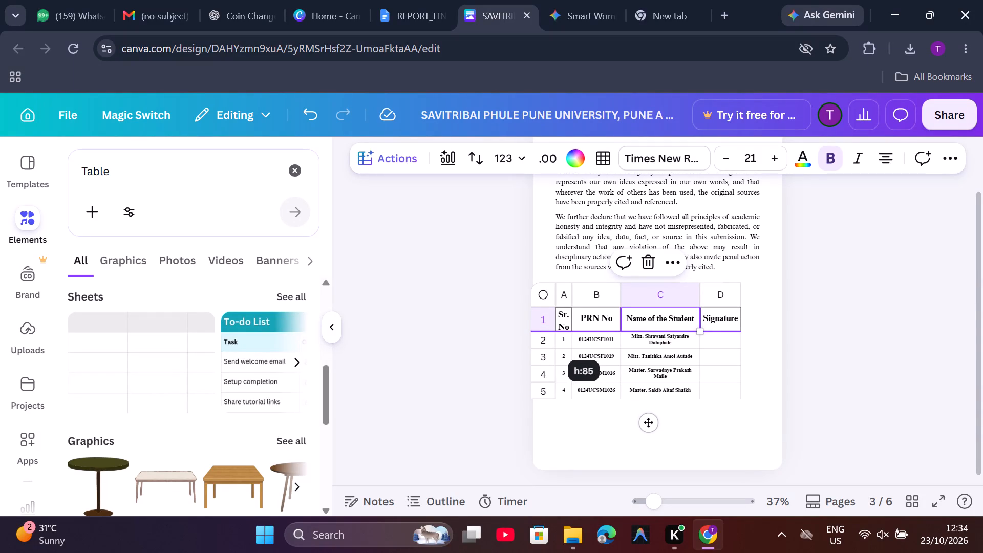
drag(543, 332, 544, 334)
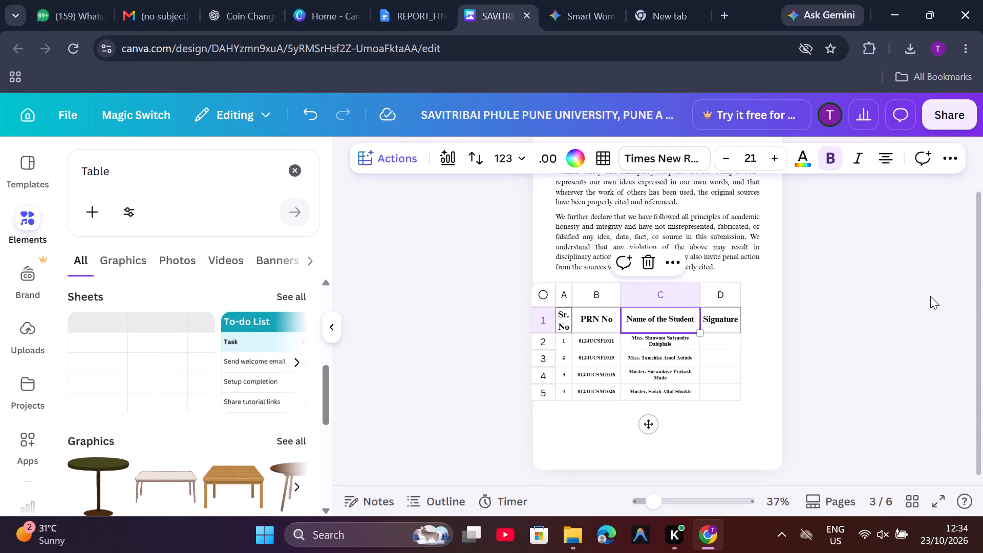
click(930, 295)
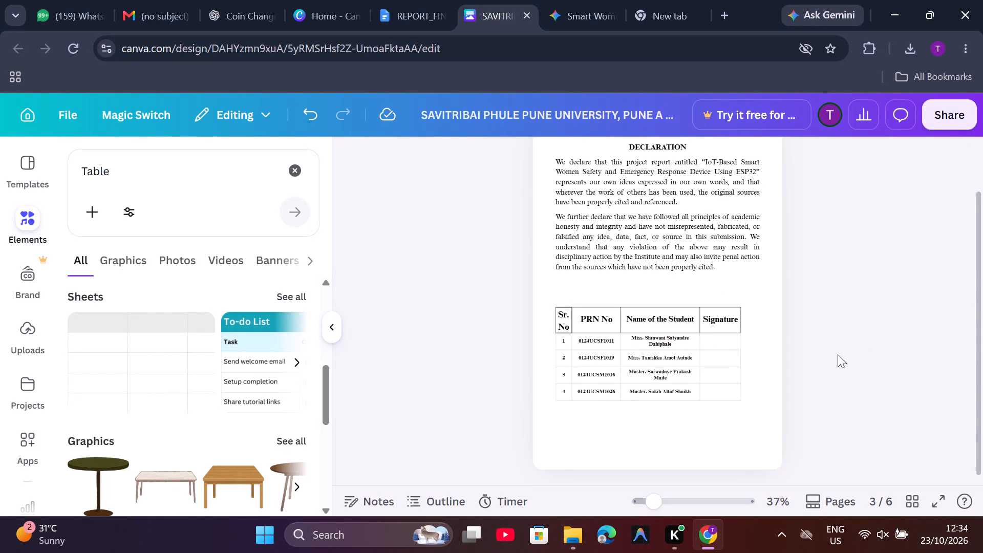
Select the Sr. No. cell of the first student in row 2.
click(683, 356)
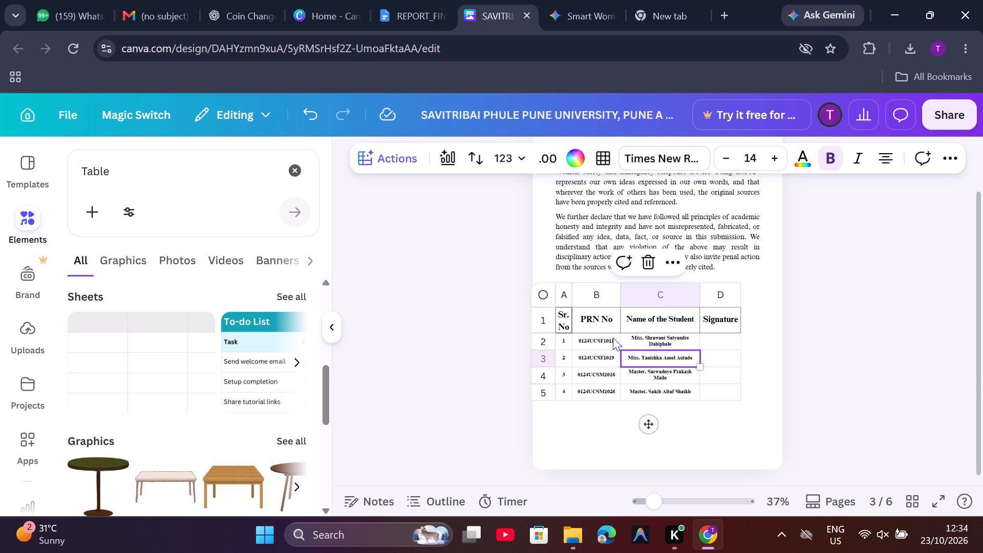
drag(502, 341, 564, 342)
click(564, 342)
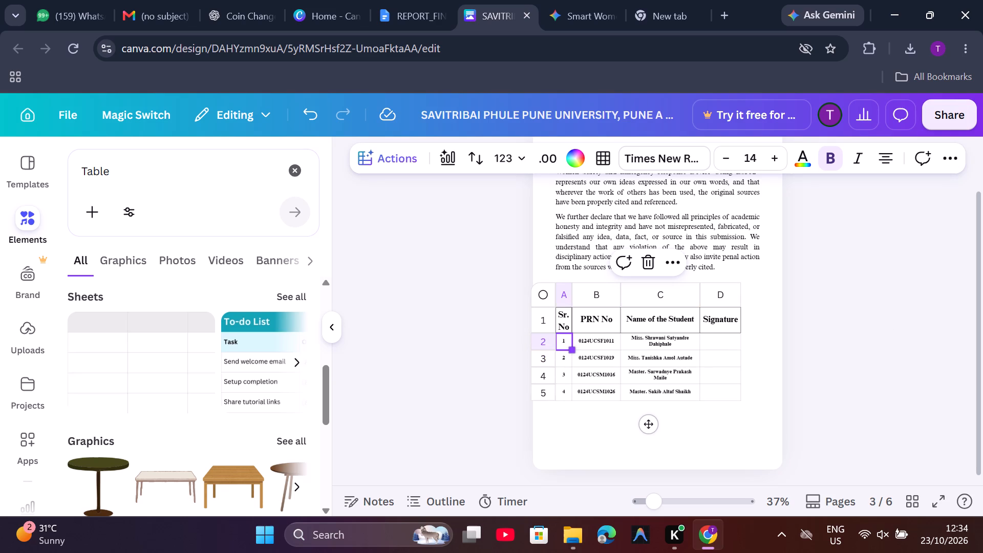
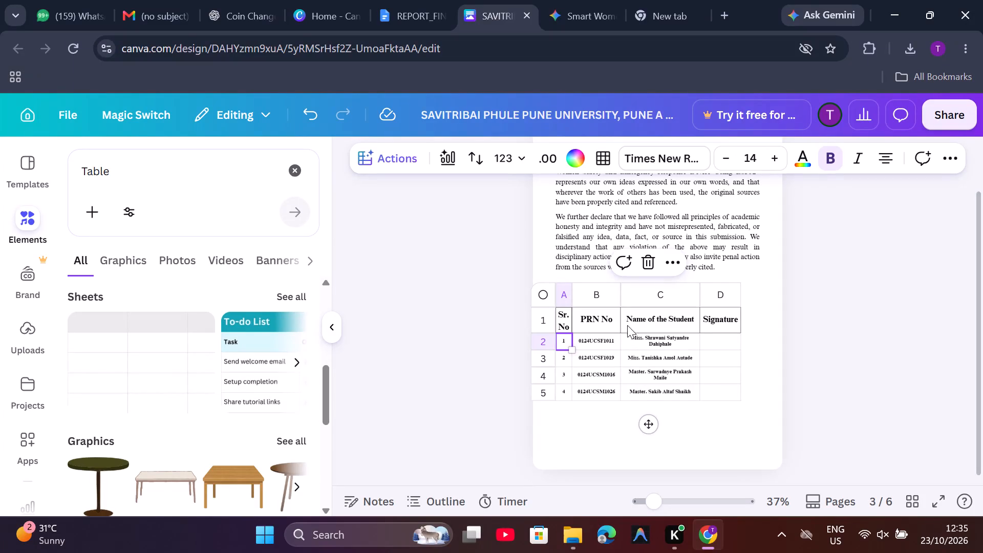
Set the font size of the Signature header cell to 20.
click(629, 318)
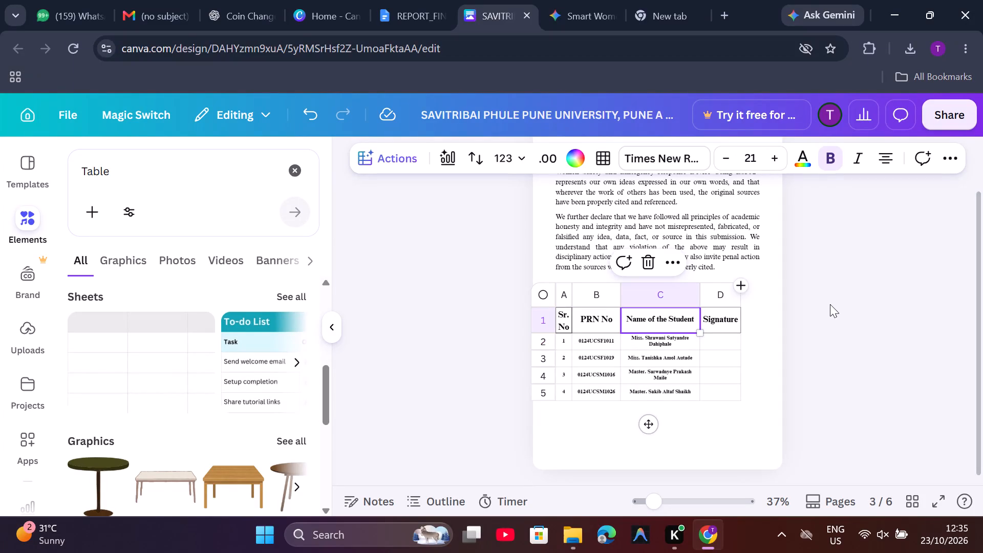
click(830, 304)
click(720, 321)
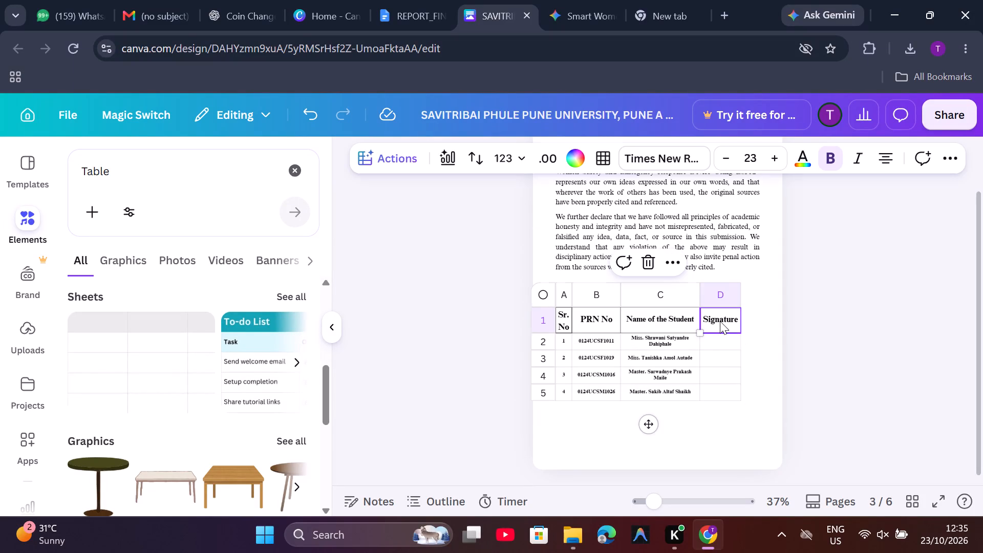
click(731, 161)
click(731, 161)
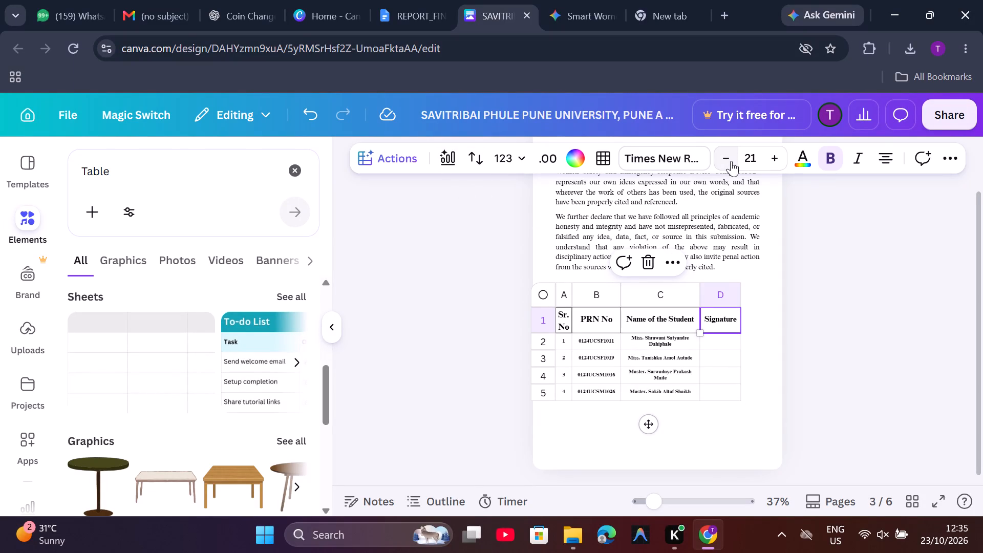
click(731, 161)
click(731, 161)
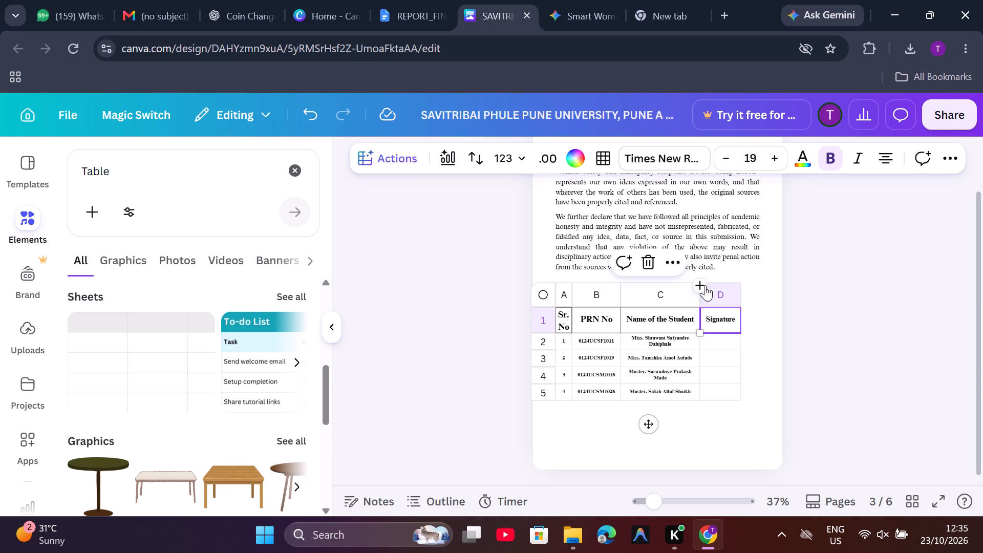
click(773, 162)
Reduce the font size of the Name of the Student header text to 20.
double_click(667, 324)
click(667, 324)
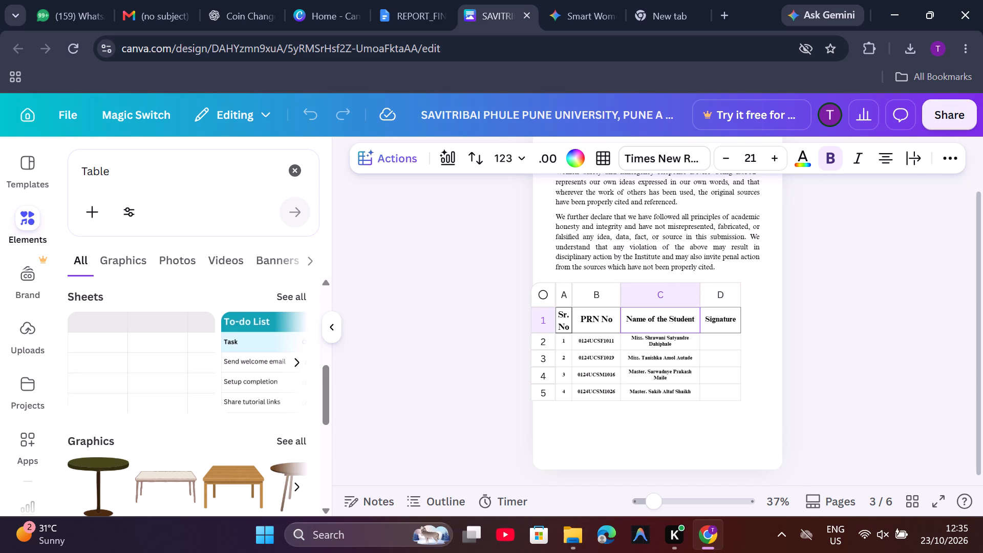
drag(628, 318, 700, 320)
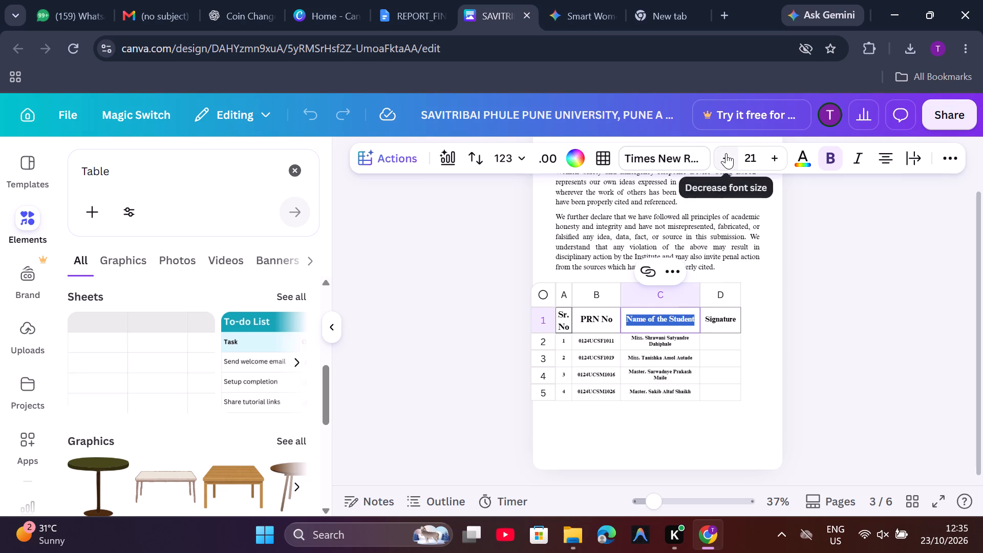
click(726, 153)
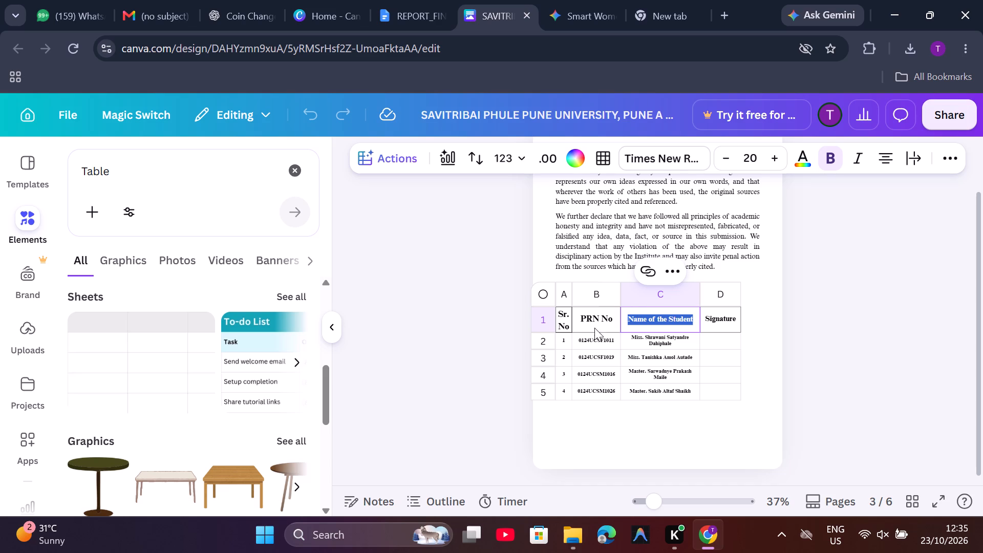
Reduce the font size of the PRN No header cell to 20.
click(595, 318)
click(723, 164)
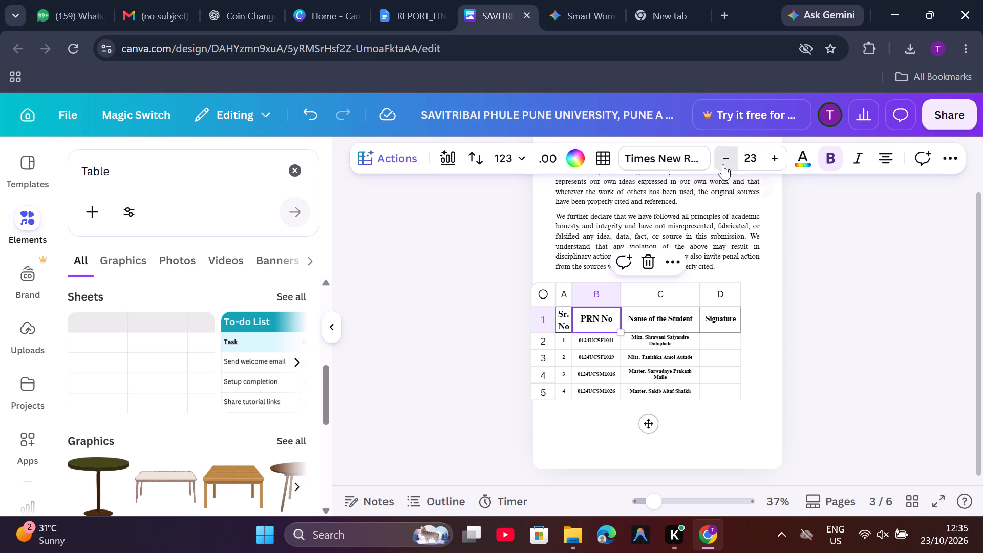
click(723, 164)
click(723, 164)
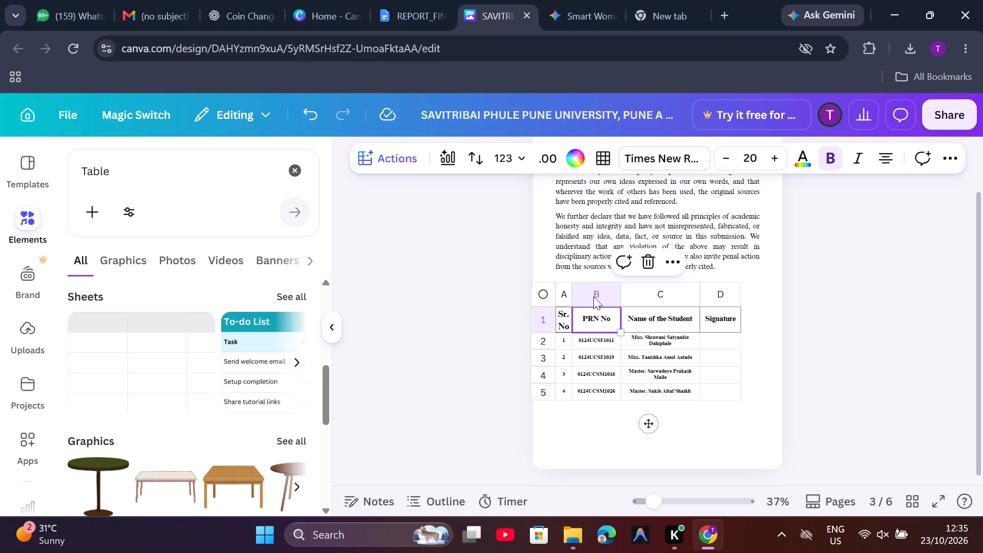
Reduce the font size of the Sr. No. header cell to 20.
click(563, 319)
click(728, 161)
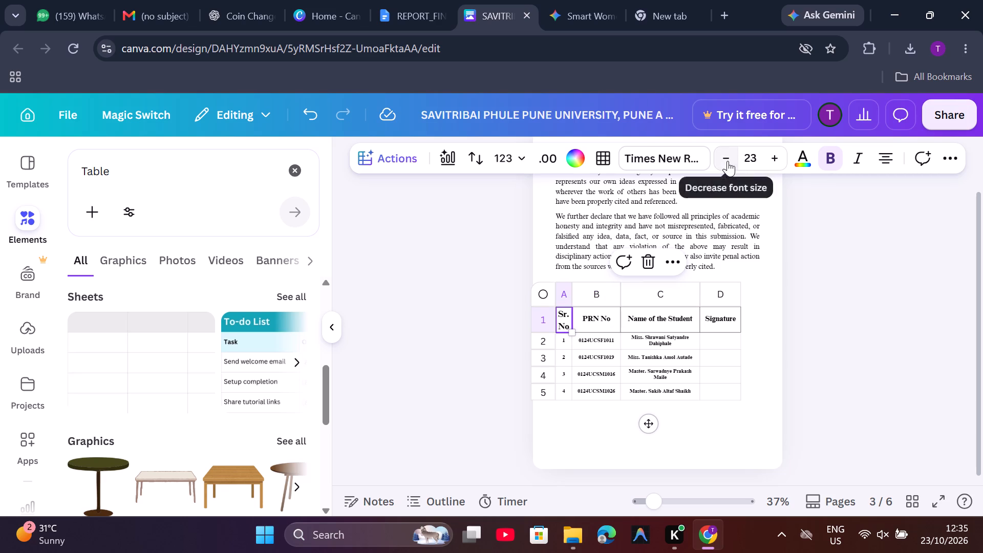
click(728, 161)
click(728, 161)
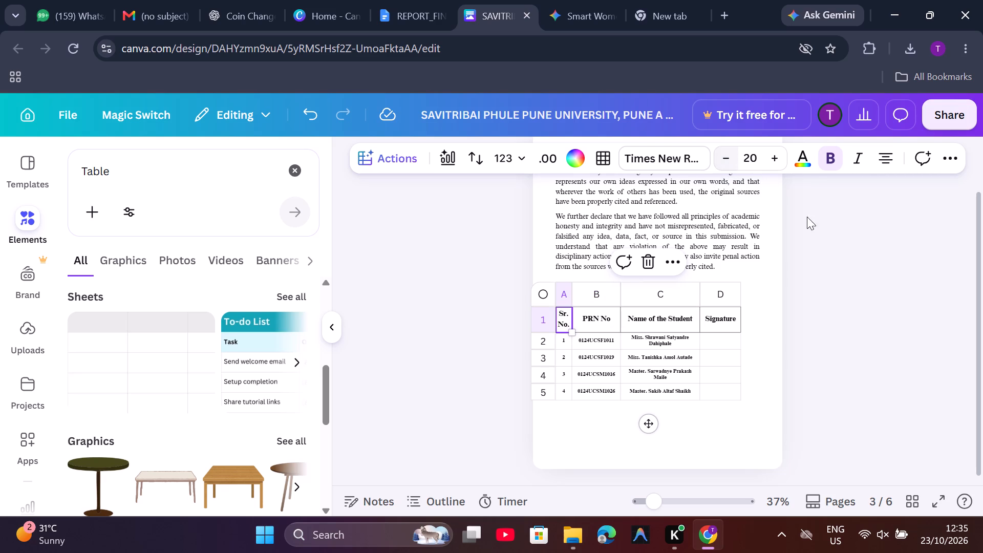
click(875, 283)
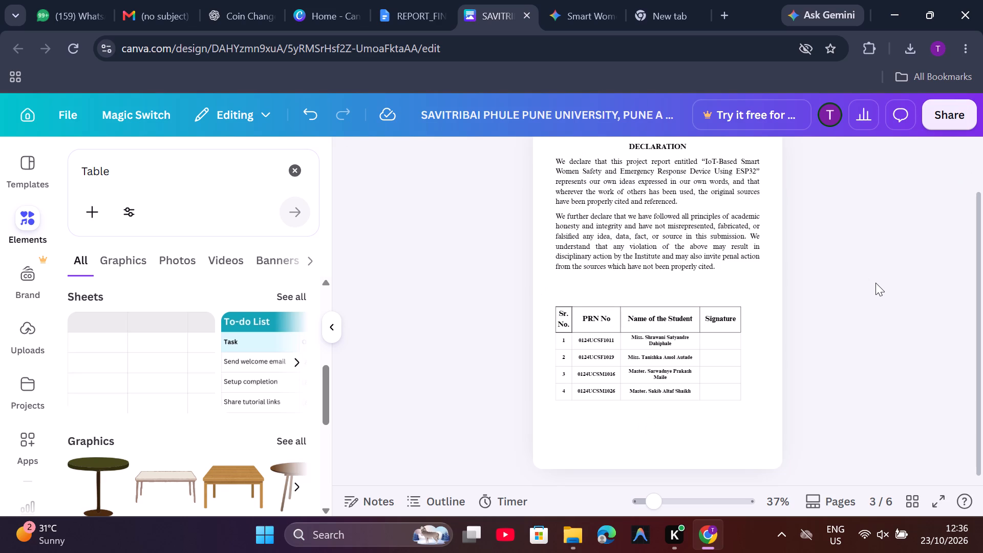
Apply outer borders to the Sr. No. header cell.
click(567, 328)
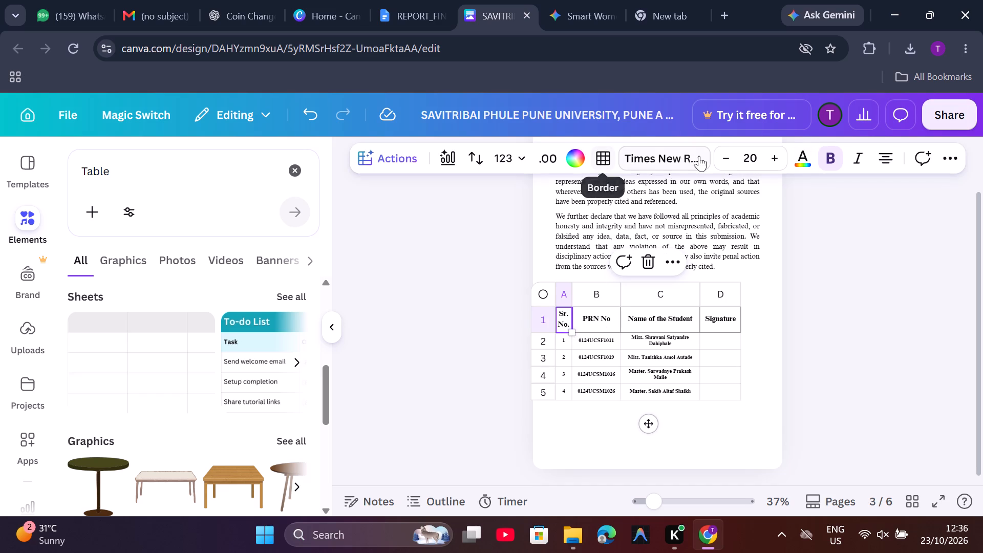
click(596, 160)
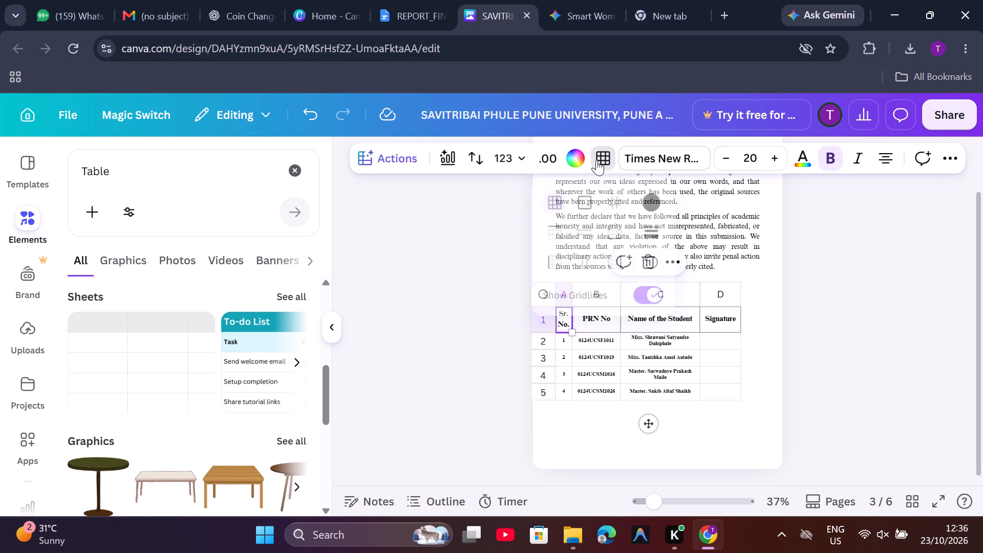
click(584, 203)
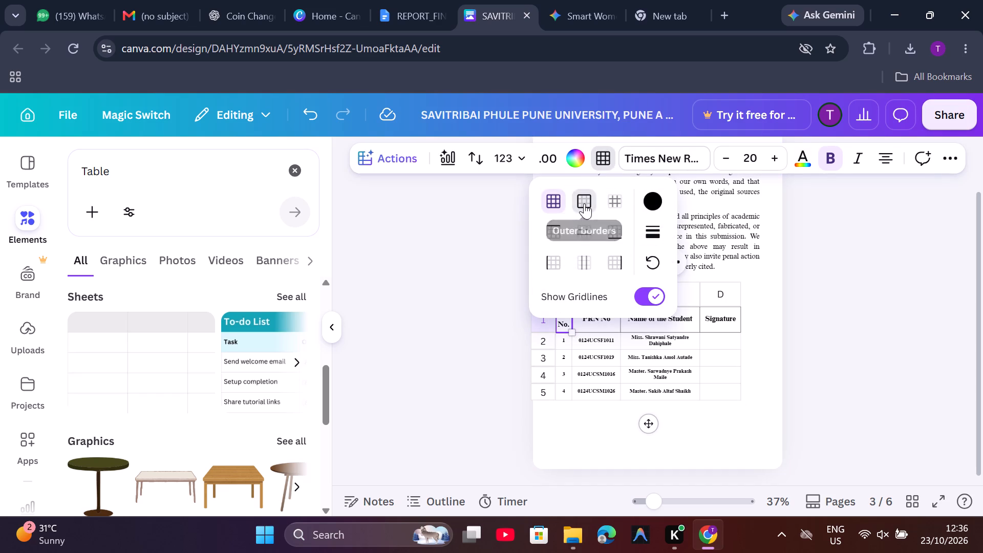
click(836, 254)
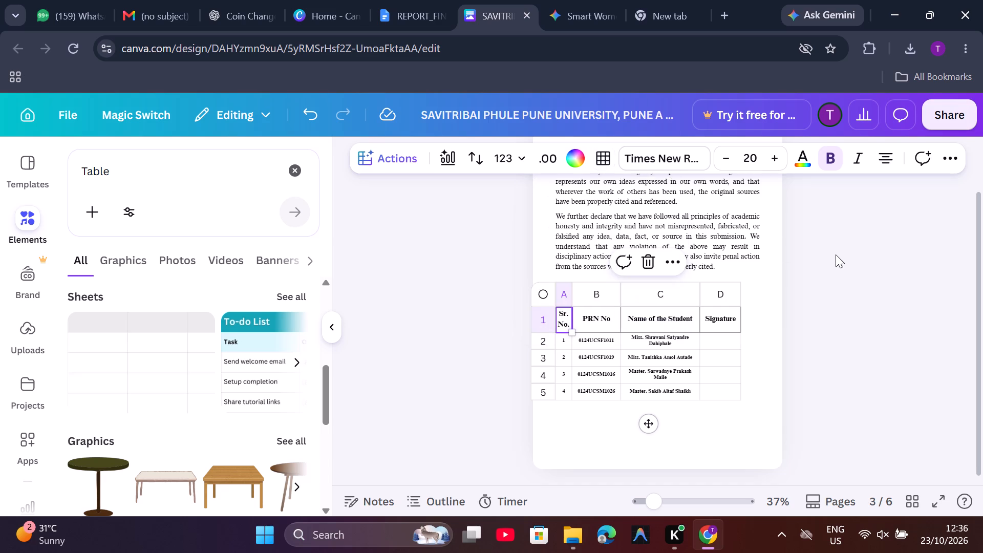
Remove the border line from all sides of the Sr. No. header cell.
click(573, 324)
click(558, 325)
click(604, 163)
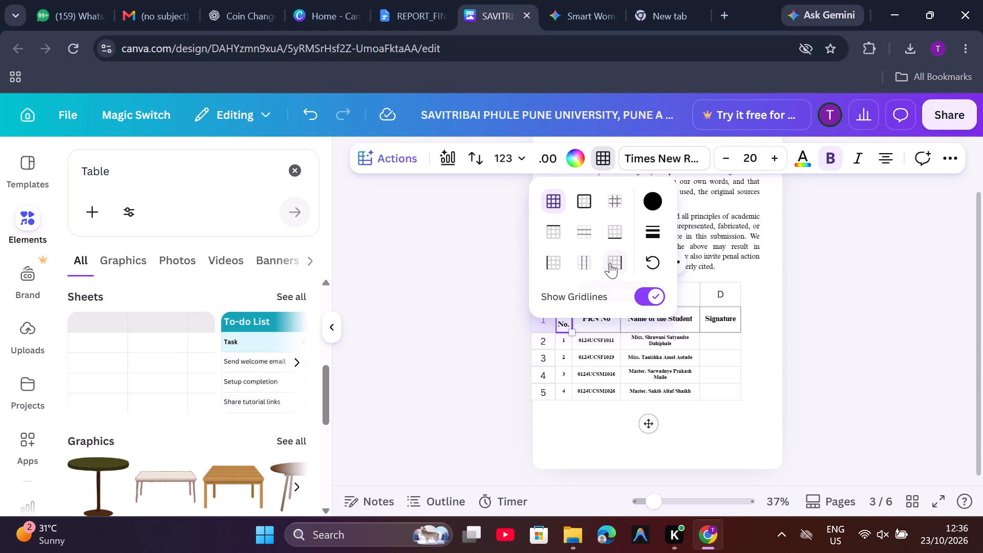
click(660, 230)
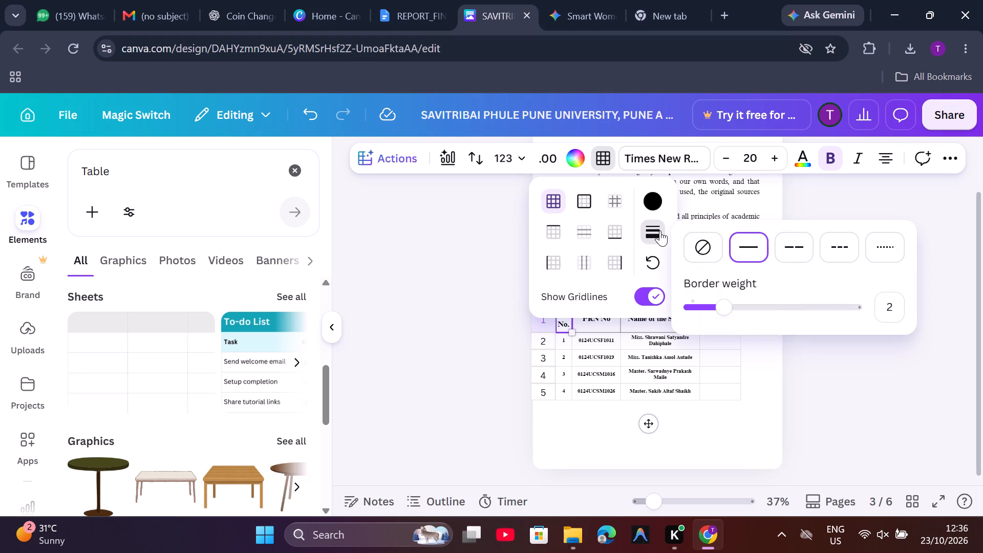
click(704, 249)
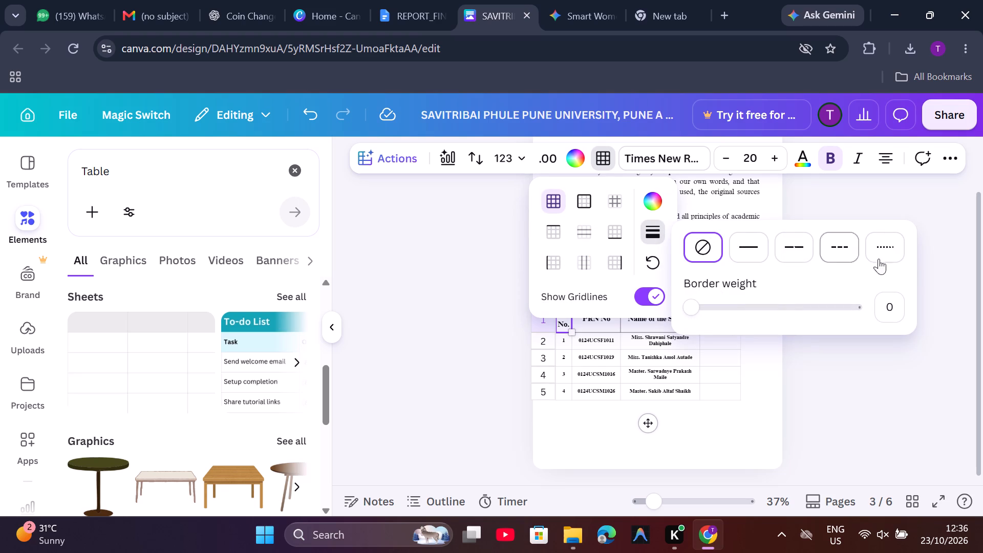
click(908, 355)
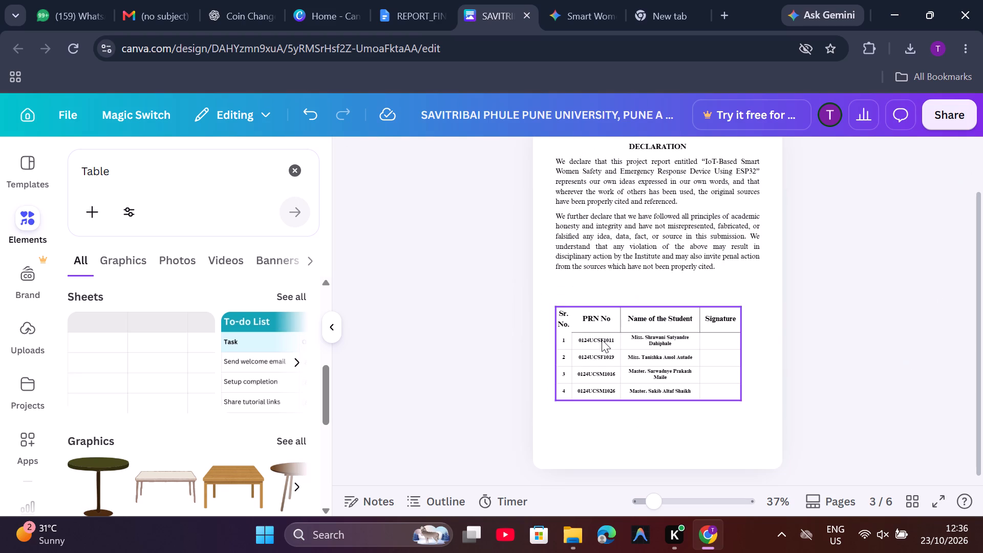
Choose outer borders for the Sr. No. header cell and set its border style to a solid line.
click(564, 314)
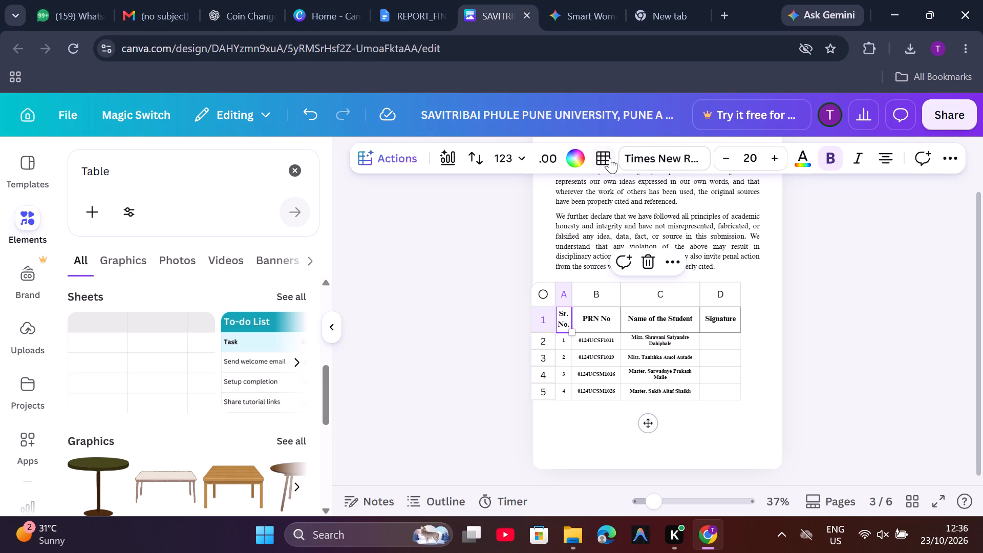
click(609, 160)
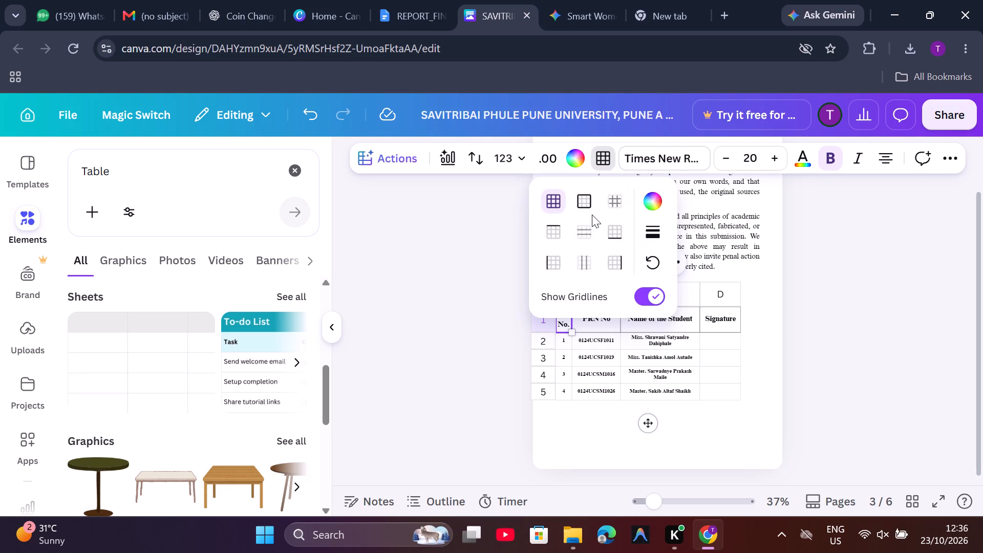
click(589, 204)
click(792, 313)
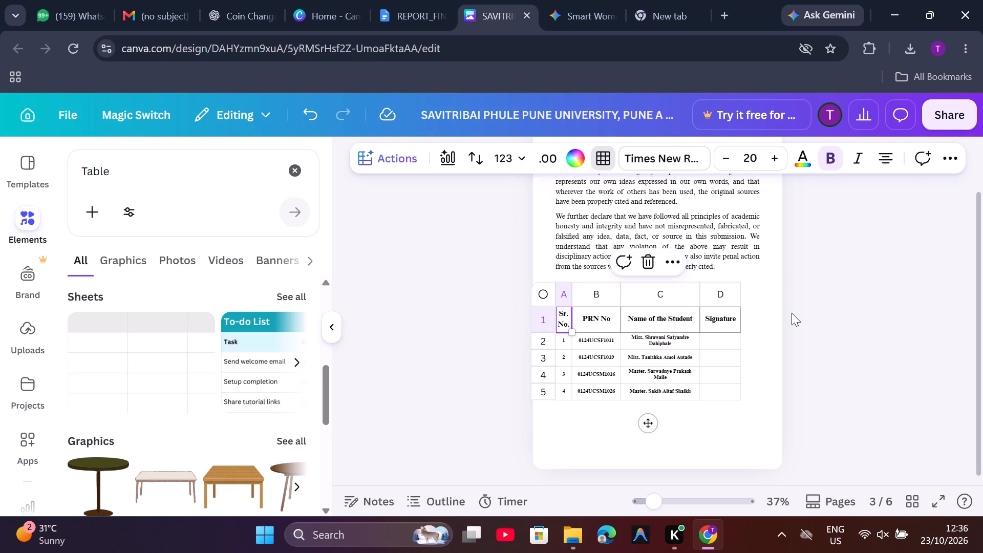
click(572, 318)
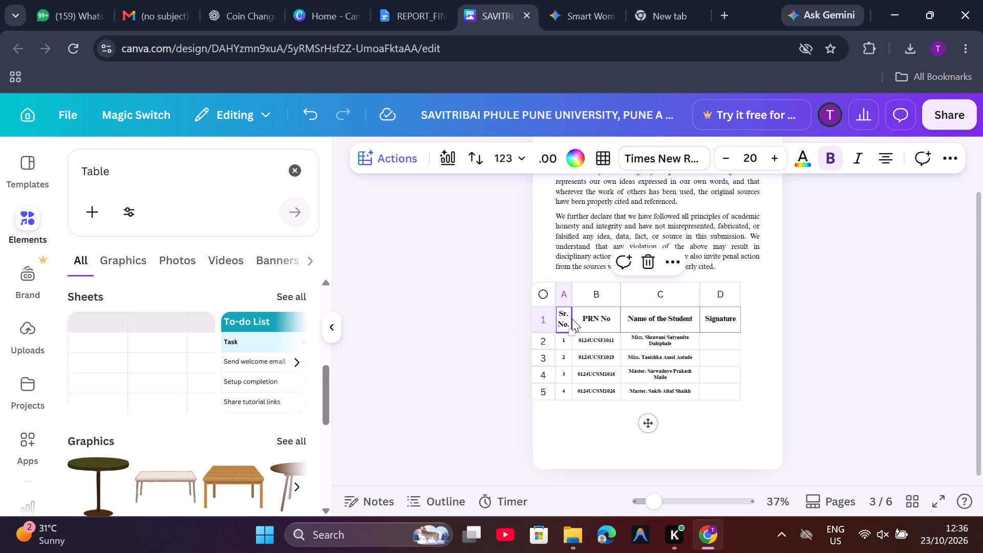
click(606, 151)
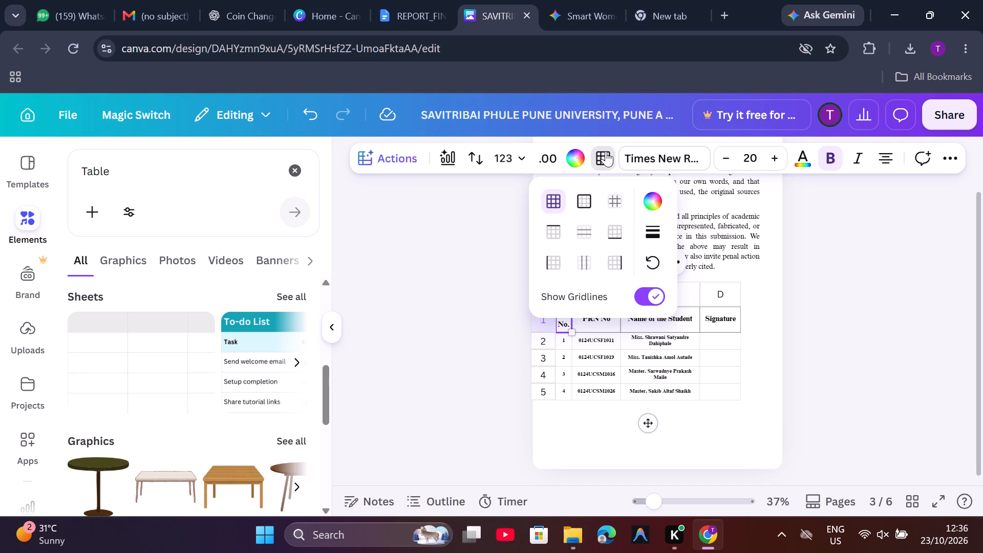
click(651, 233)
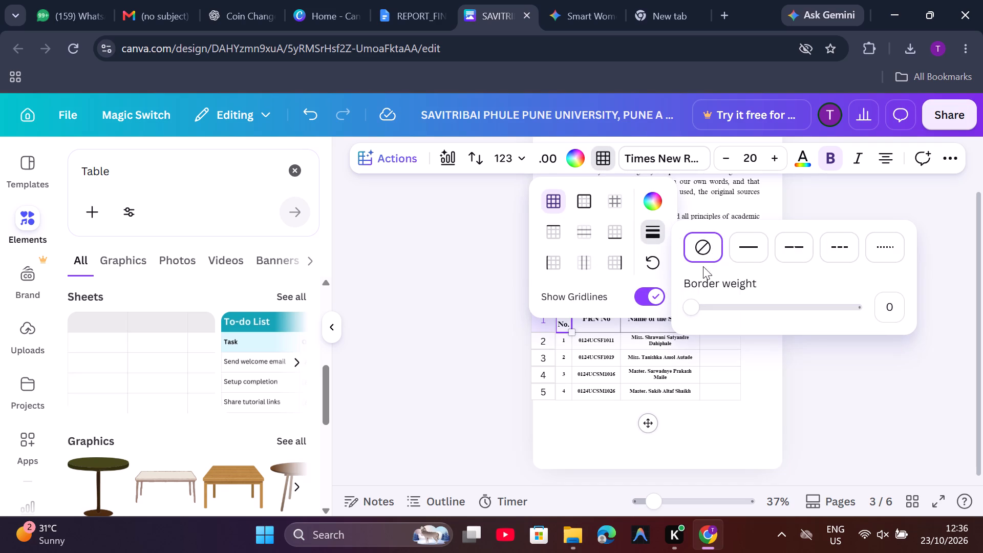
click(741, 251)
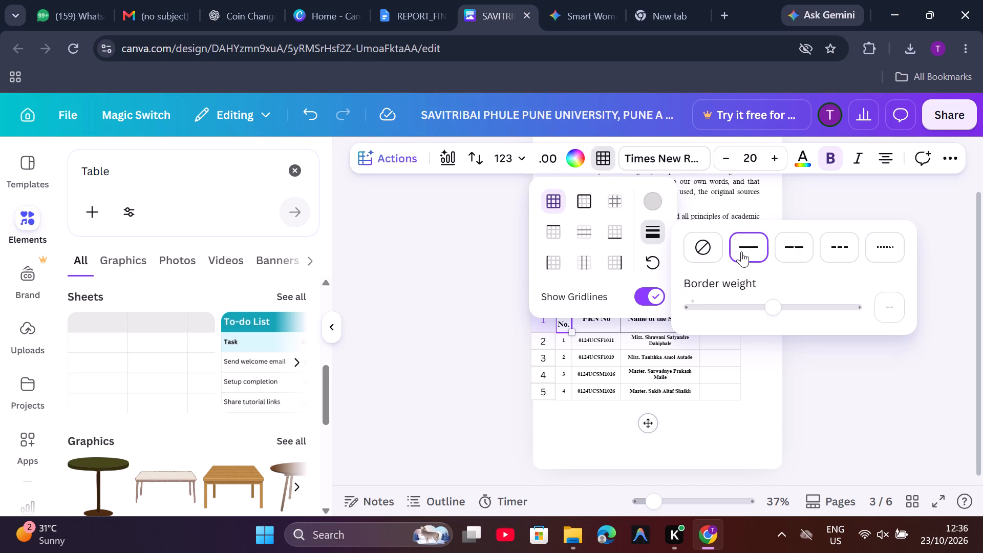
click(467, 325)
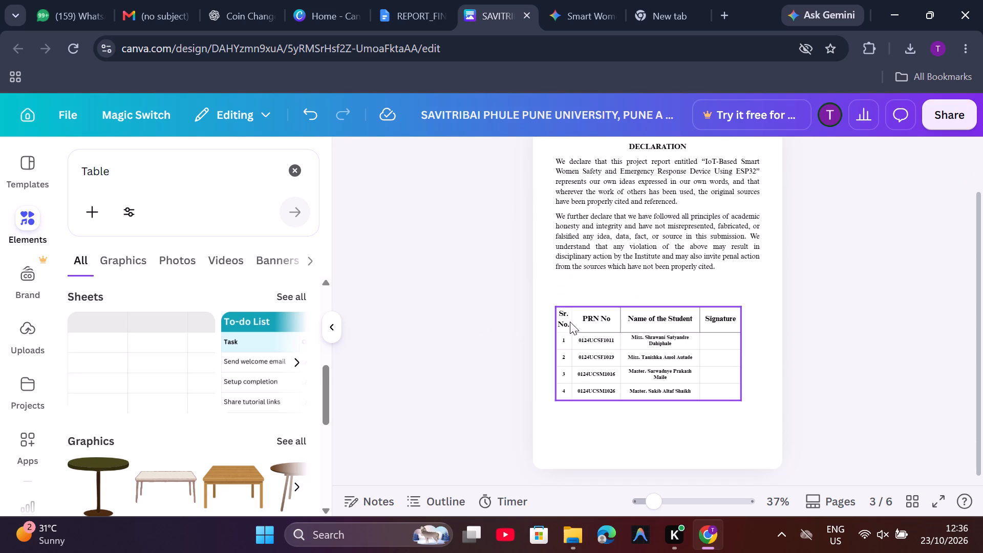
Colour the outer borders of the Sr. No. header cell dark grey from the default solid colours.
click(571, 322)
click(606, 151)
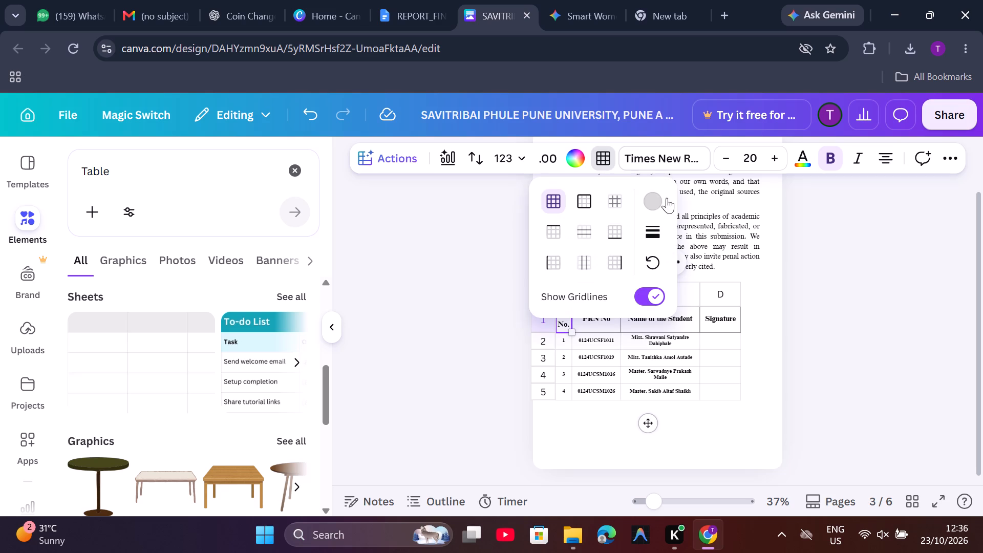
click(653, 232)
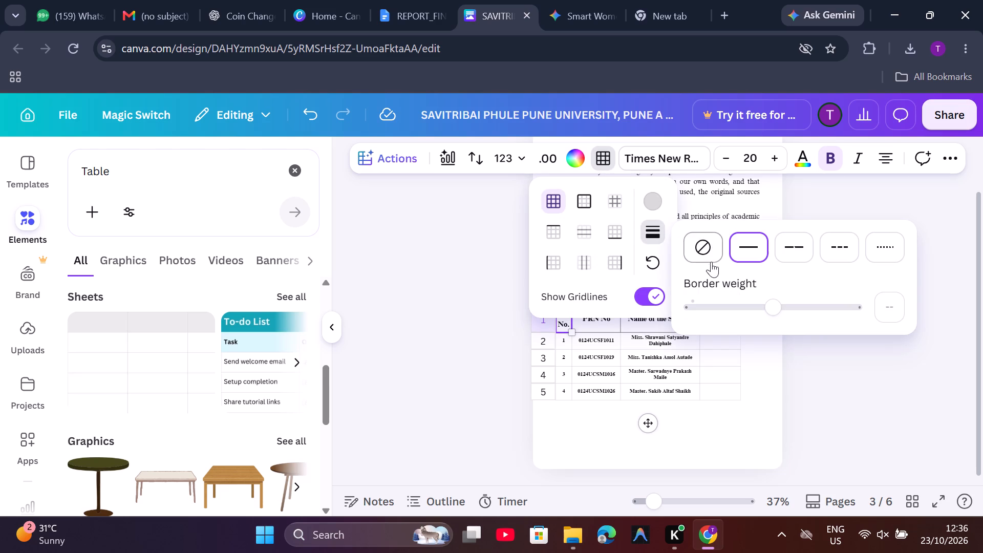
click(582, 207)
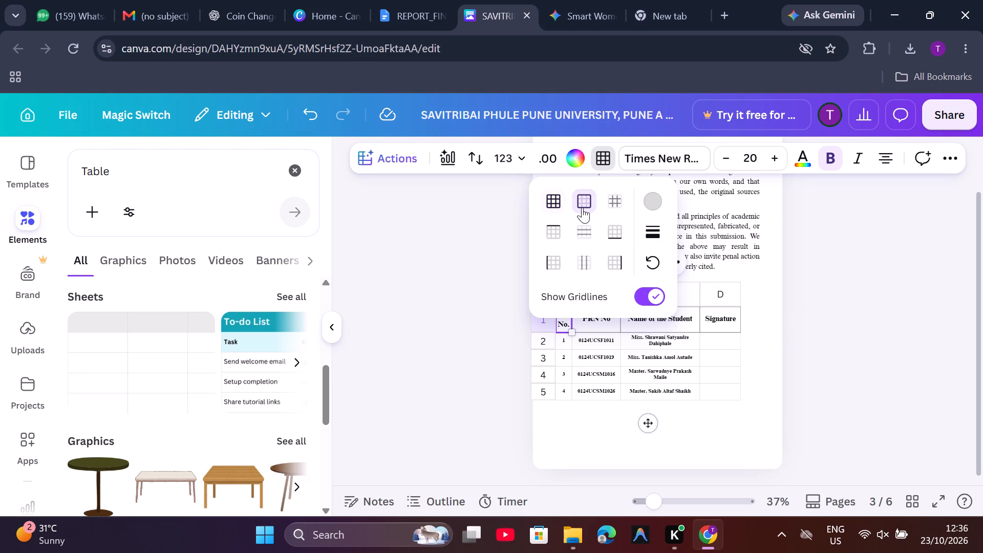
click(650, 206)
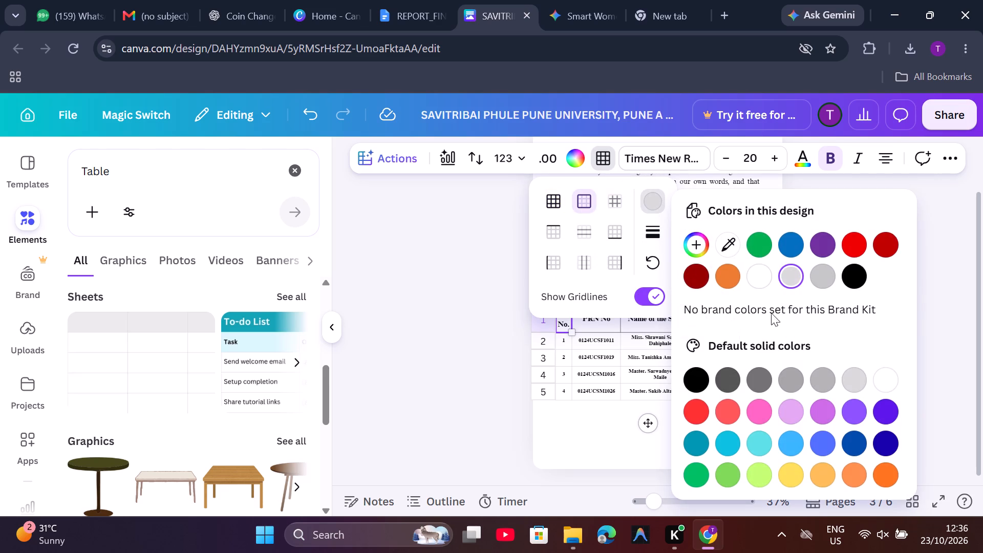
click(731, 371)
click(501, 361)
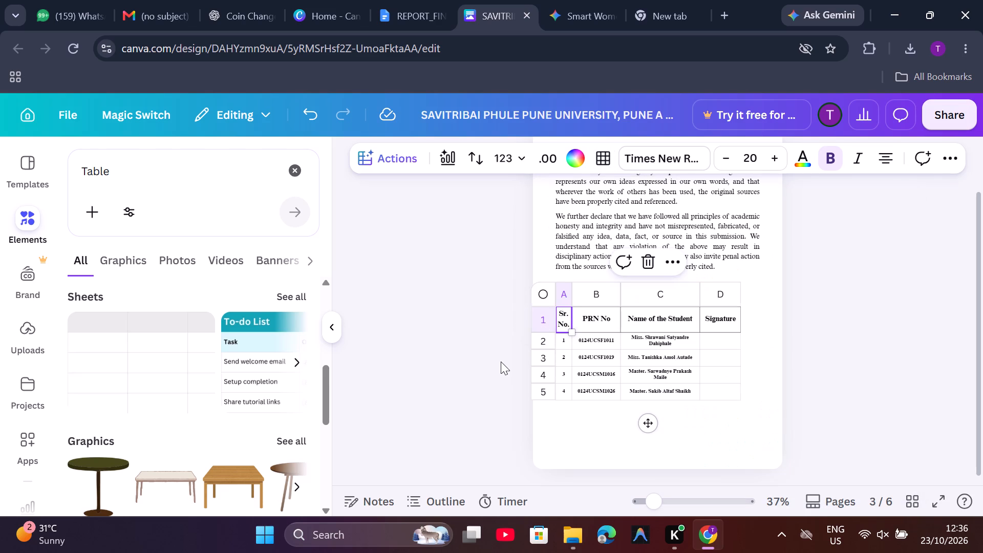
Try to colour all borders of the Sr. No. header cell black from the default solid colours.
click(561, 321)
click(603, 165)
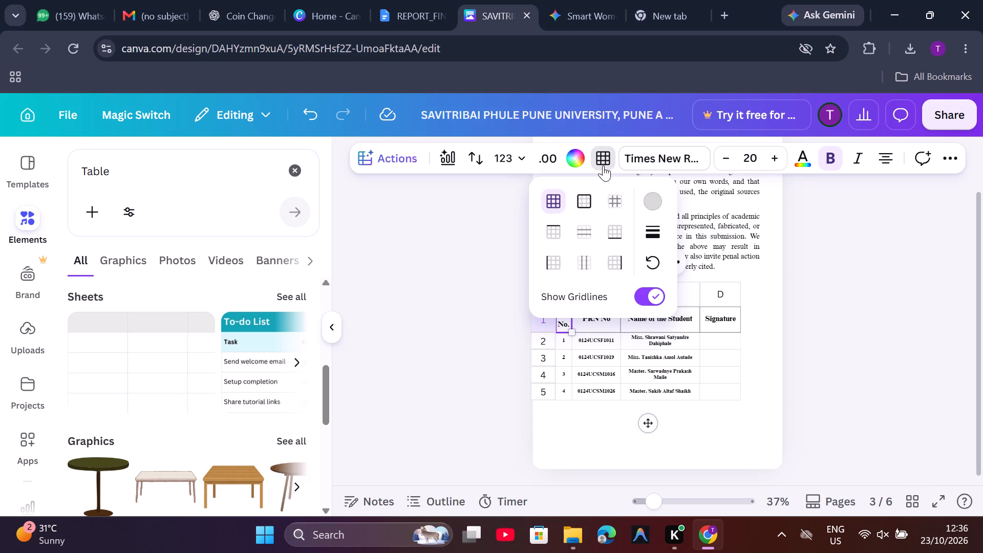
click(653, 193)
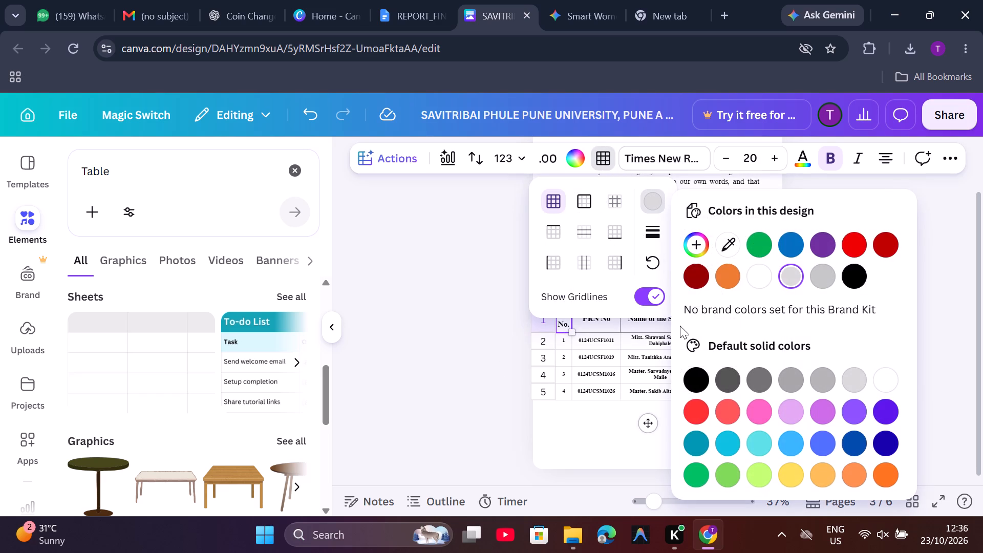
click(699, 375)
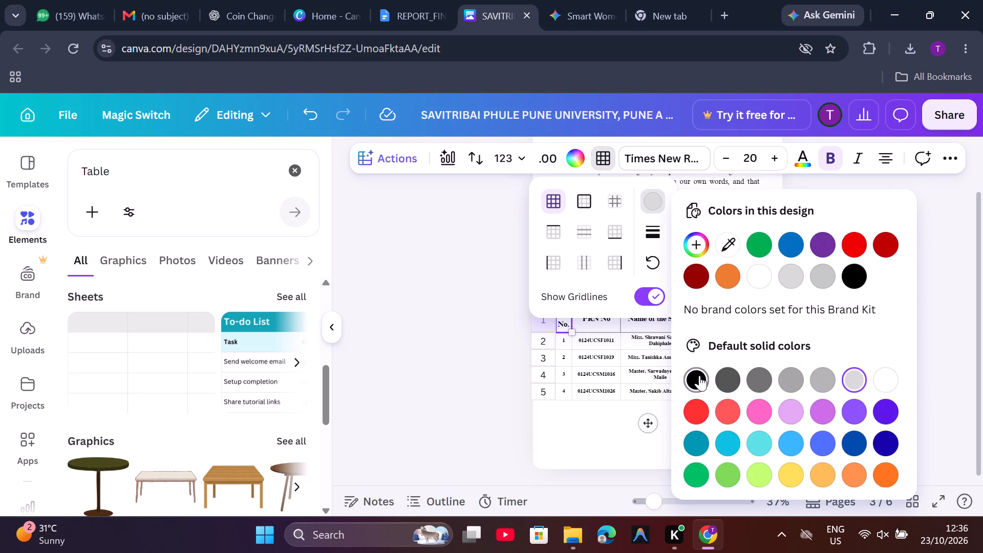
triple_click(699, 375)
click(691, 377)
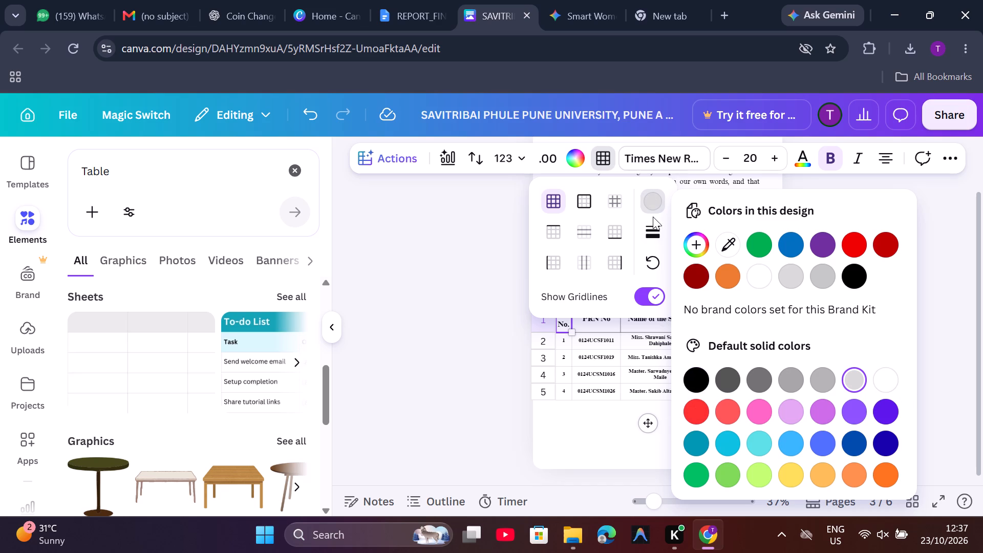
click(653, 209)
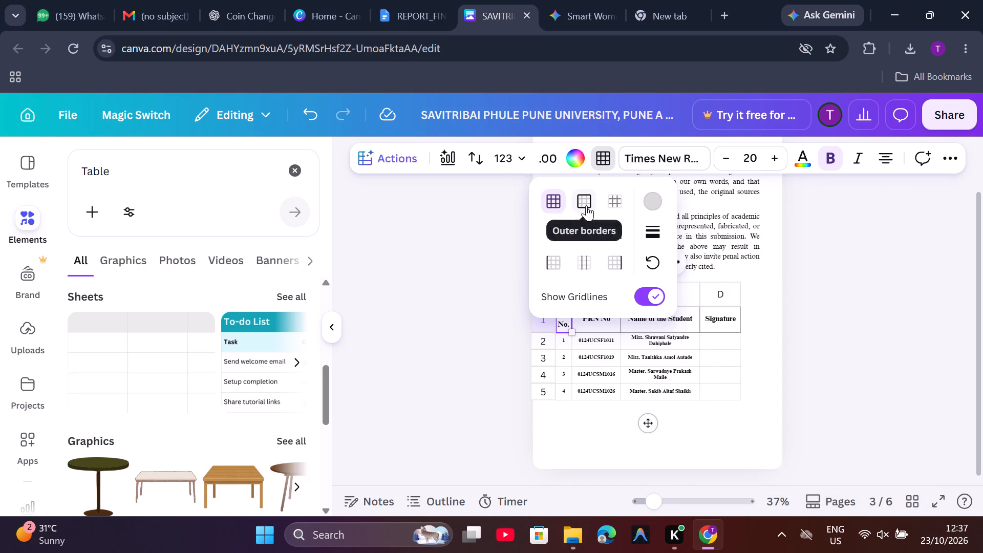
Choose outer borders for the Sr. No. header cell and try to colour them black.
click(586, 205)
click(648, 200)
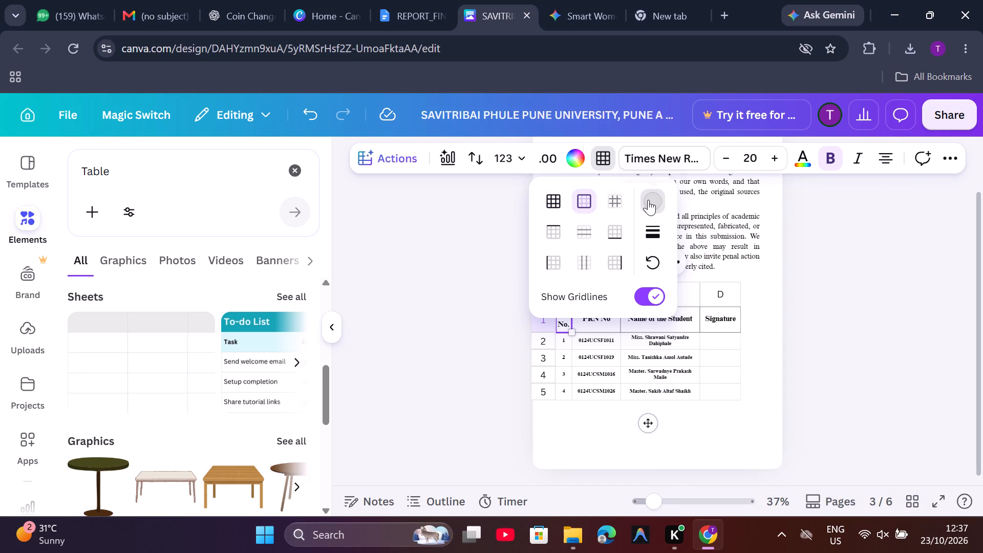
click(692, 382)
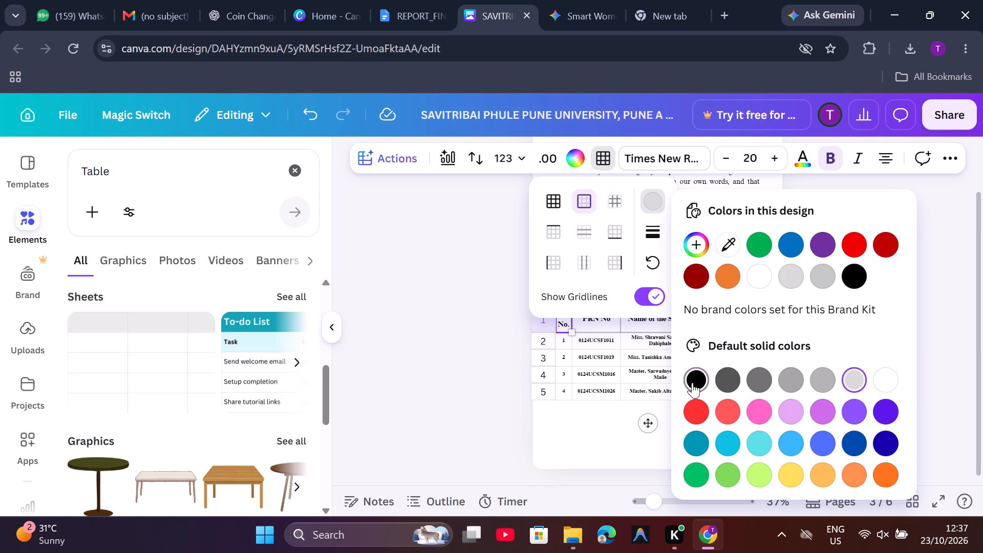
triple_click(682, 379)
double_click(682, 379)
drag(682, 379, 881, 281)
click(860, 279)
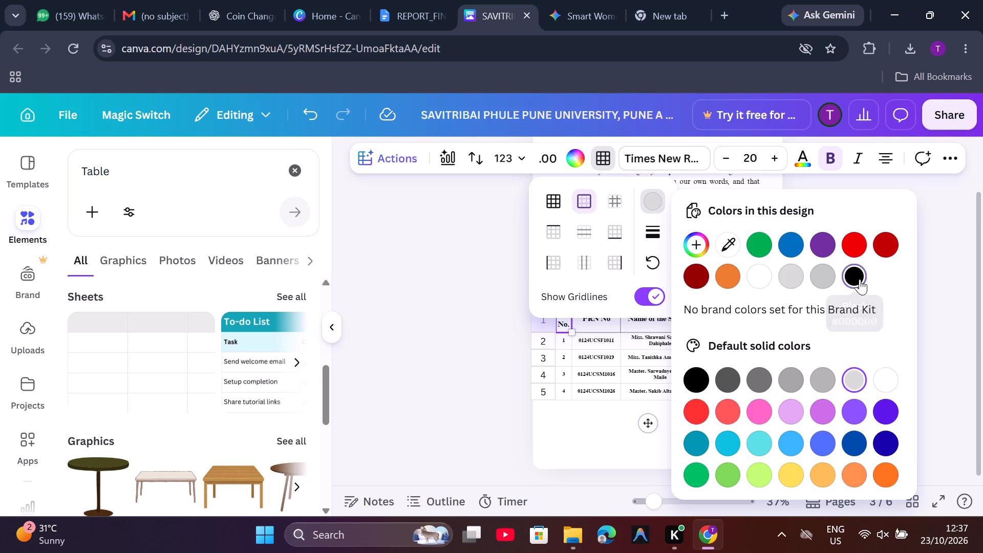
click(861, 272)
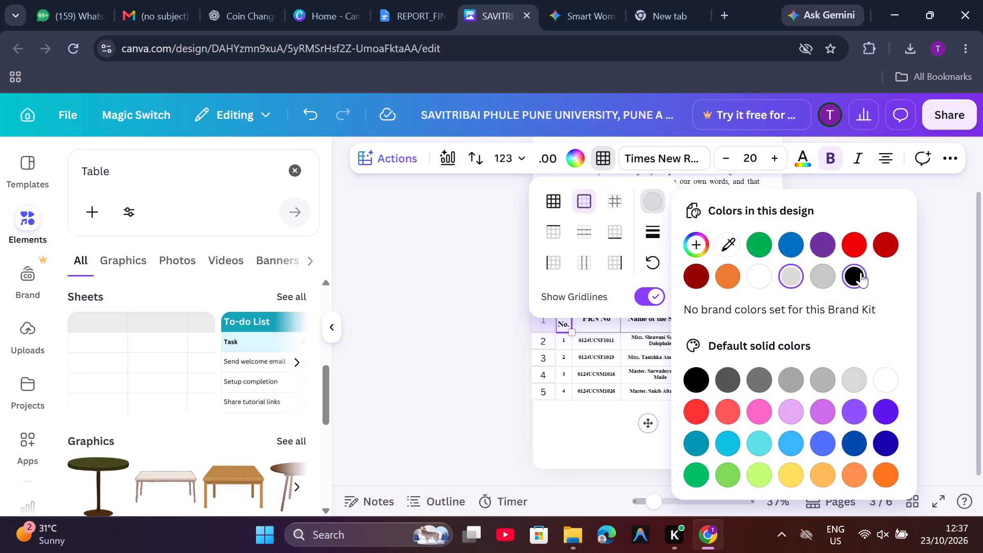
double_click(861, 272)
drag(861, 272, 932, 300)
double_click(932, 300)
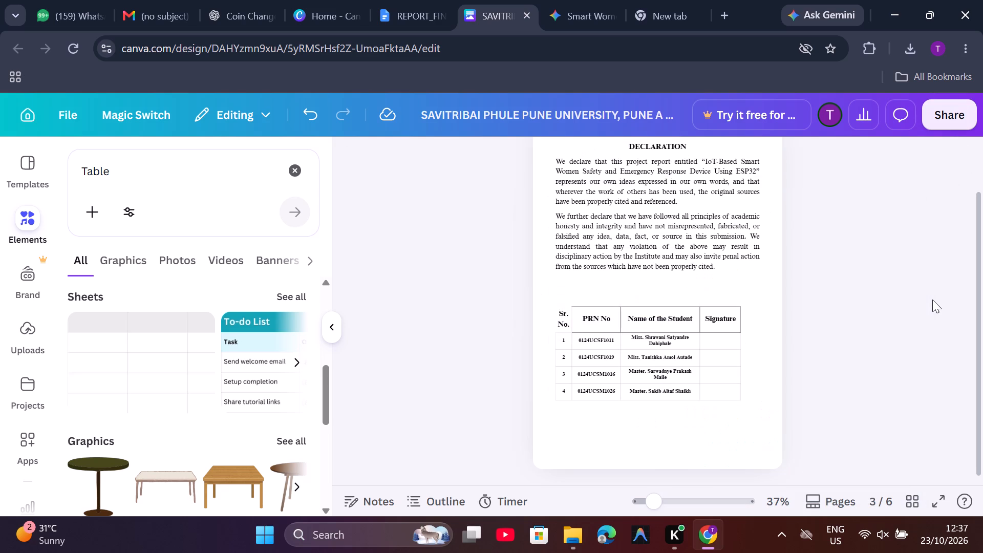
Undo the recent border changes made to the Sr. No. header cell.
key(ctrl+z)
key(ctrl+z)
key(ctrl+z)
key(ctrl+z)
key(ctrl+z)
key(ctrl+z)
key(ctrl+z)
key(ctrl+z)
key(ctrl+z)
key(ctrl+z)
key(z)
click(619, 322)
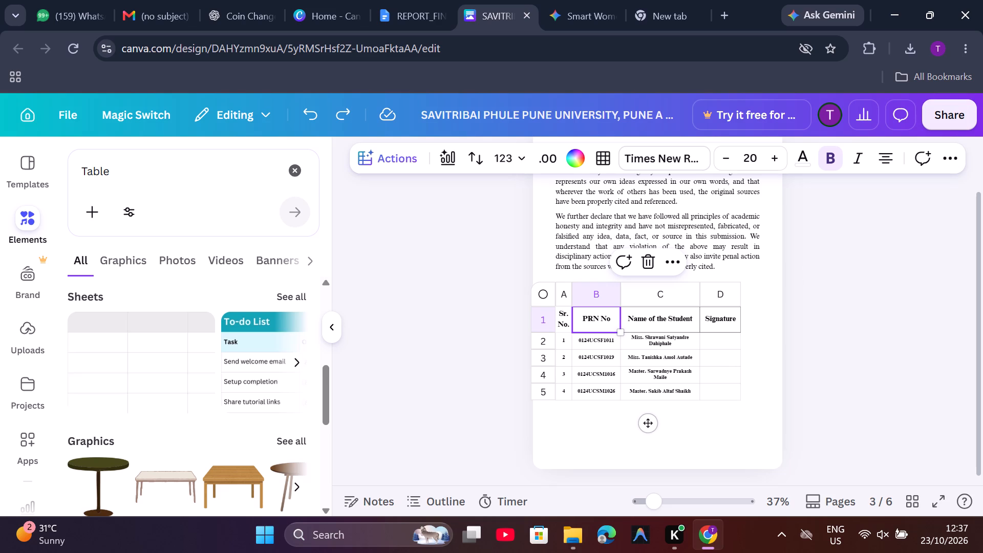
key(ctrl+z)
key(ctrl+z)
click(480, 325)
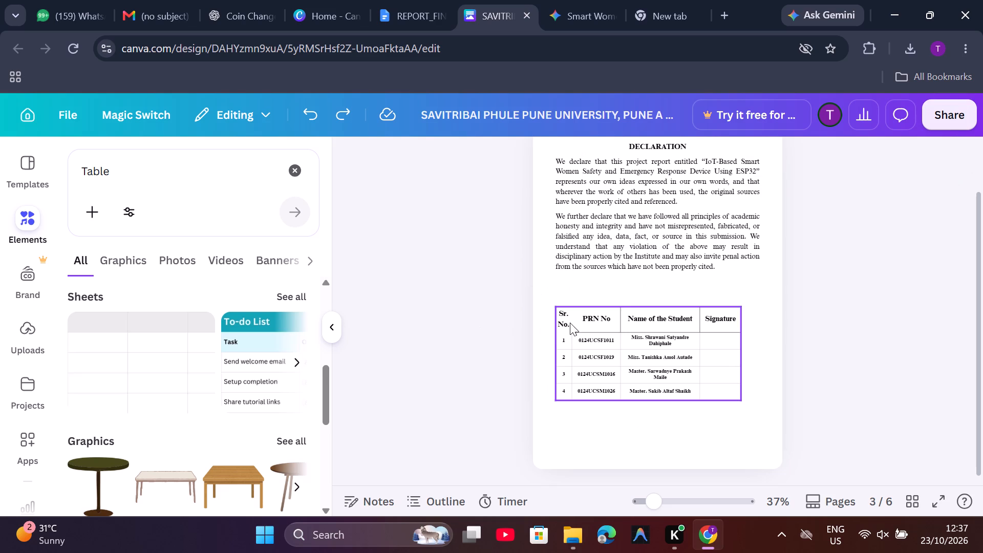
click(566, 321)
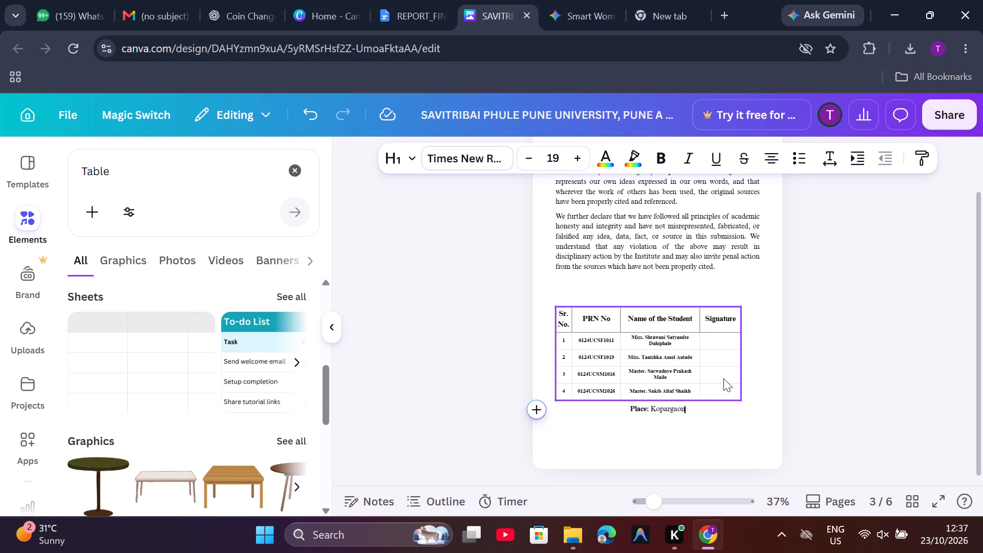
Left-align the "Place: Kopargaon" line below the table.
drag(688, 409, 627, 408)
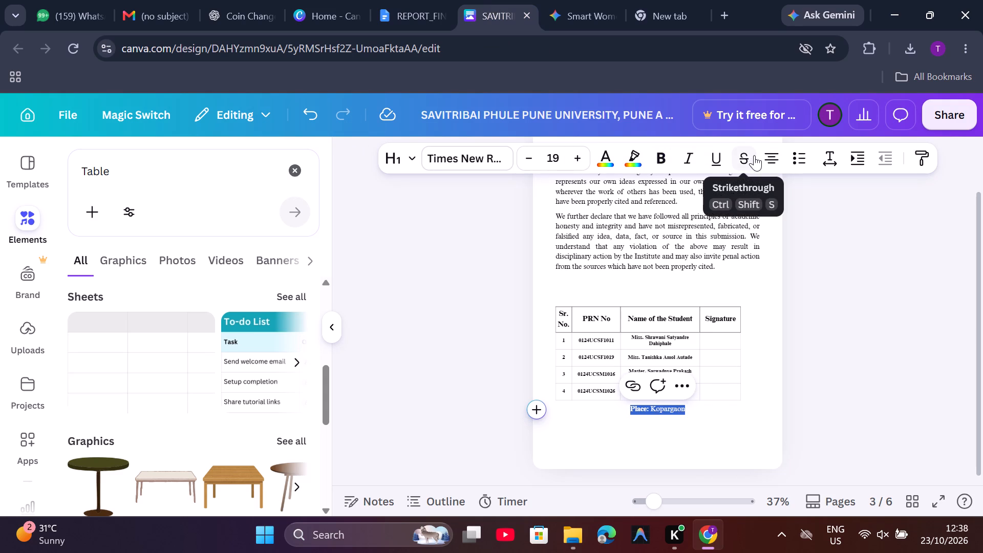
click(774, 156)
click(846, 276)
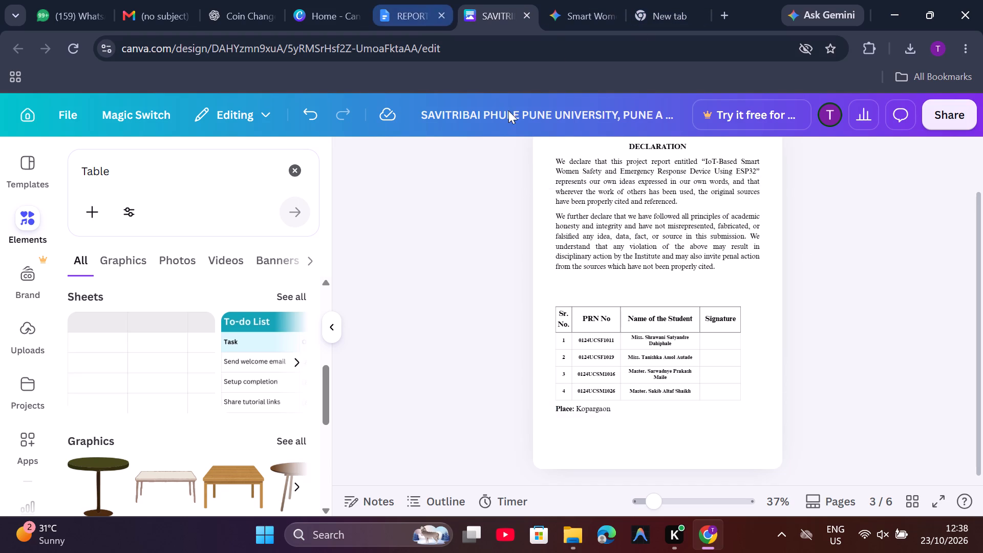
Switch to the REPORT_FINAL_IOT document and copy the "Date : 22 /10/2026" text beside the place line.
click(379, 16)
drag(584, 341, 678, 348)
key(ctrl+c)
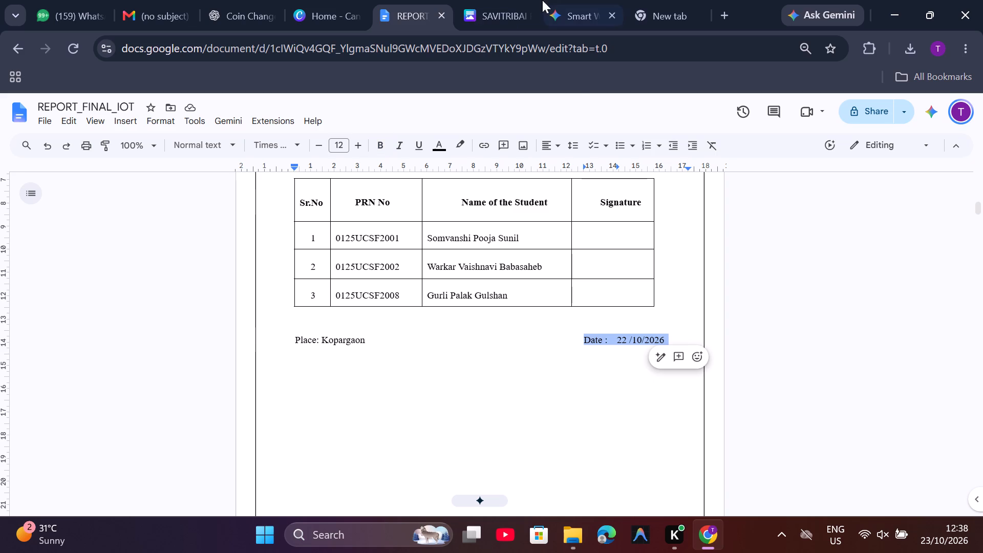
Switch to the Canva report and paste the copied date on the "Place: Kopargaon" line, spaced across toward the table's far edge.
click(504, 3)
click(676, 419)
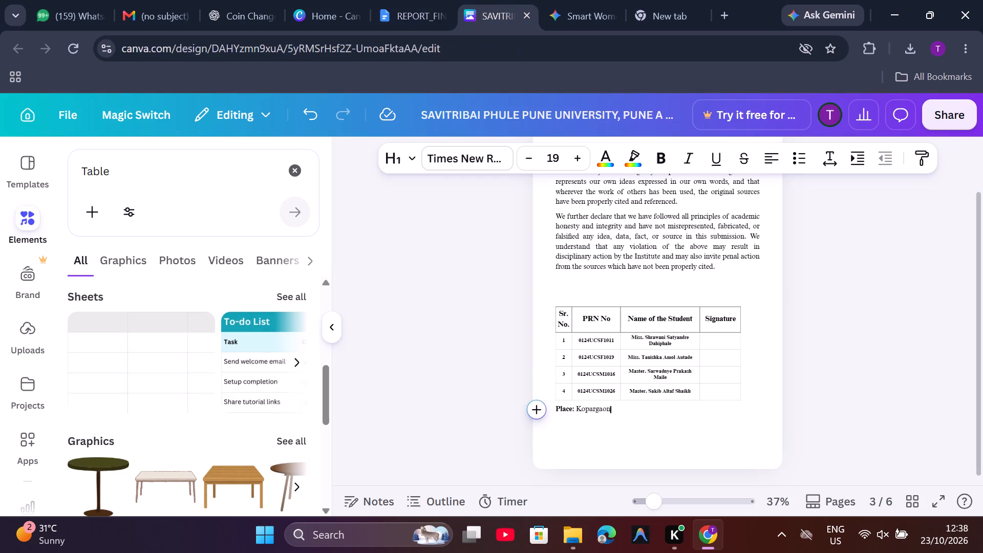
key(space)
key(space)
key(space)
key(space)
key(space)
key(space)
key(space)
key(space)
key(space)
key(space)
key(space)
key(space)
key(space)
key(space)
key(space)
key(space)
key(space)
key(space)
key(space)
key(space)
key(space)
key(space)
key(space)
key(ctrl+v)
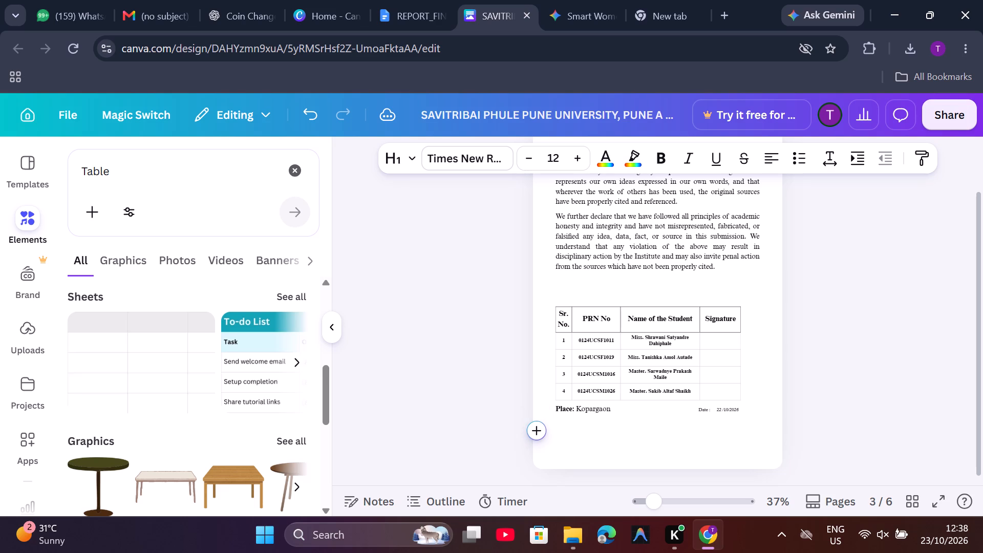
Enlarge the pasted date text beside the place line to font size 17.
drag(696, 410, 786, 405)
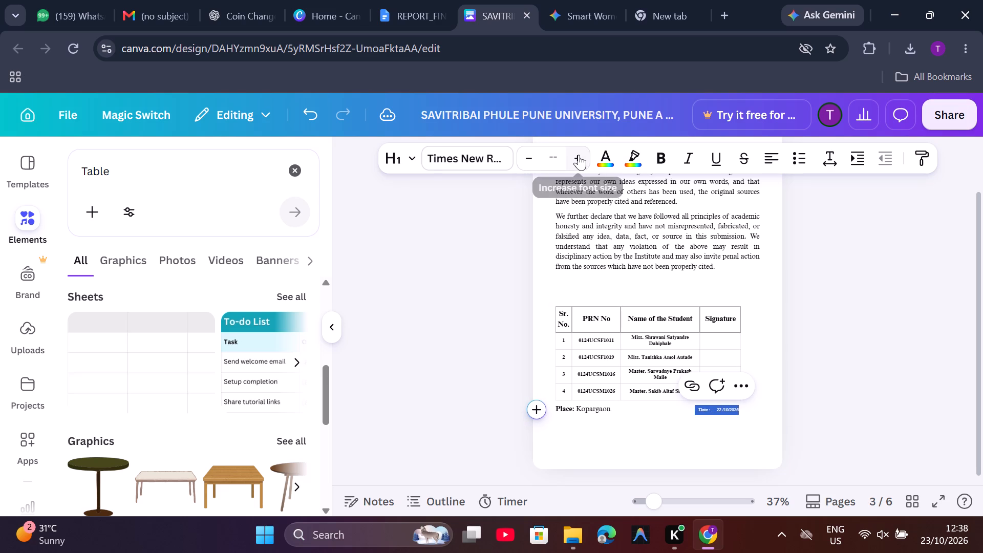
click(579, 155)
double_click(579, 155)
click(579, 155)
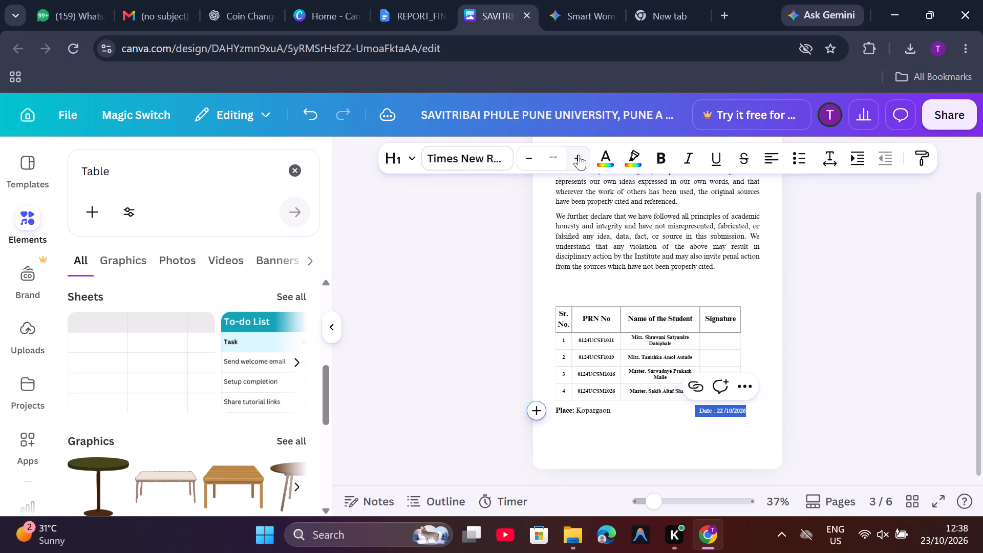
click(579, 155)
click(579, 155)
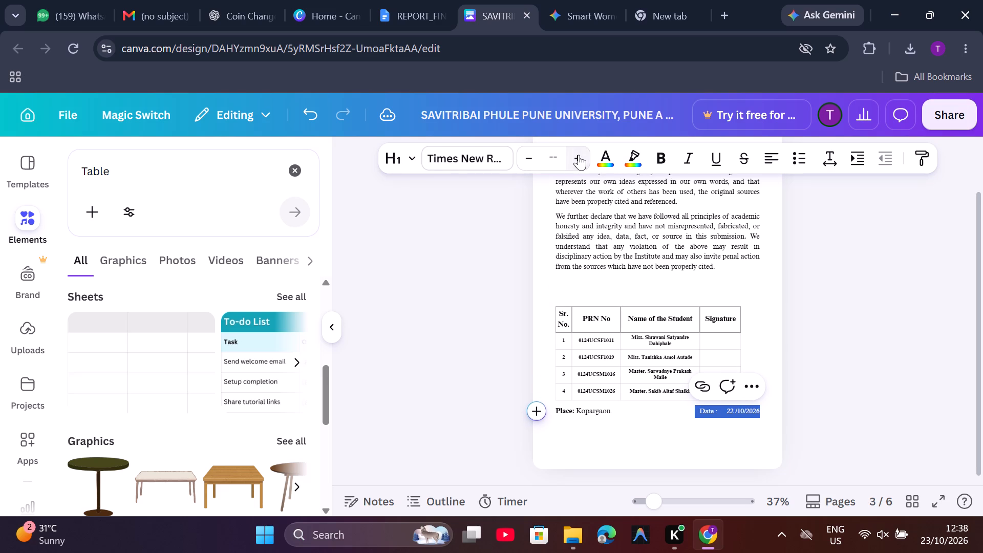
click(524, 164)
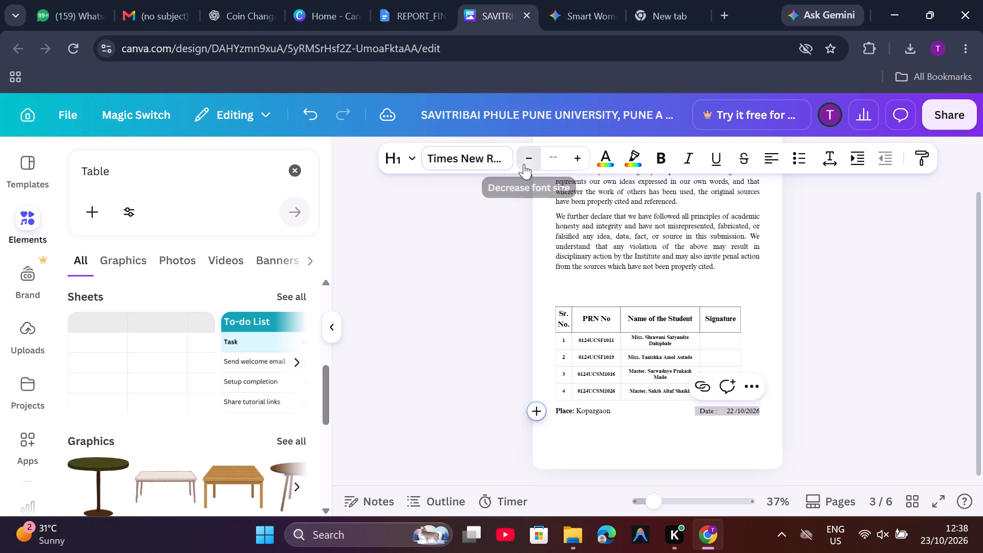
click(821, 410)
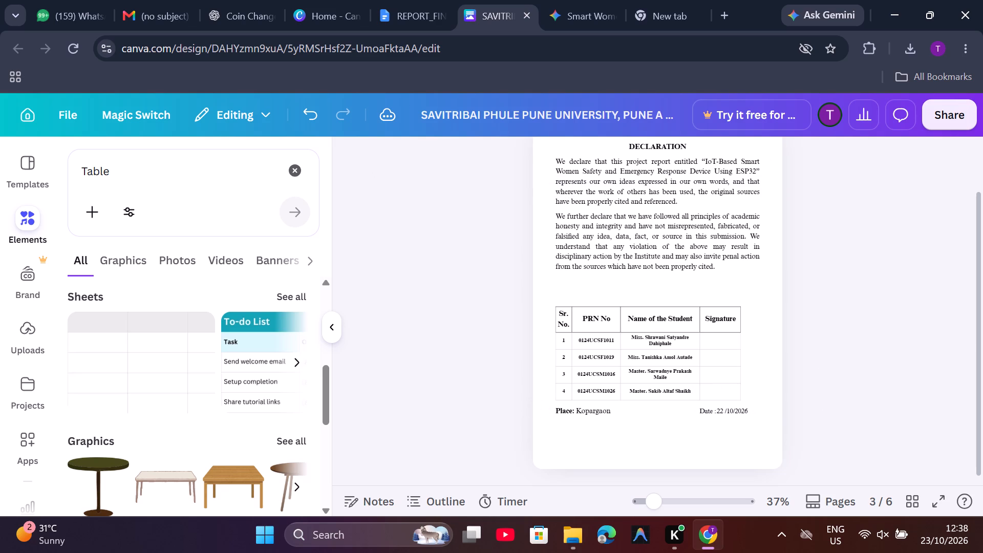
Change the date's day to 23 and remove the space before the slash so it reads 23/10/2026.
click(735, 415)
key(Left)
key(Left)
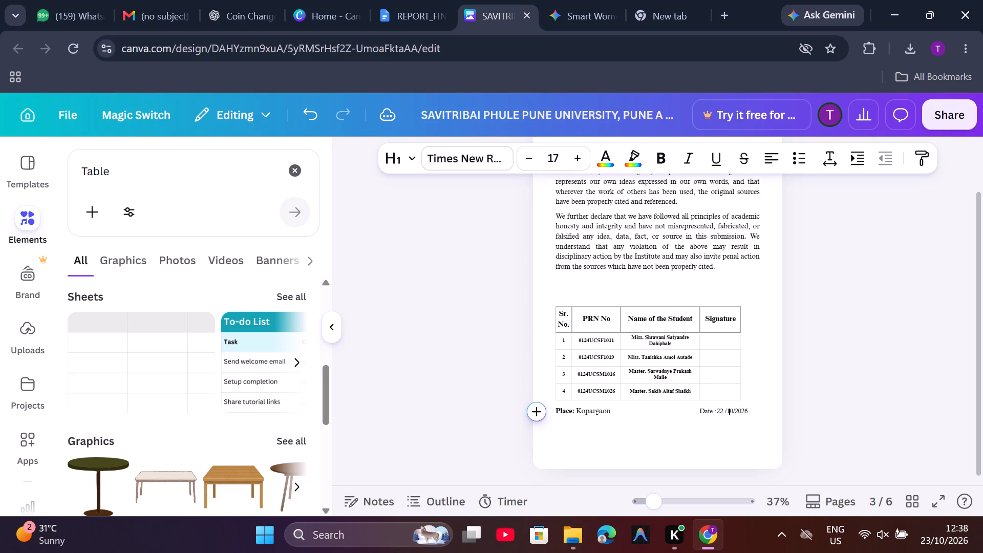
key(Left)
key(Left)
key(BackSpace)
key(3)
key(BackSpace)
key(BackSpace)
key(3)
Increase the font size of the whole date text to 19, matching the place text.
click(589, 411)
click(700, 416)
drag(700, 416, 765, 422)
click(579, 159)
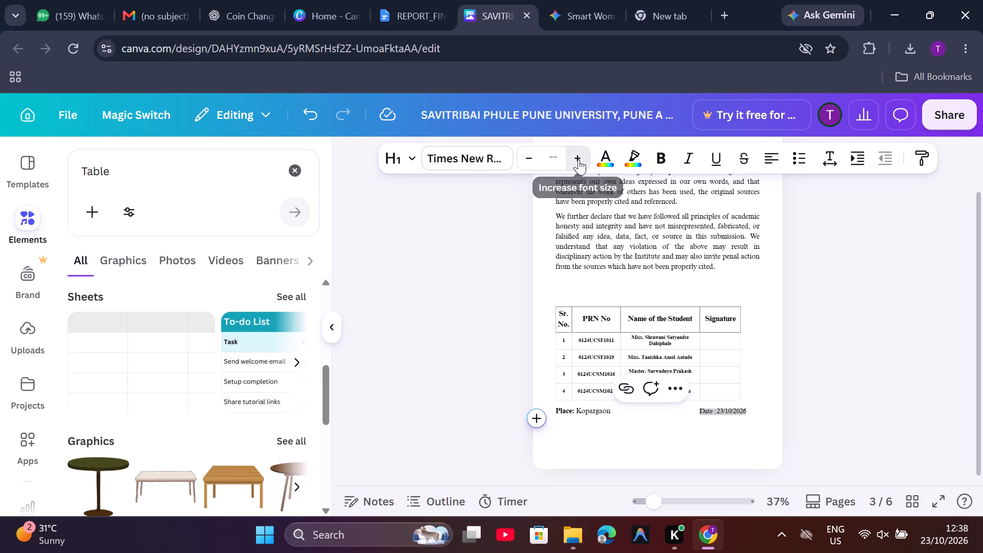
click(579, 159)
click(882, 297)
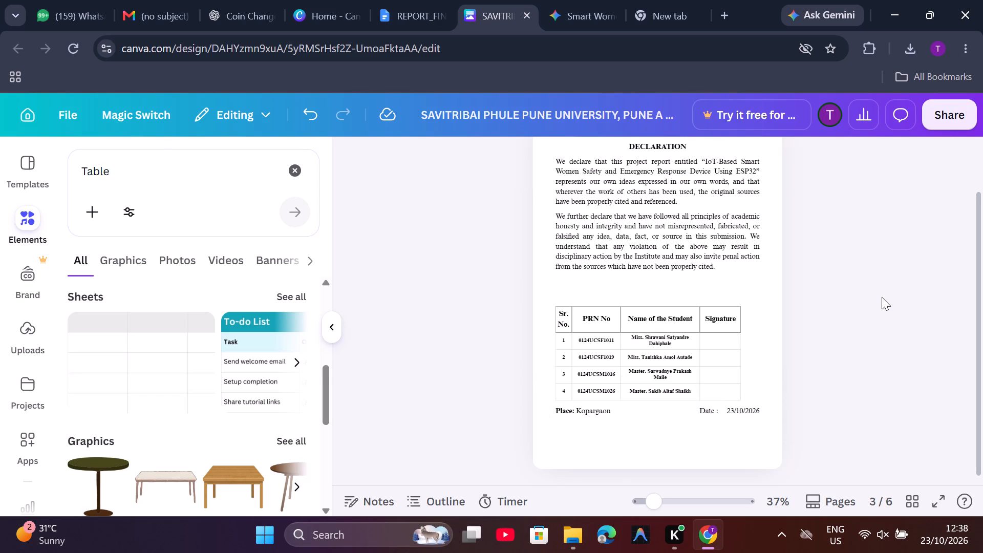
Remove the wide gap between "Date :" and 23/10/2026.
click(727, 415)
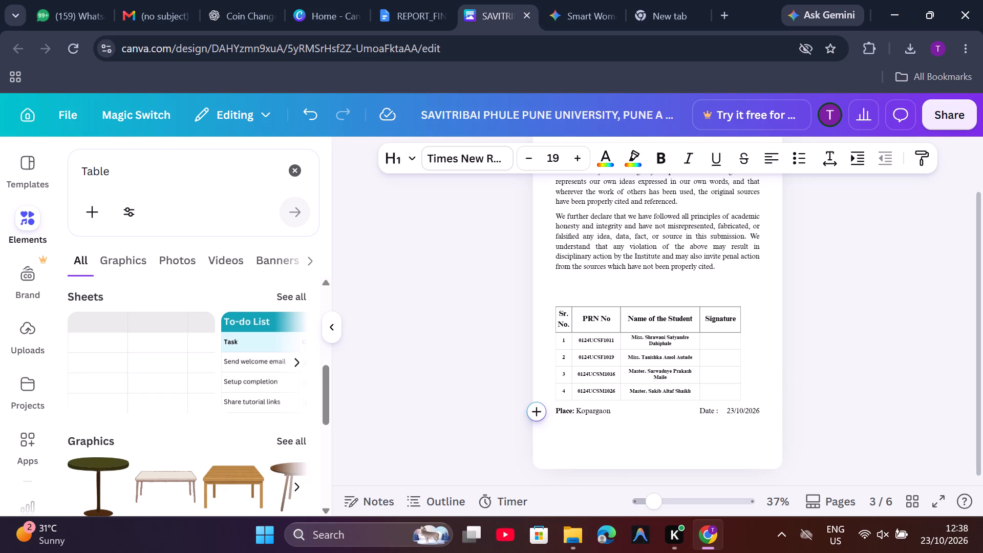
key(BackSpace)
click(836, 403)
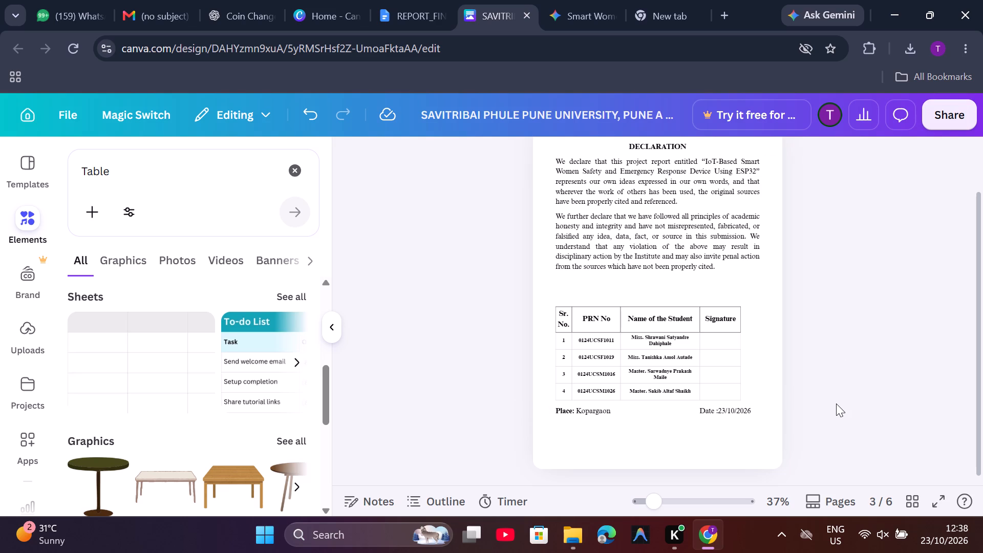
Delete one blank line between the declaration paragraphs and the student table.
click(600, 285)
key(BackSpace)
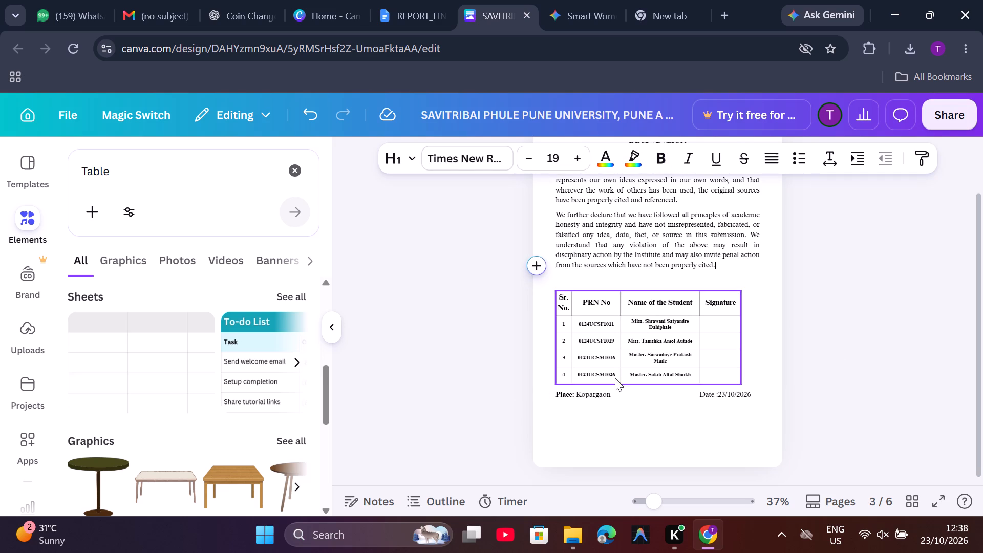
Insert a blank line between the student table and the place and date line.
click(548, 396)
key(Return)
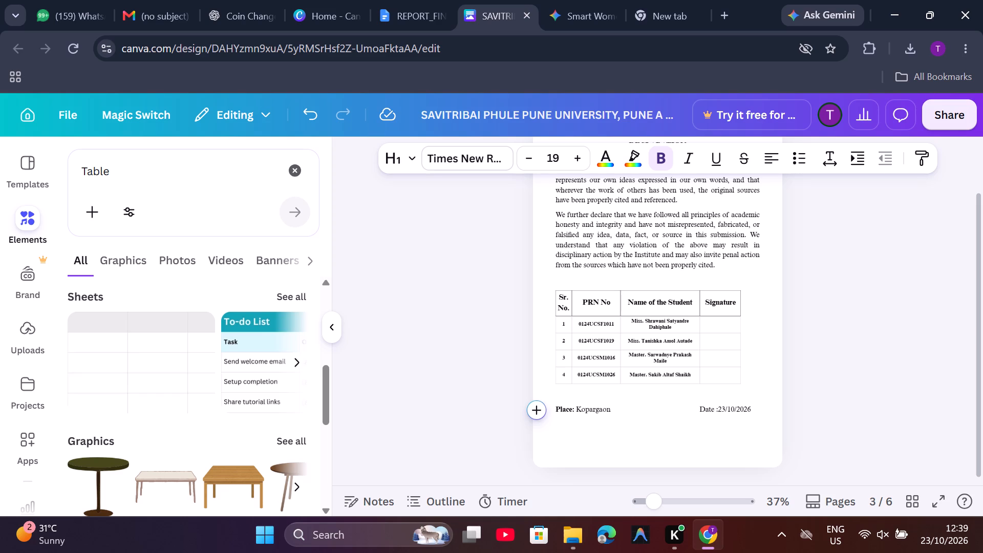
scroll(512, 371, down, 2)
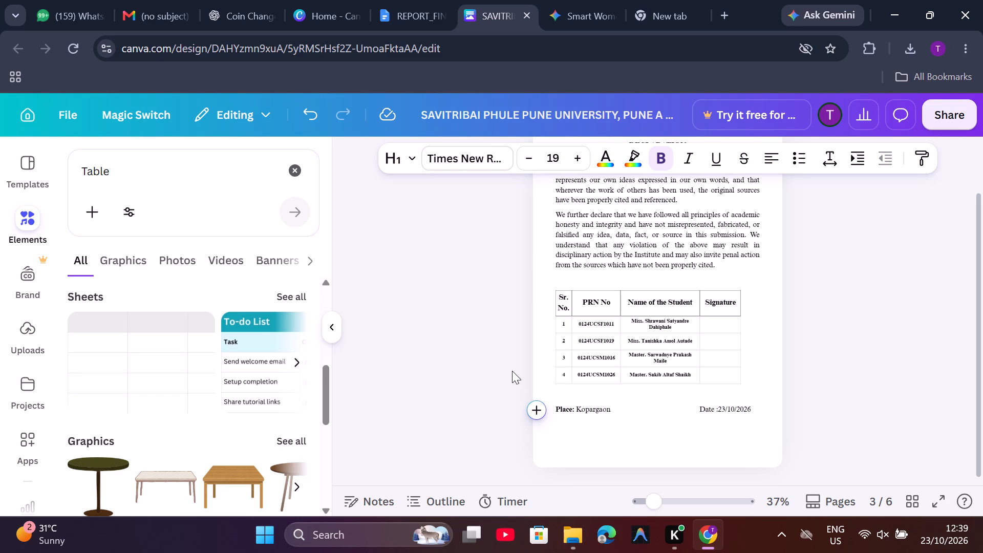